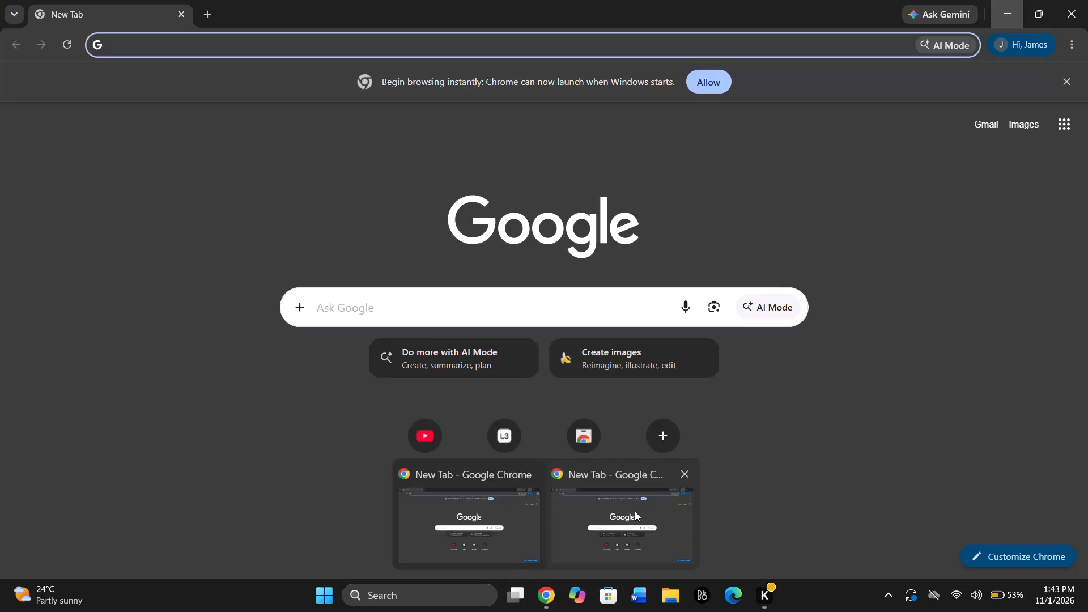
# Search Google for "excel 5hrs vide0as\".
pyautogui.click(451, 299)
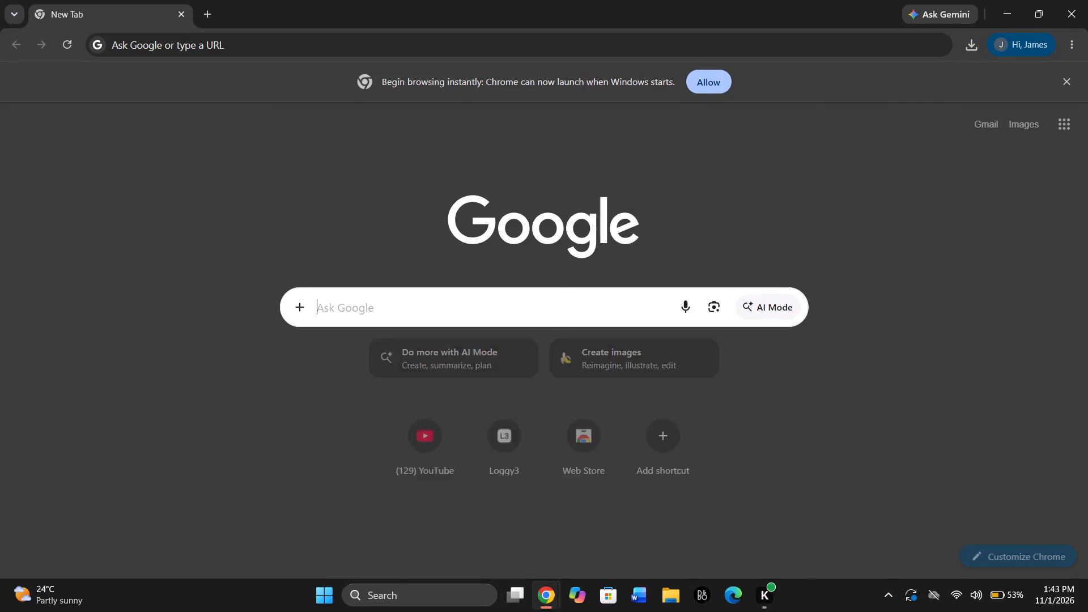
pyautogui.click(388, 330)
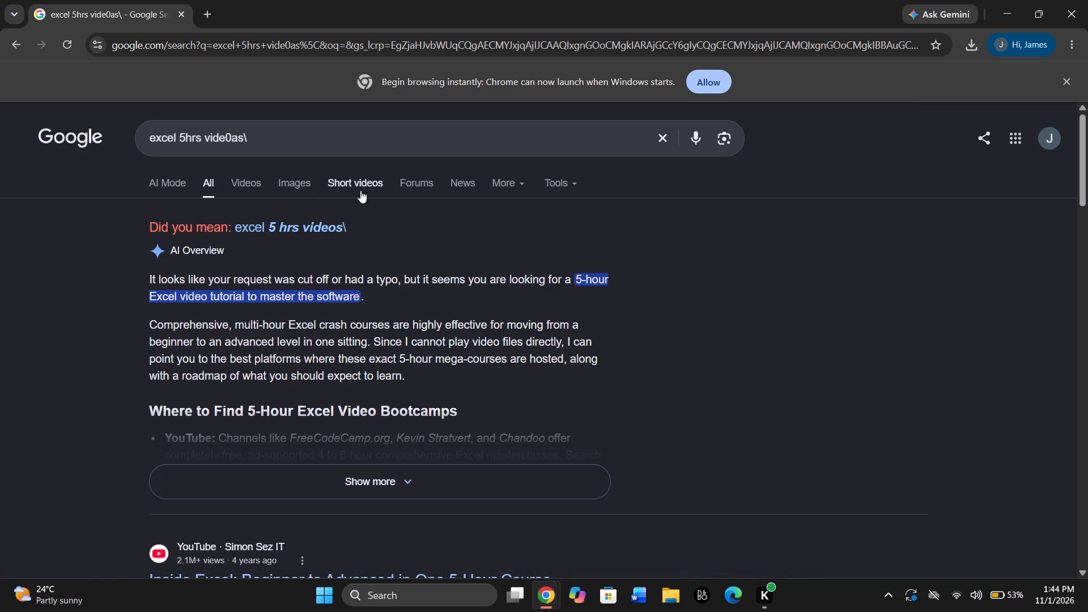
# Open the Simon Sez IT video "Inside Excel: Beginner to Advanced in One 5-Hour Course" from the video results.
pyautogui.doubleClick(250, 185)
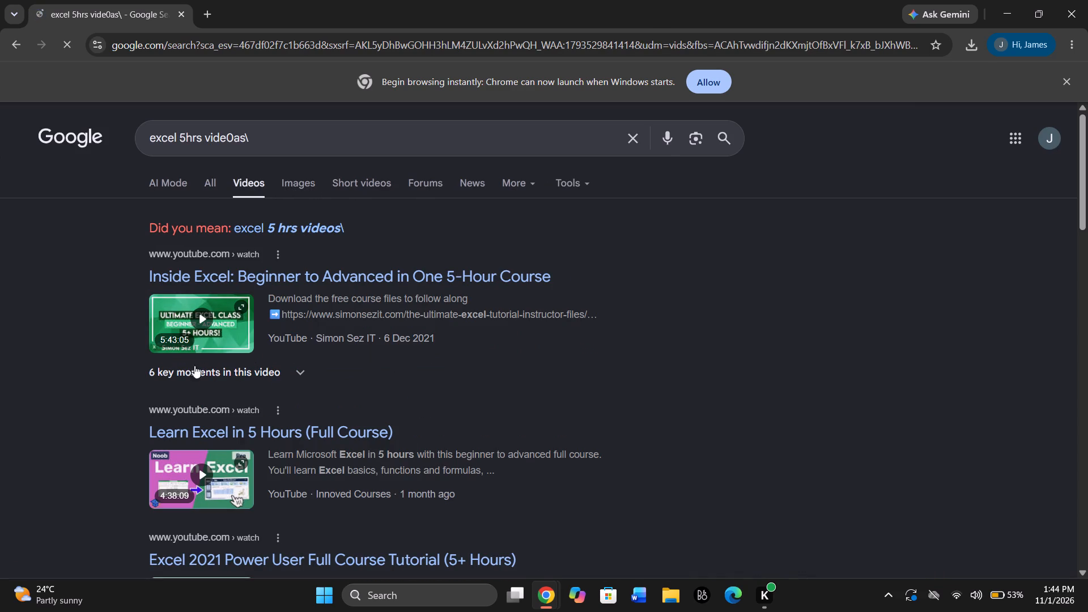
pyautogui.moveTo(202, 330); pyautogui.dragTo(165, 341)
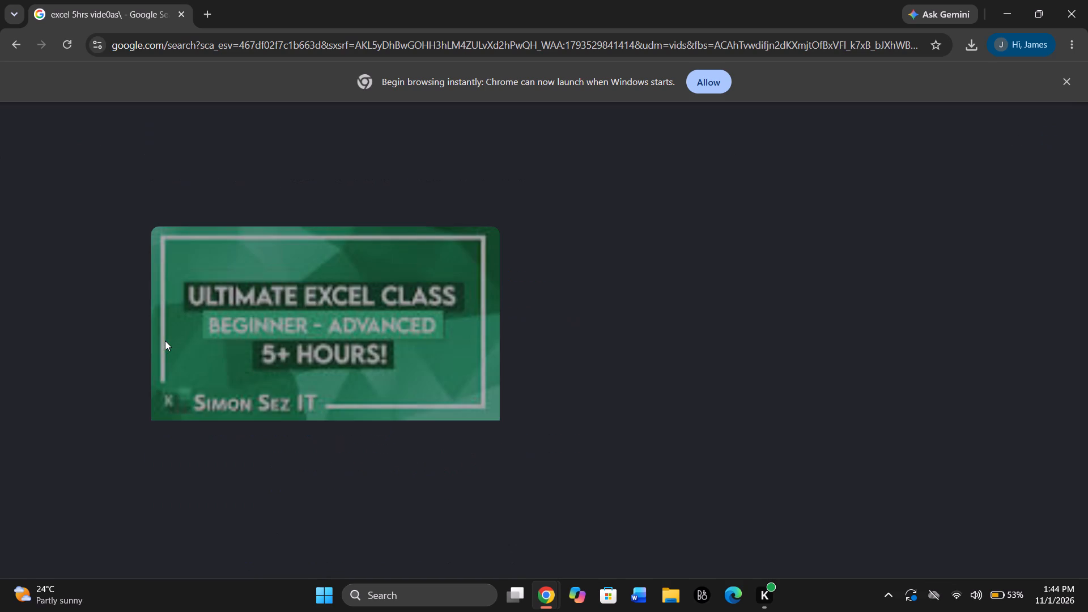
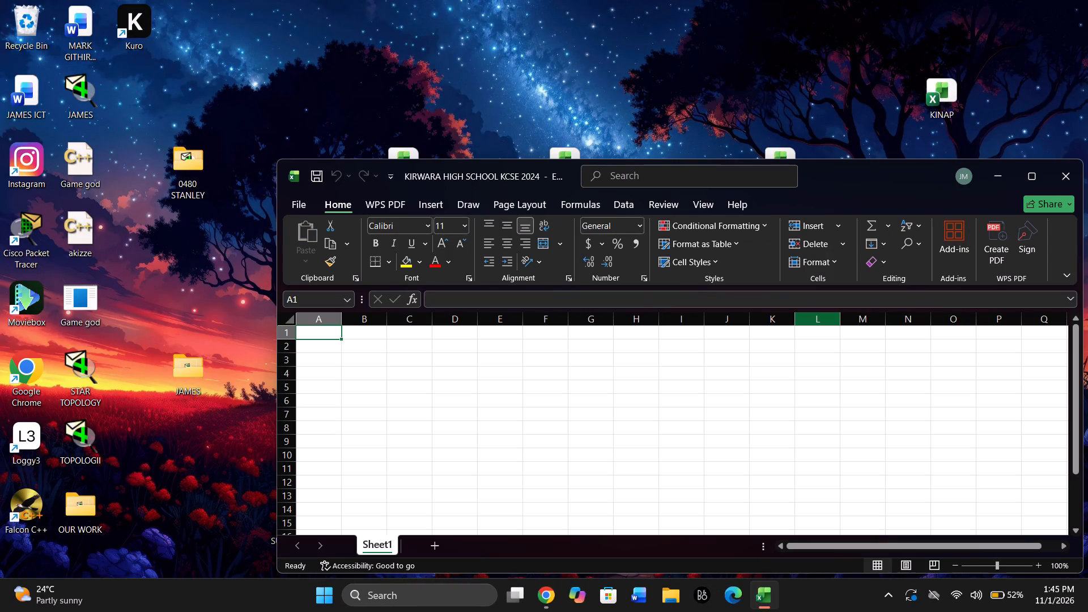
# Maximize the KIRWARA HIGH SCHOOL KCSE 2024 workbook window, and minimize it to get to the desktop.
pyautogui.click(1039, 168)
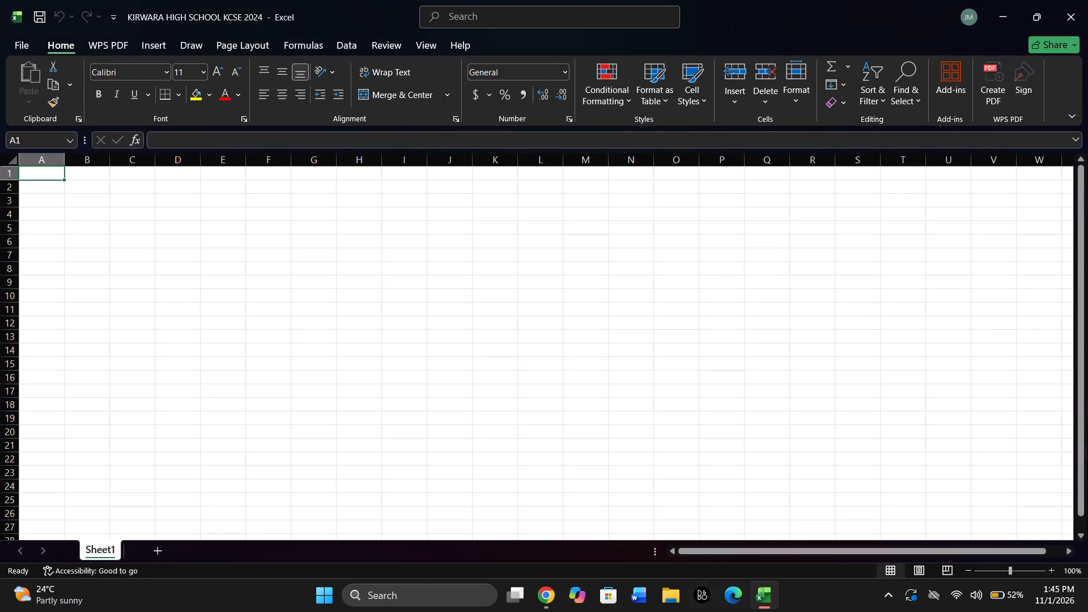
pyautogui.click(1009, 15)
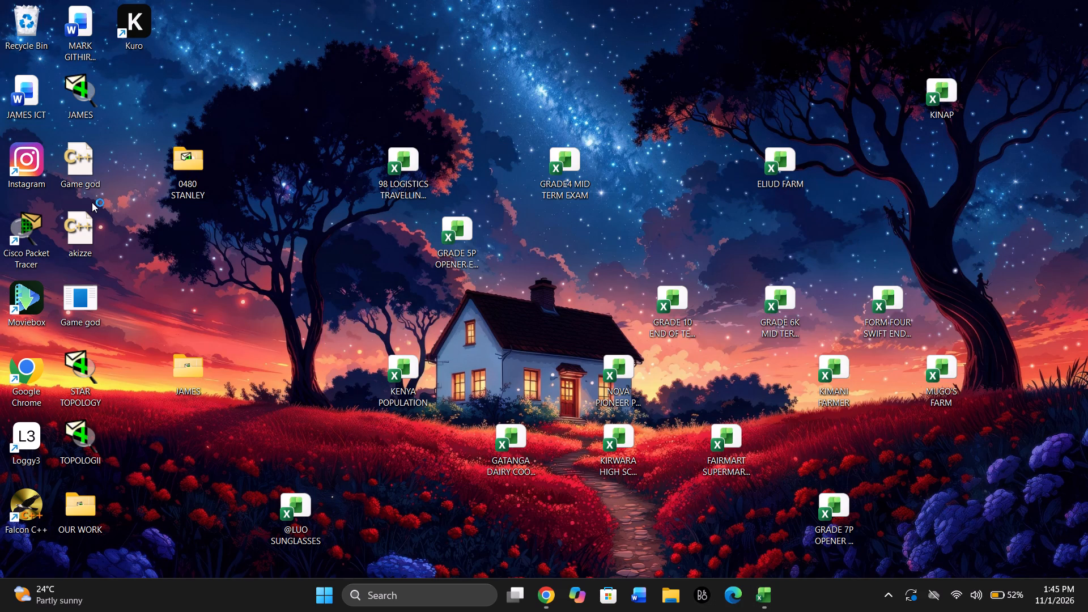
# Launch Kuro from its desktop shortcut.
pyautogui.tripleClick(125, 21)
pyautogui.click(125, 21)
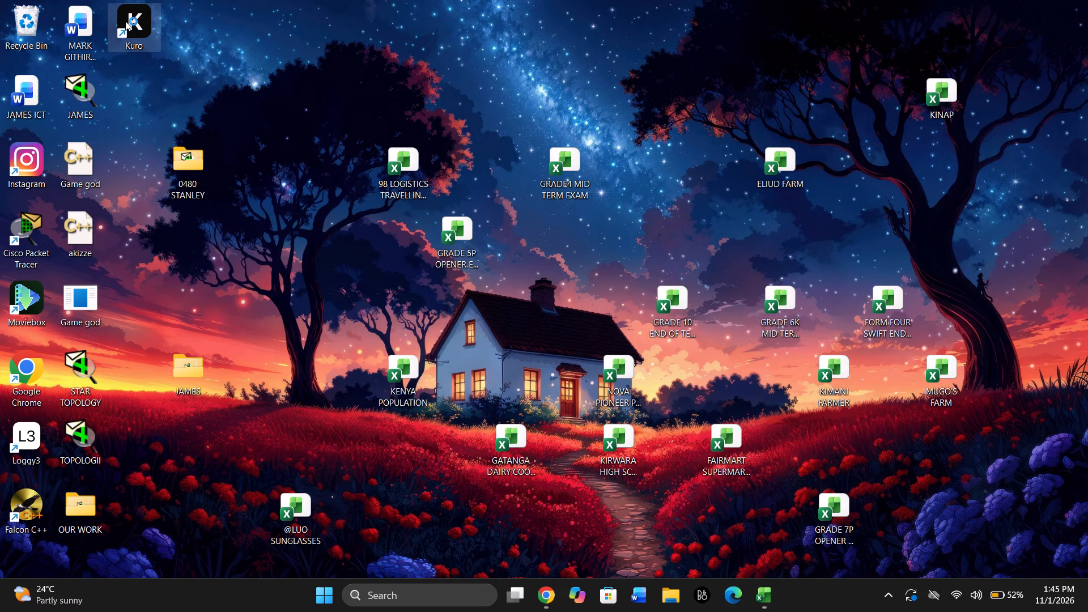
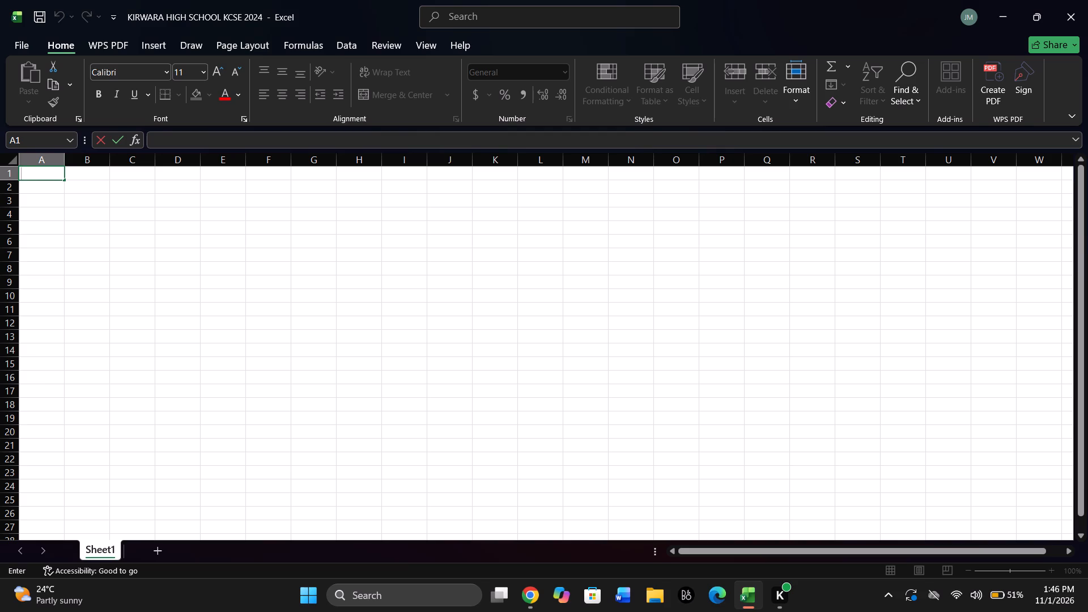
# Merge and center cells A1 through N1 to form a title row.
pyautogui.click(80, 190)
pyautogui.click(62, 177)
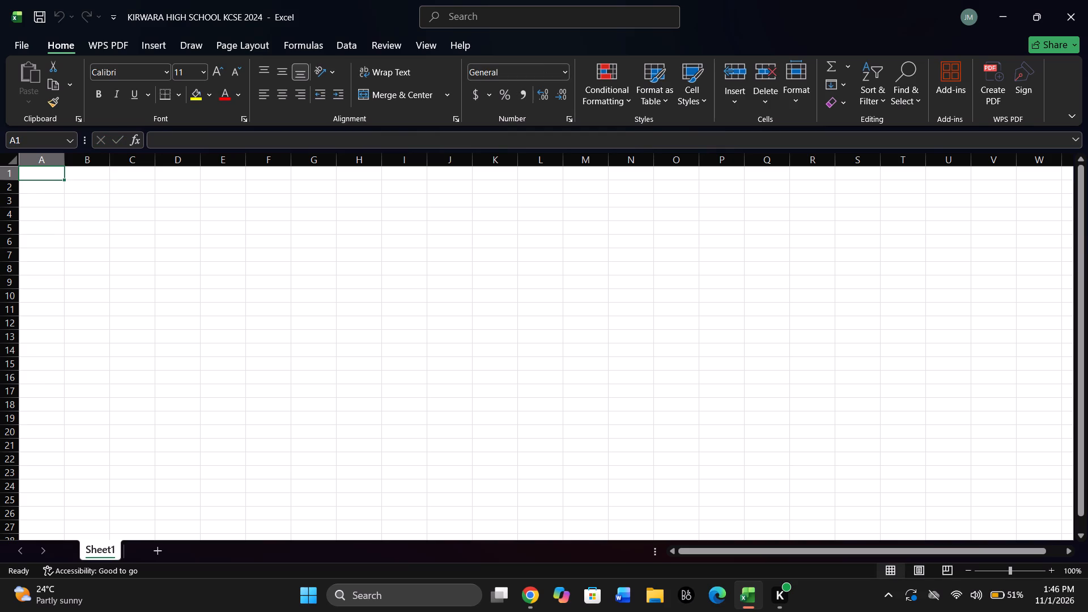
pyautogui.click(48, 185)
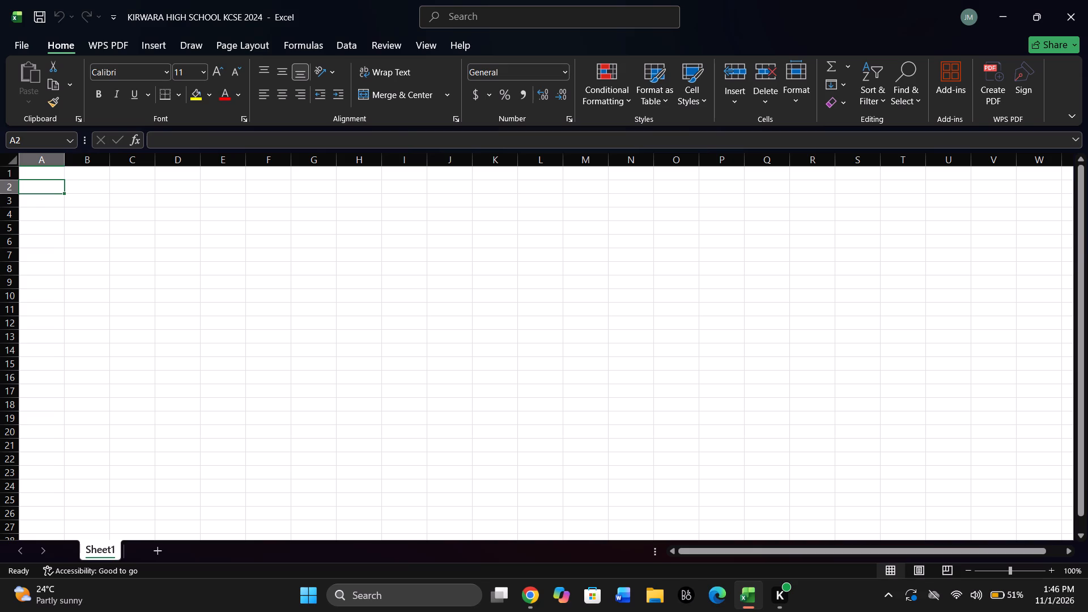
pyautogui.click(55, 171)
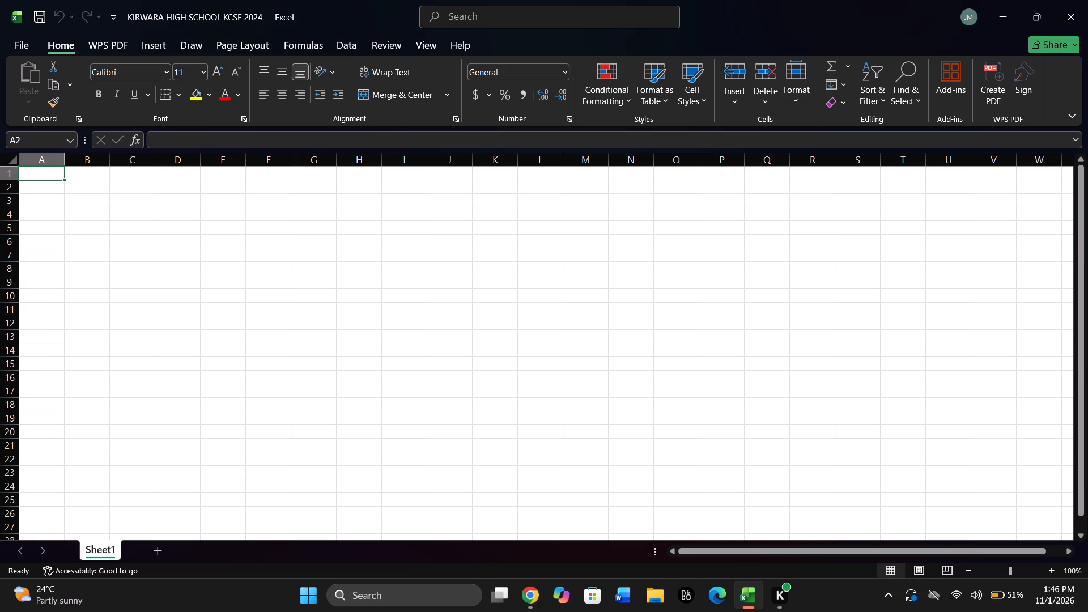
pyautogui.moveTo(66, 179); pyautogui.dragTo(205, 174)
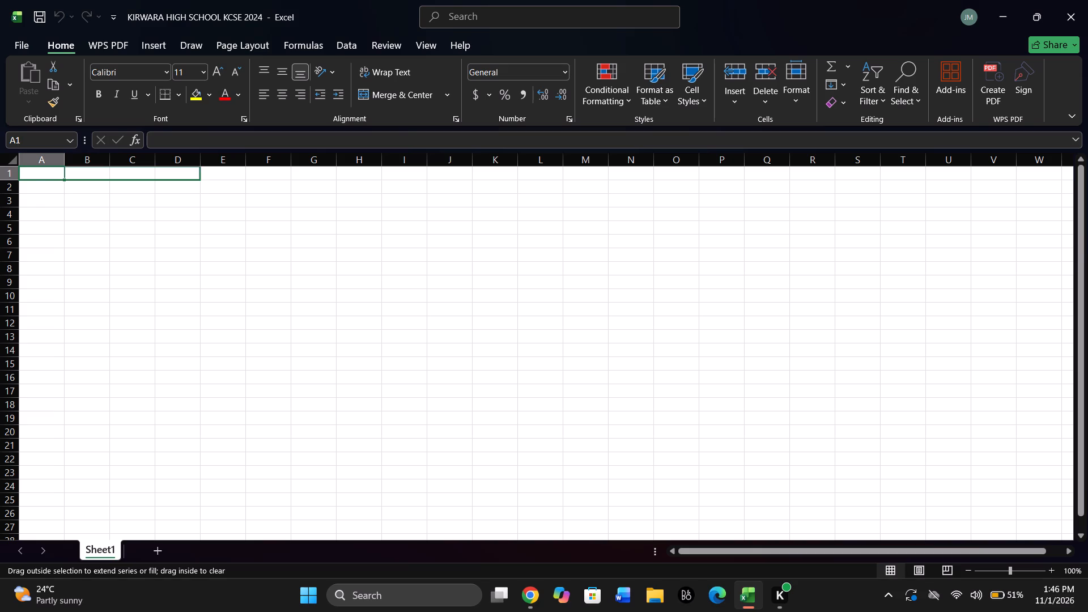
pyautogui.moveTo(205, 174); pyautogui.dragTo(619, 175)
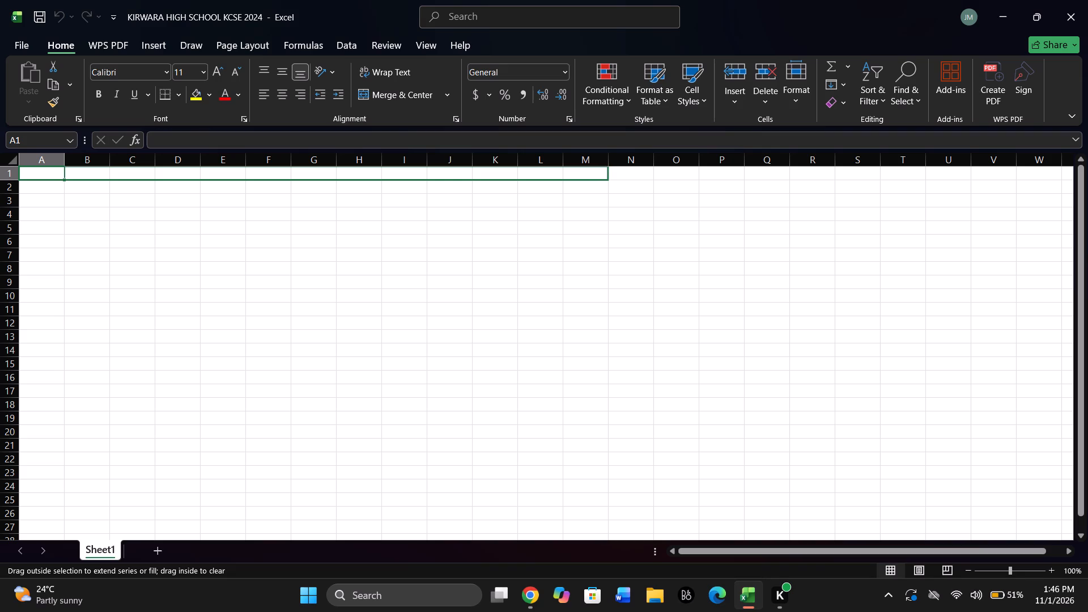
pyautogui.moveTo(619, 175); pyautogui.dragTo(634, 175)
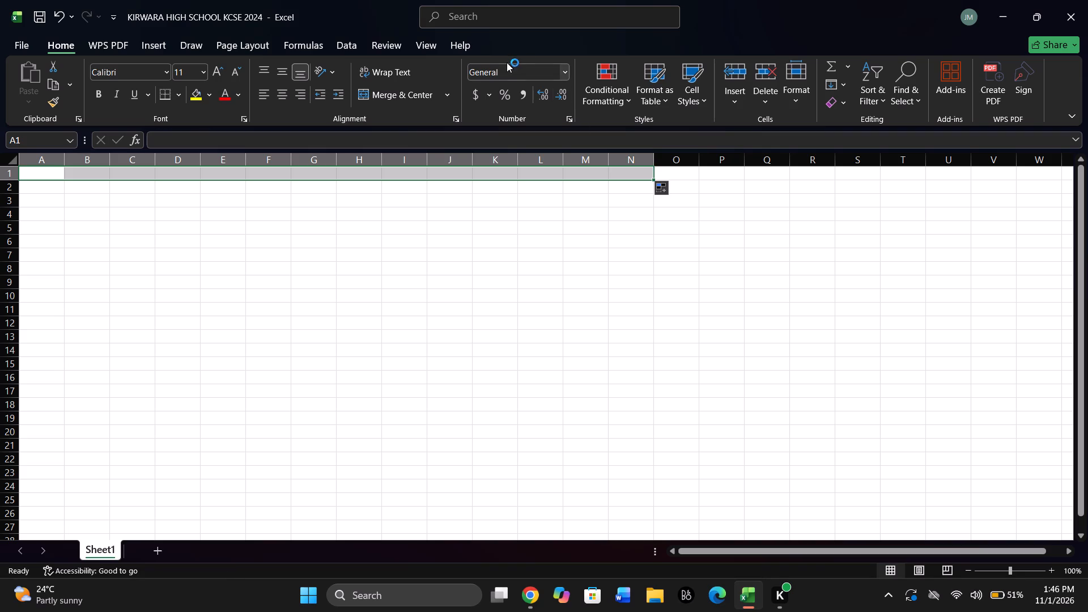
pyautogui.click(382, 92)
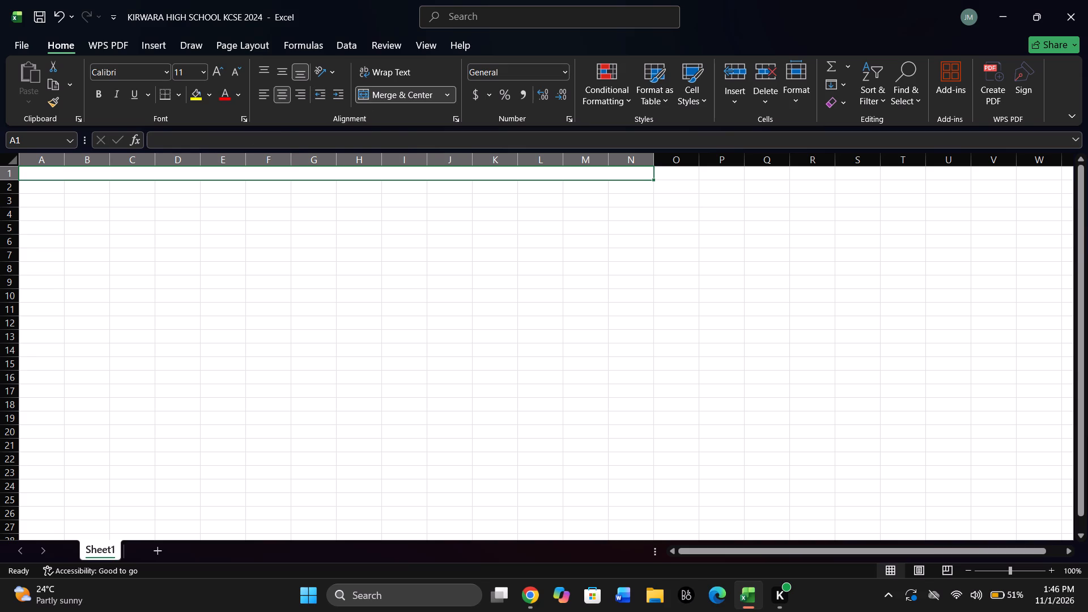
# Enter the title KIRWARA HIGH SCHOOL KCSE 2024 in the merged first-row cell.
pyautogui.doubleClick(249, 171)
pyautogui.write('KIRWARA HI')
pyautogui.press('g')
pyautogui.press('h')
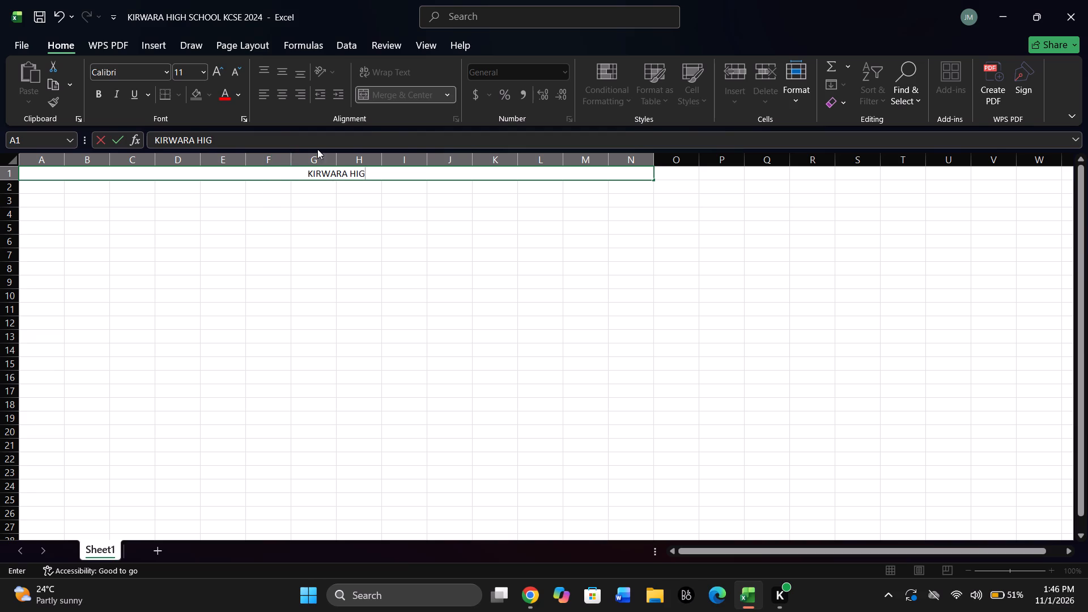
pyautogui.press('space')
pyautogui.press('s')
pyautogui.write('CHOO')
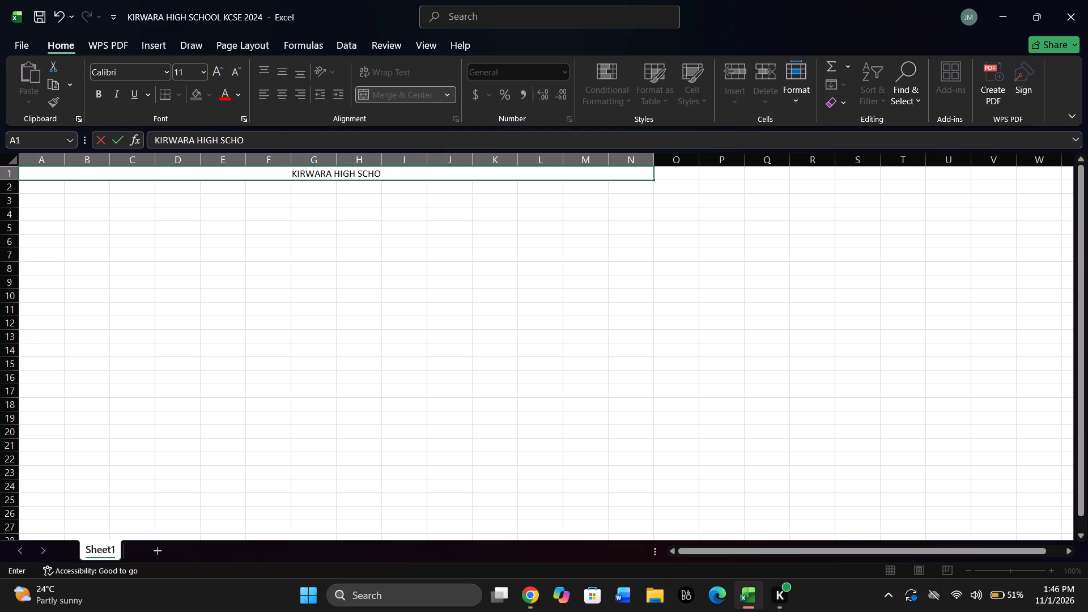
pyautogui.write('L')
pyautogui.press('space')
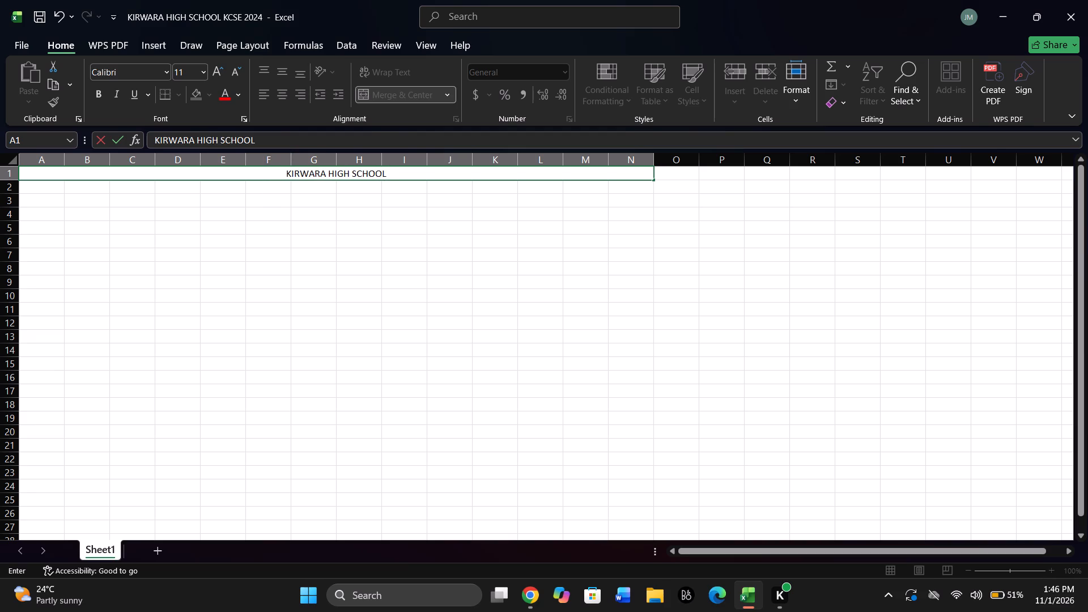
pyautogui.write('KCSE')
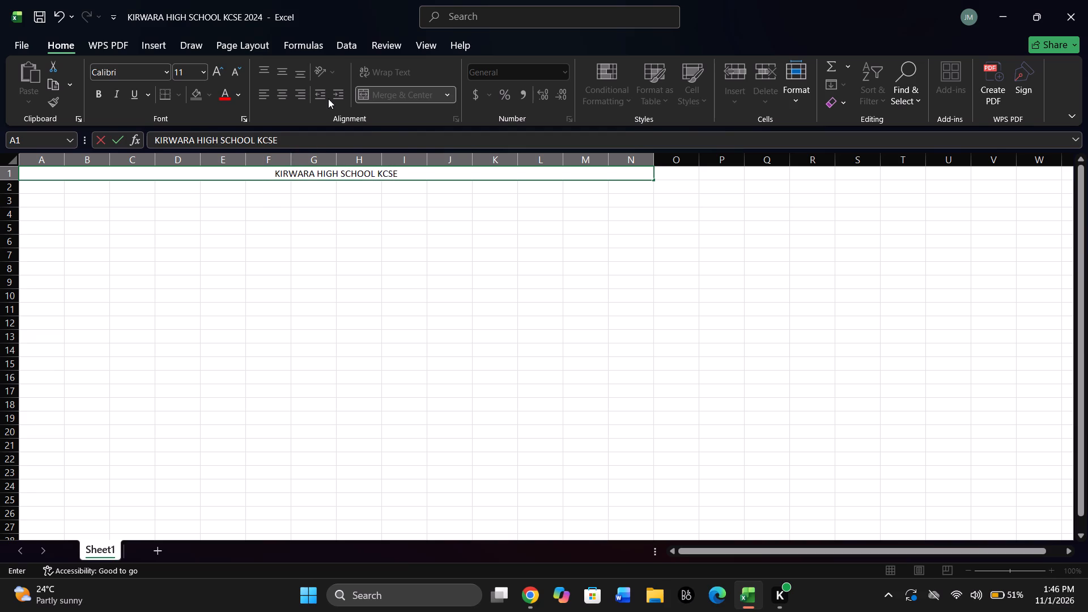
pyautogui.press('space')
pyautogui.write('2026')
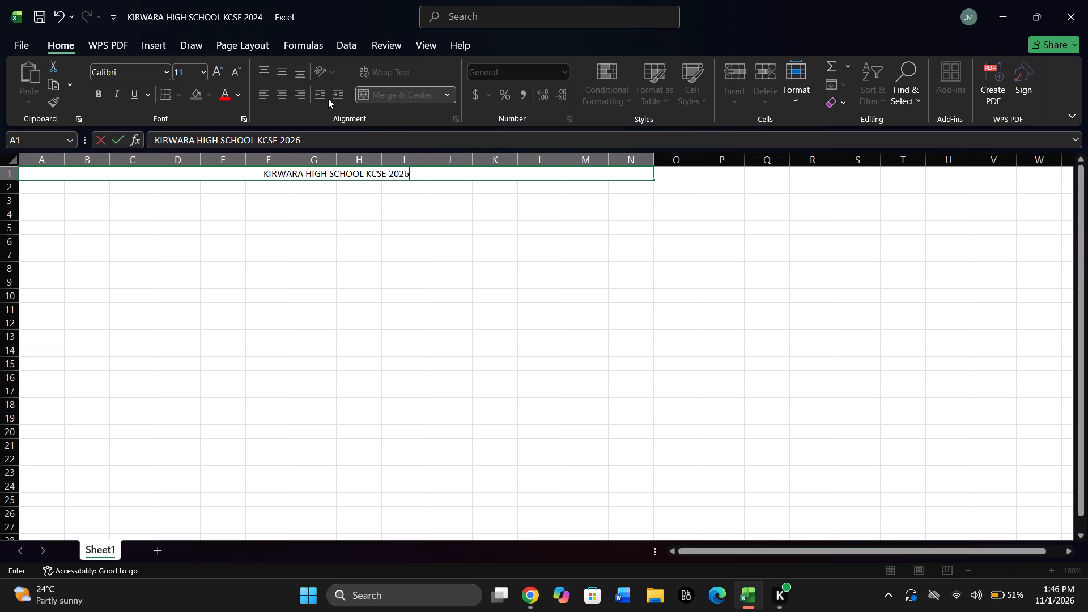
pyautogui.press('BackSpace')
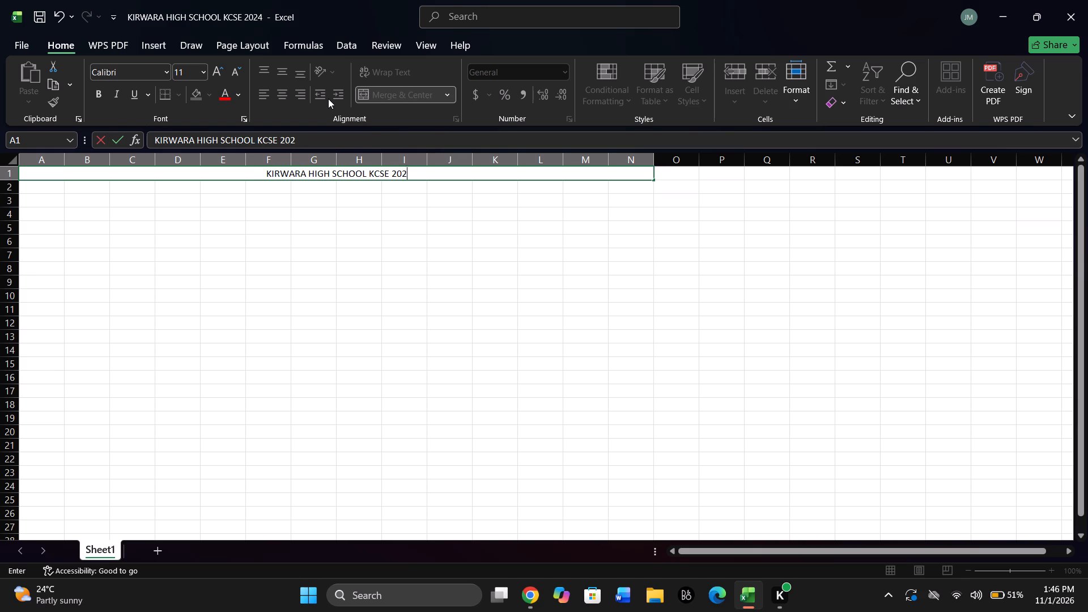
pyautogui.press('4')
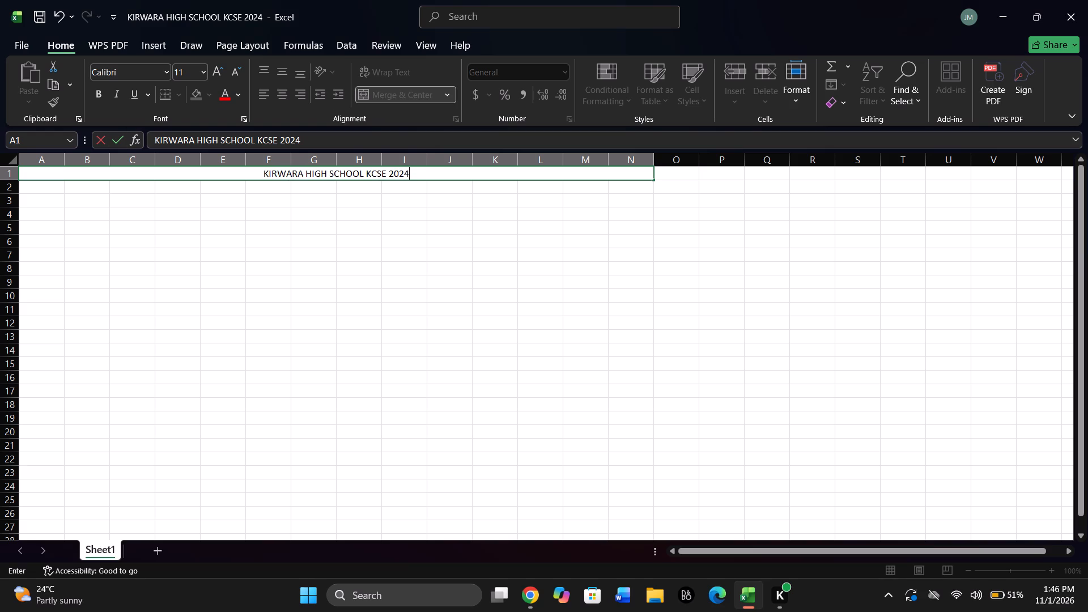
pyautogui.click(53, 181)
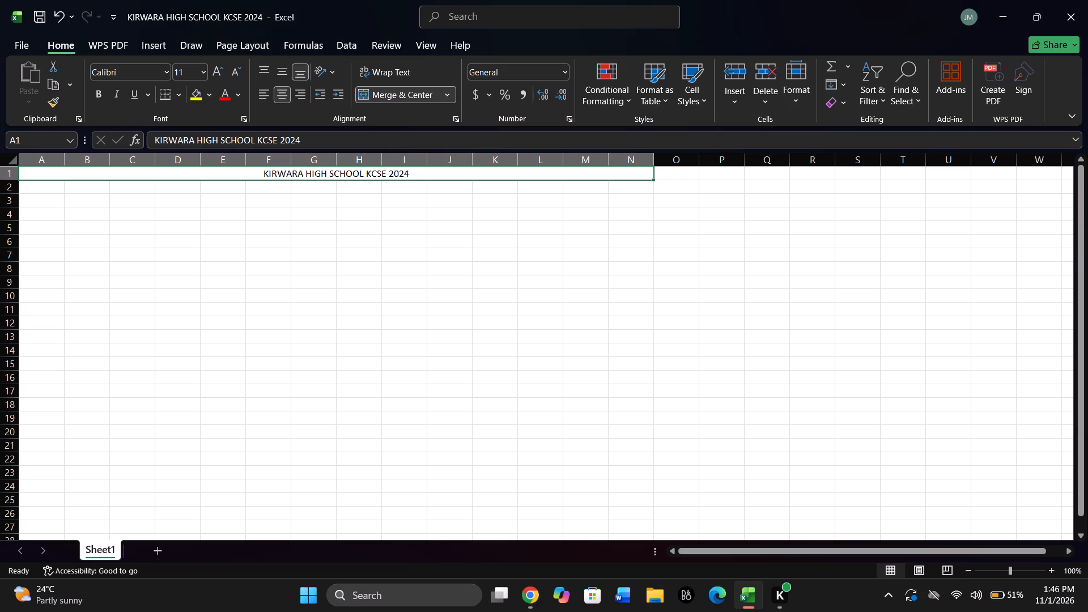
# Widen column A to about one and a half times its width.
pyautogui.click(48, 189)
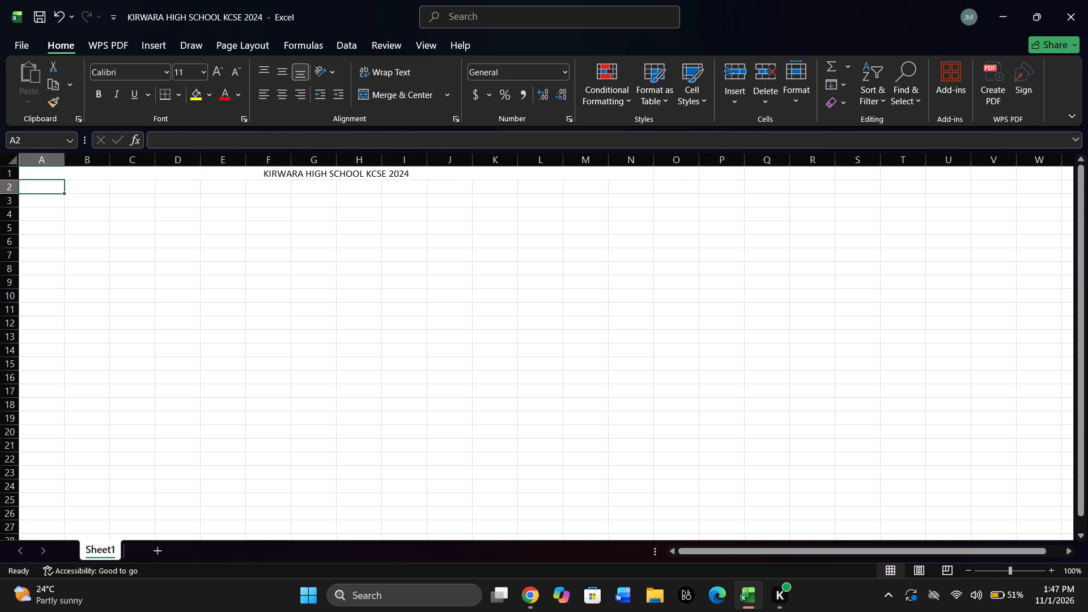
pyautogui.moveTo(62, 164); pyautogui.dragTo(87, 164)
# Enter the student detail headers ADM NO, NAME and CLASS in cells A2 to C2.
pyautogui.doubleClick(58, 182)
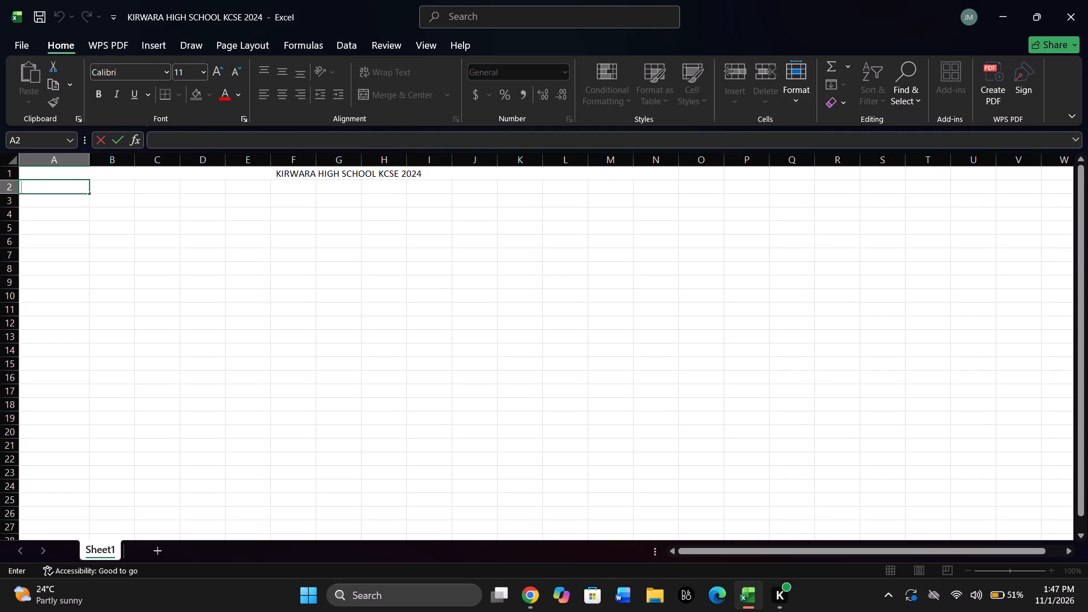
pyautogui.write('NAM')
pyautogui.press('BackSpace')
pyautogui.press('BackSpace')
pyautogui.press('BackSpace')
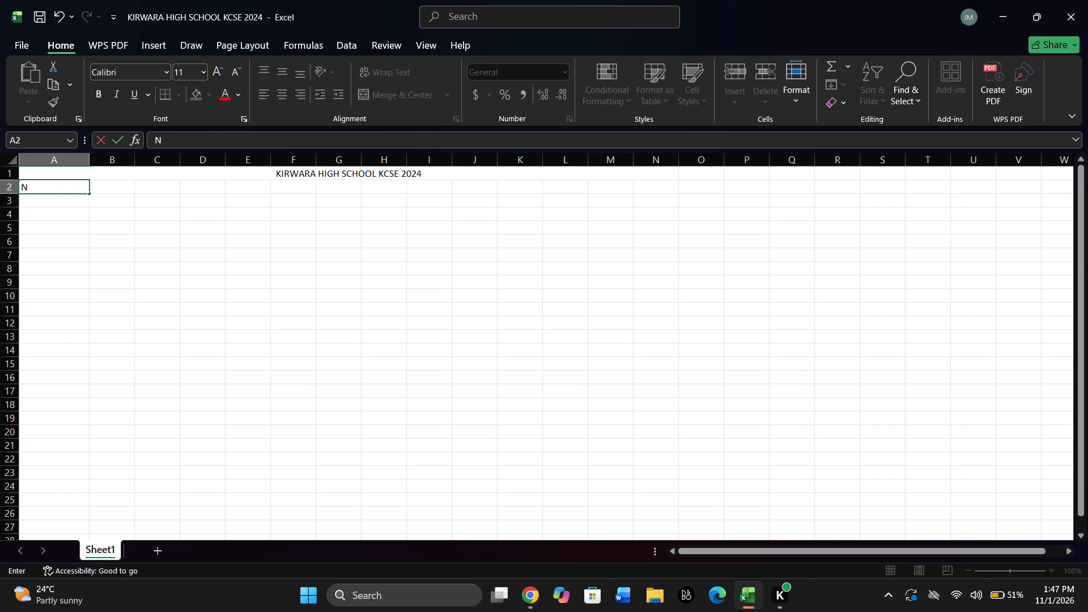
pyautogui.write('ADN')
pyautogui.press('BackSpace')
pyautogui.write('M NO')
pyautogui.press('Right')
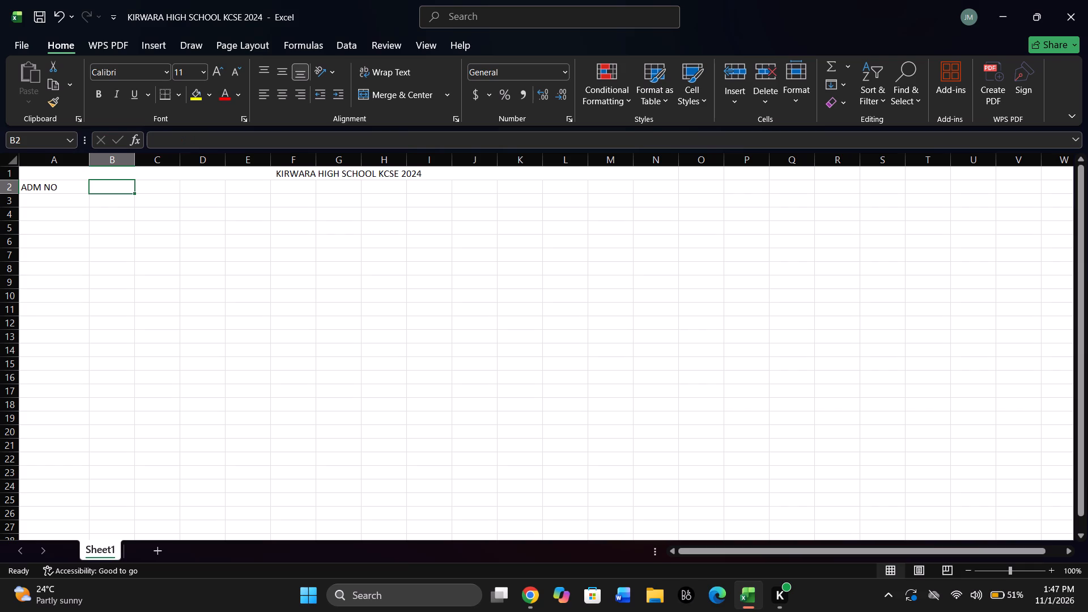
pyautogui.doubleClick(105, 184)
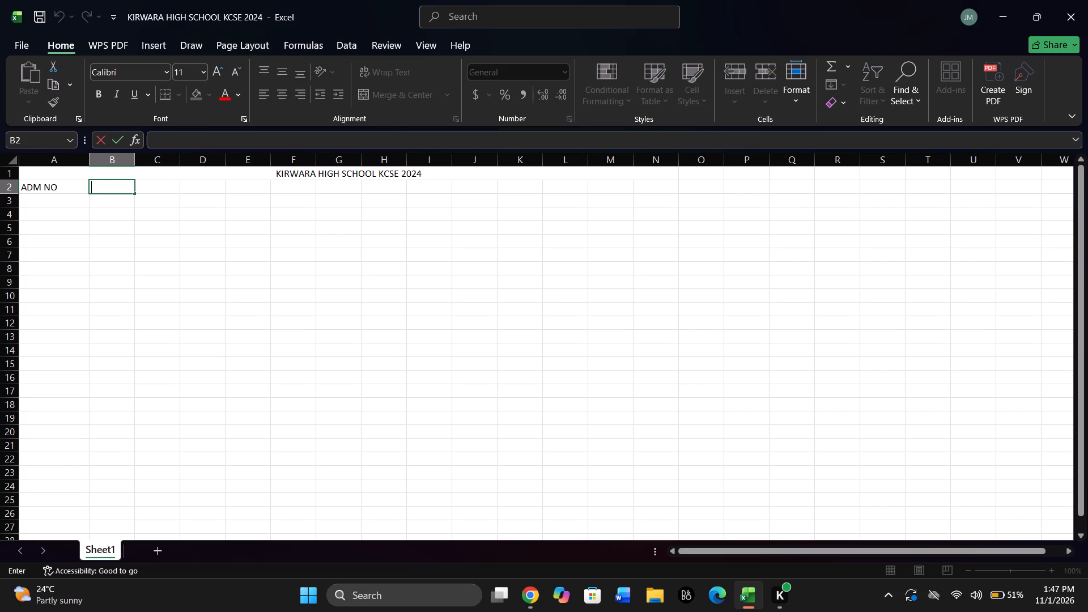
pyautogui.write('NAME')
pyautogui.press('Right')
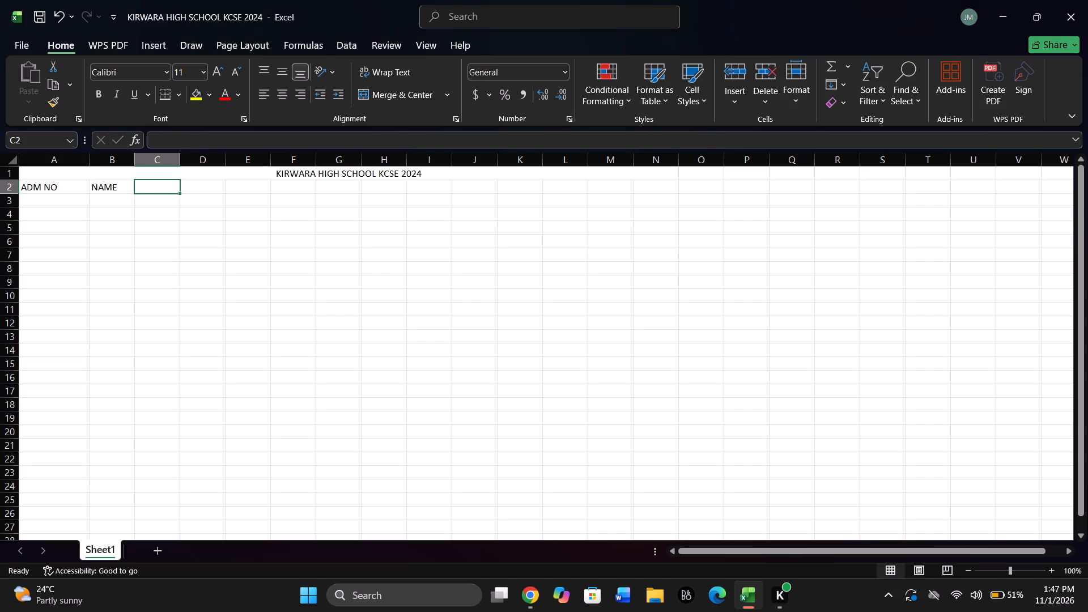
pyautogui.doubleClick(154, 185)
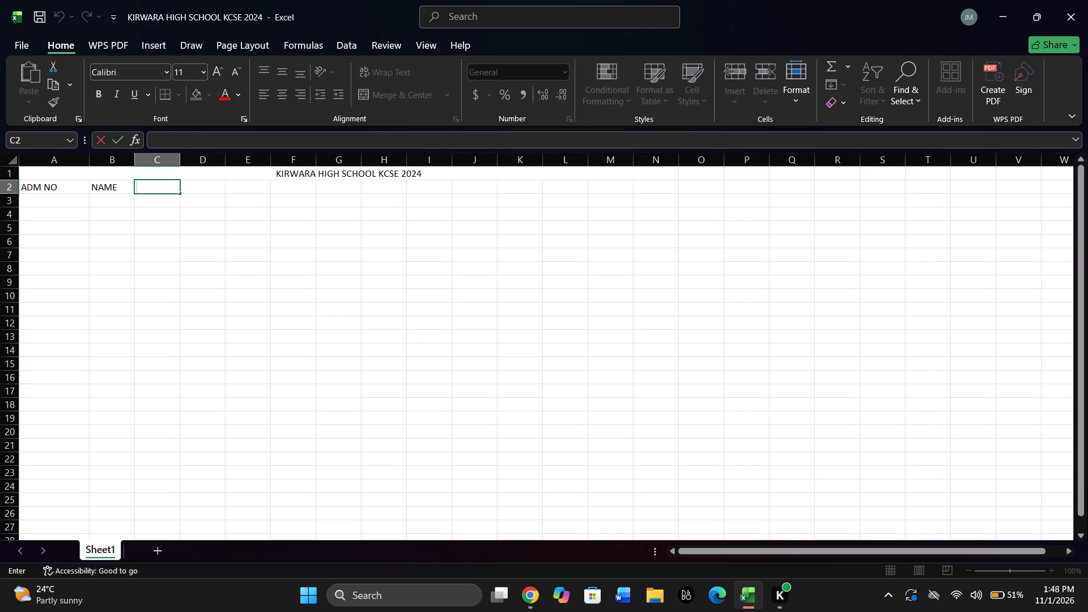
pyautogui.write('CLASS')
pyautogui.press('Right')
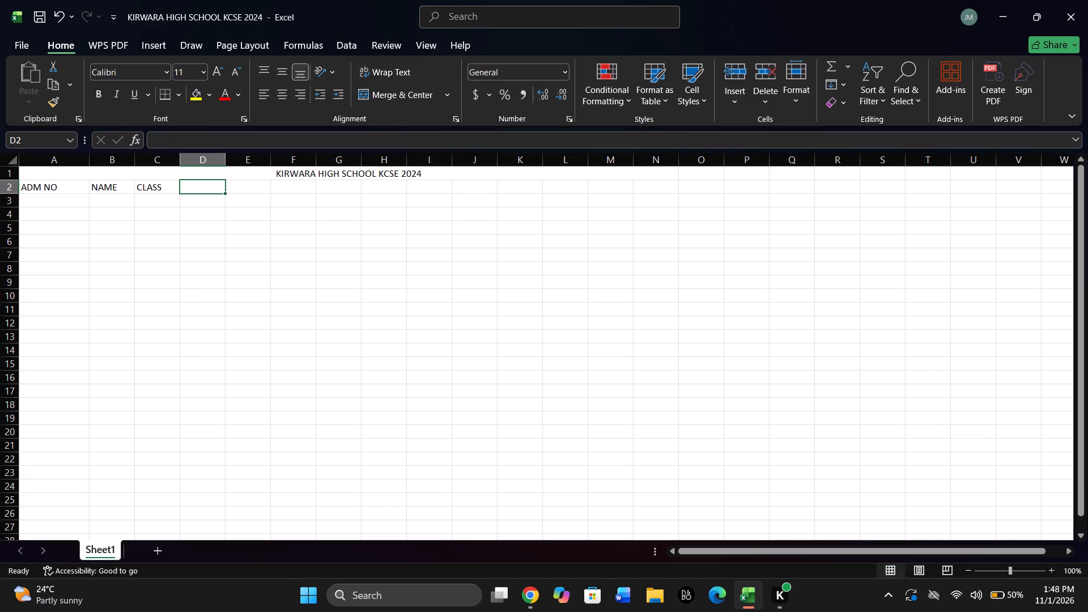
# Enter the subject headers MATHS, ENG, KISW, HISTO and GEO in cells D2 to H2.
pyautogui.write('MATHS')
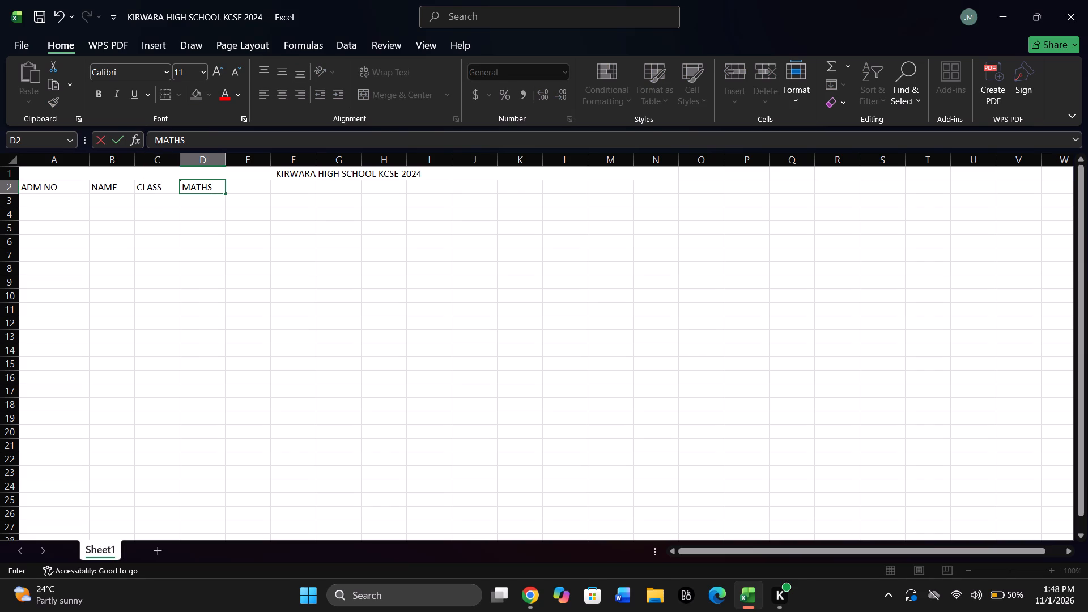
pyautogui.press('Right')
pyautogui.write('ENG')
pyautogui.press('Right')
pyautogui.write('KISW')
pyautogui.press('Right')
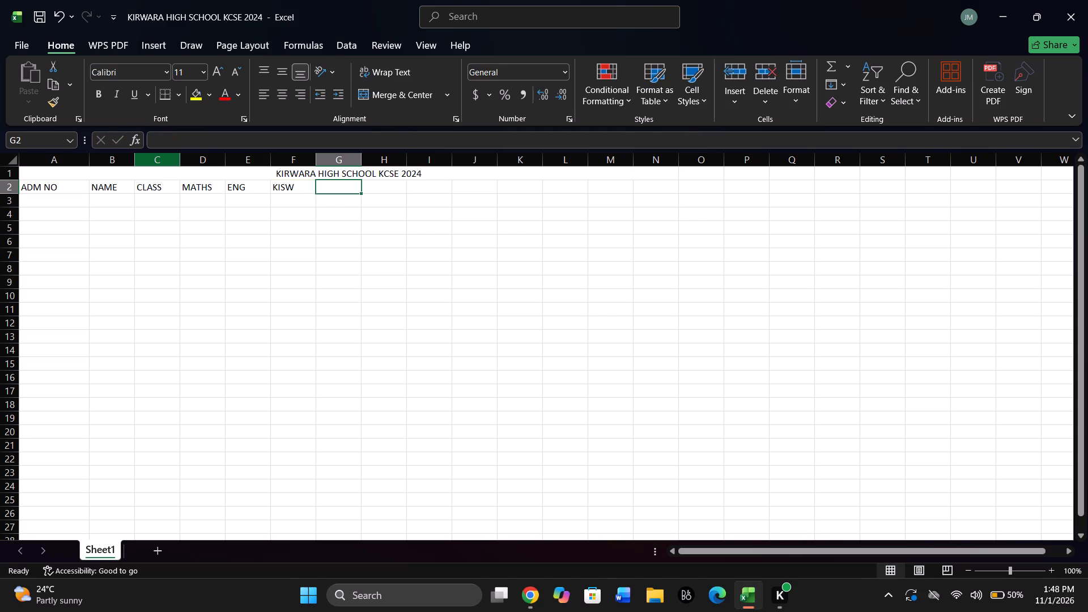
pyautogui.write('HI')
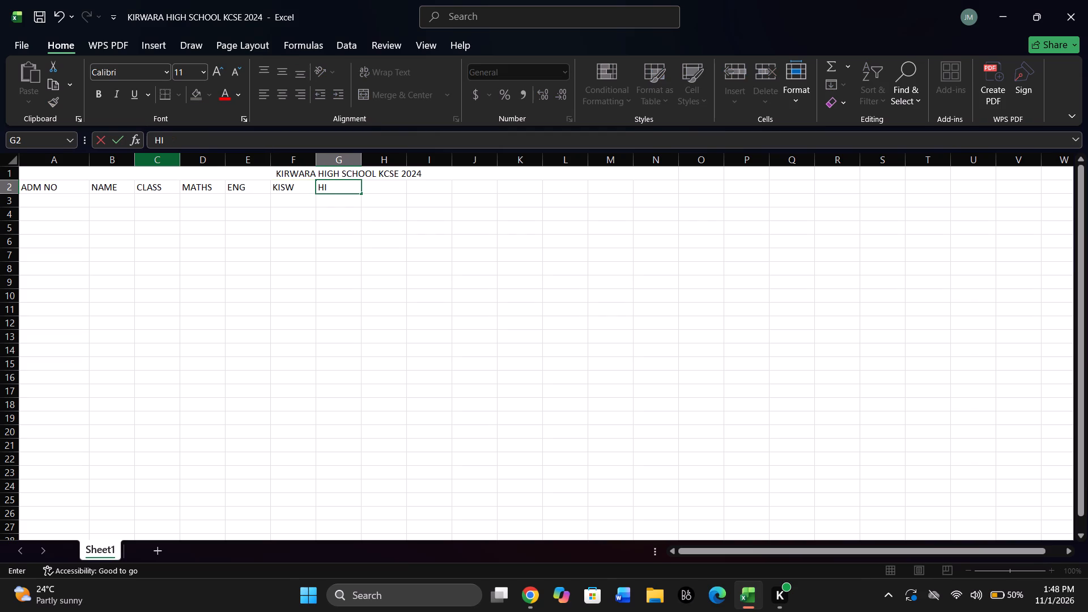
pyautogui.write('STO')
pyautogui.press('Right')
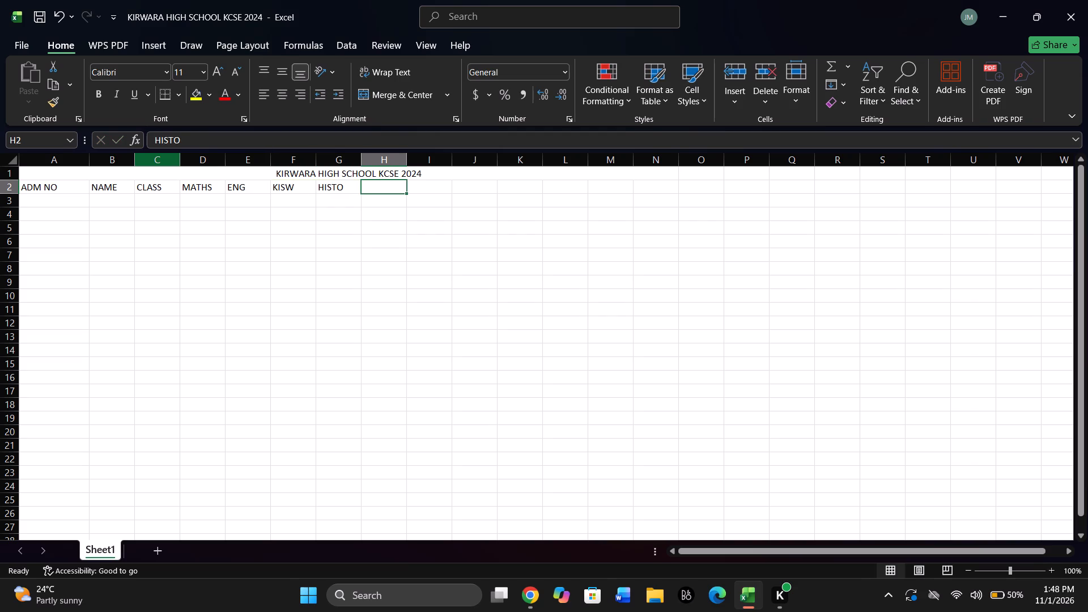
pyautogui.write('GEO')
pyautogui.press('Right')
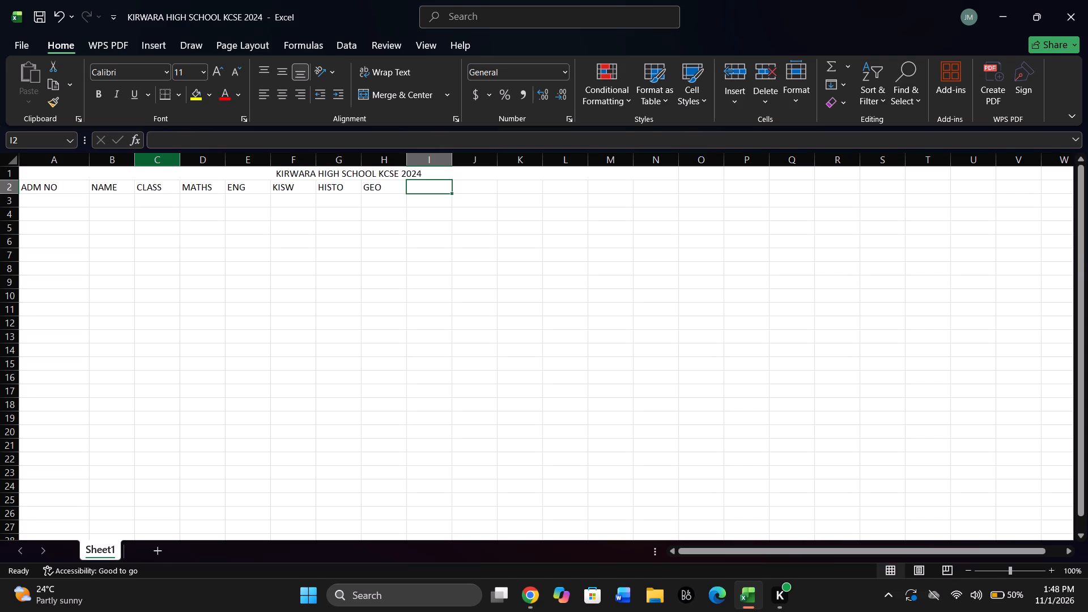
# Replace the subject headers in cells G2 and H2 with CHEM and BIO.
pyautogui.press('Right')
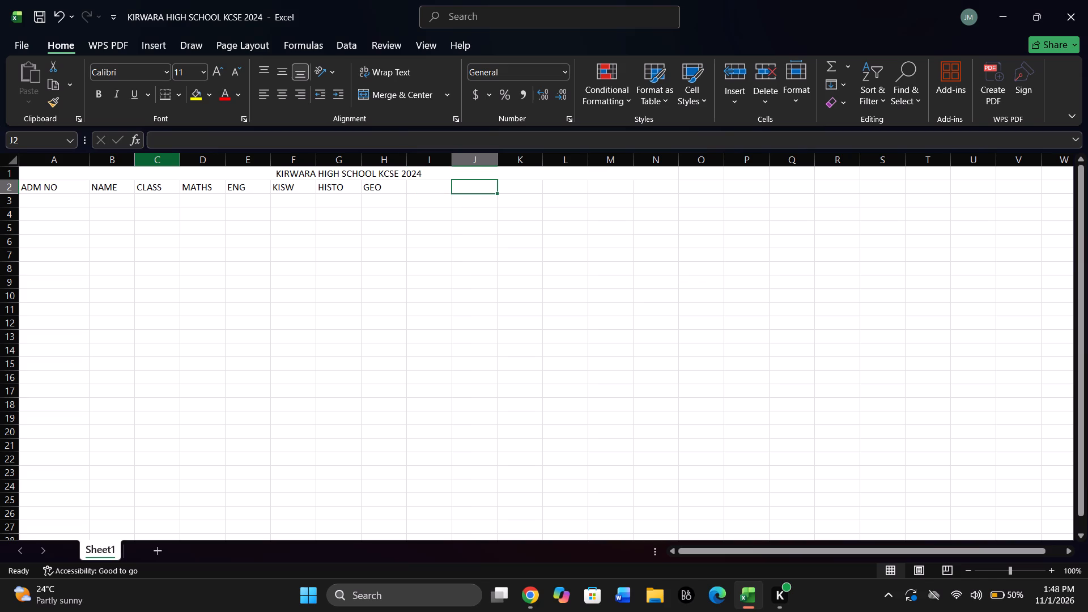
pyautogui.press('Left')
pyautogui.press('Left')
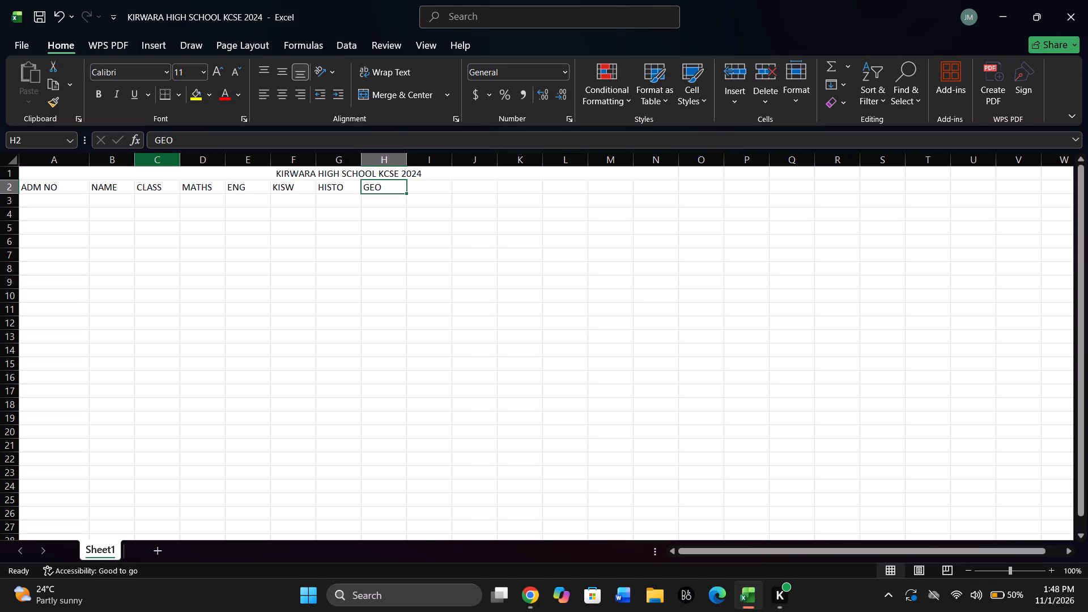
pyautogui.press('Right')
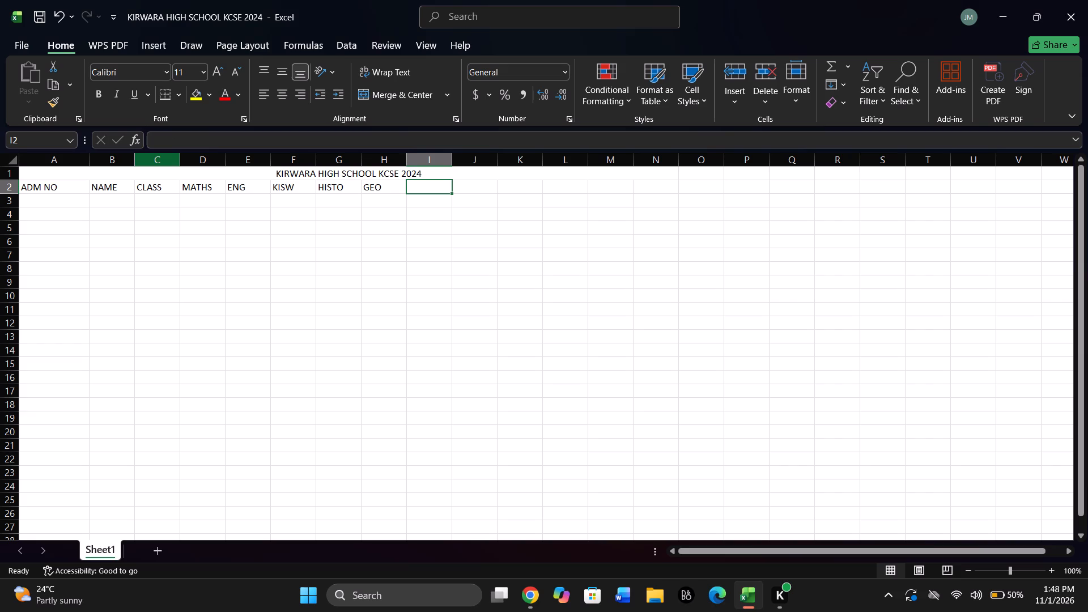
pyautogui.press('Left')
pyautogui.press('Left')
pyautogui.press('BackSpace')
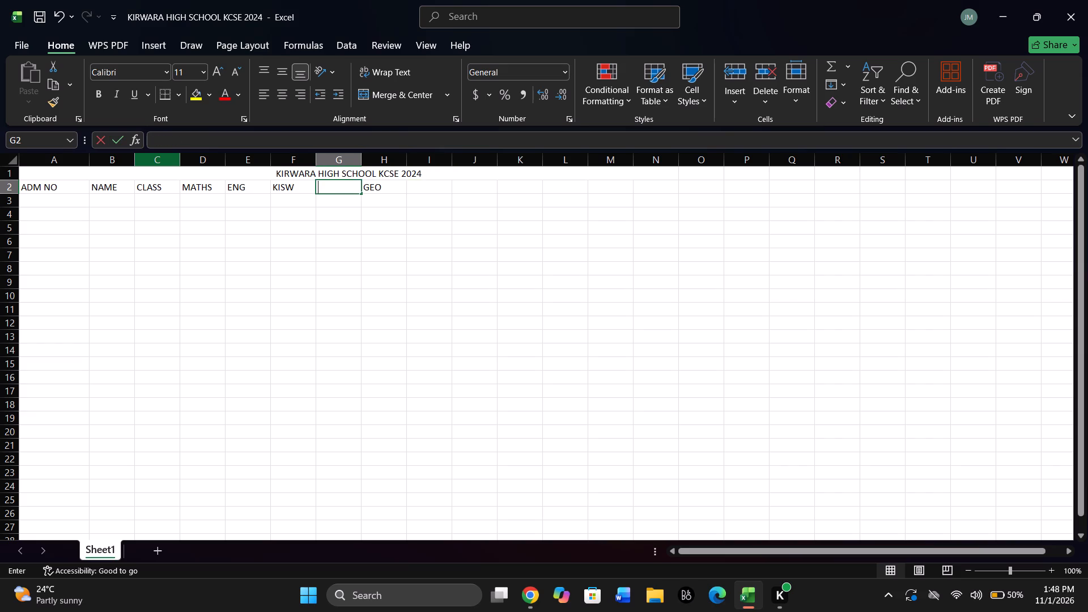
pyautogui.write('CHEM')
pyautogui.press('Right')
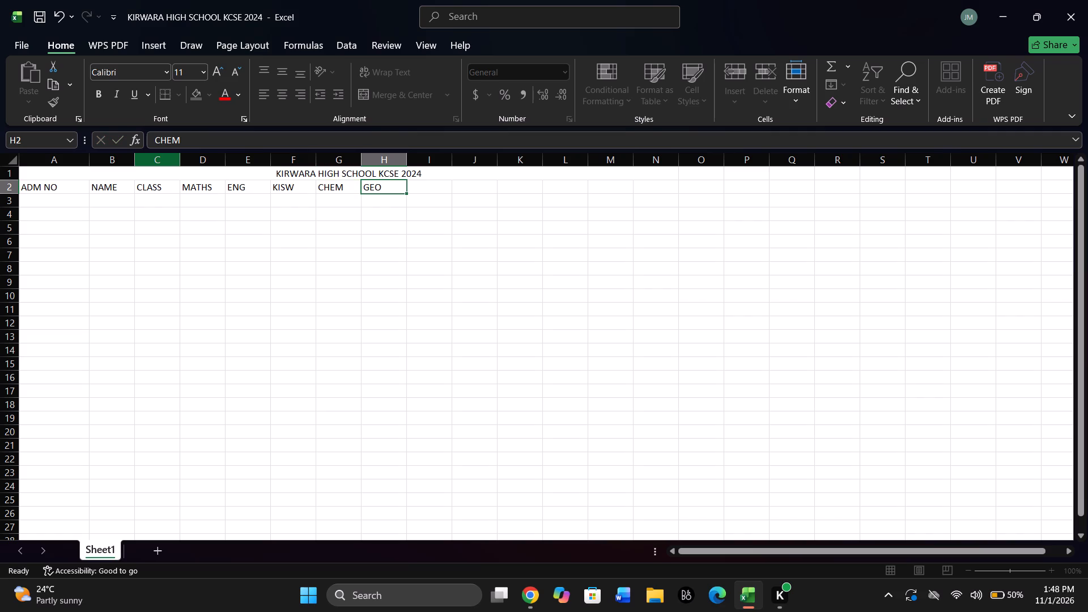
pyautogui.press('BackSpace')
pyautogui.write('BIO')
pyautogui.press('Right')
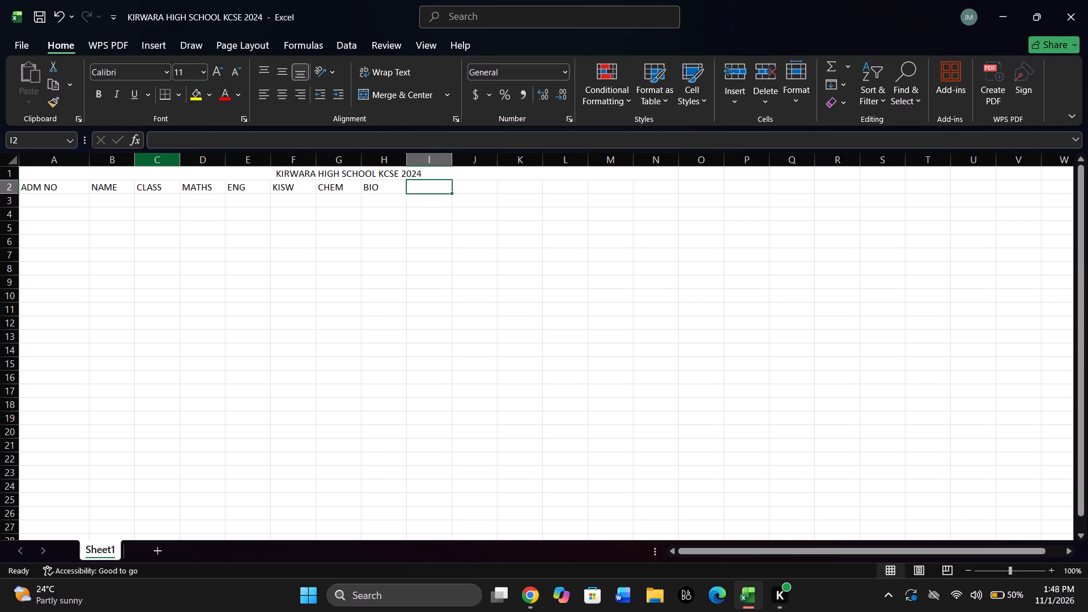
# Enter the subject headers PHY and HISTO in cells I2 and J2.
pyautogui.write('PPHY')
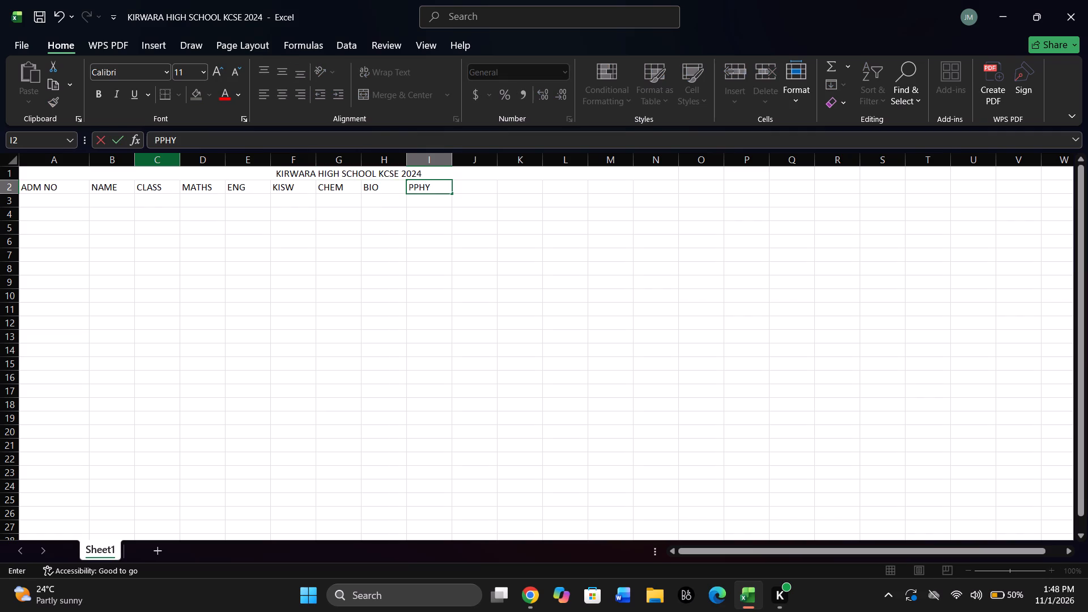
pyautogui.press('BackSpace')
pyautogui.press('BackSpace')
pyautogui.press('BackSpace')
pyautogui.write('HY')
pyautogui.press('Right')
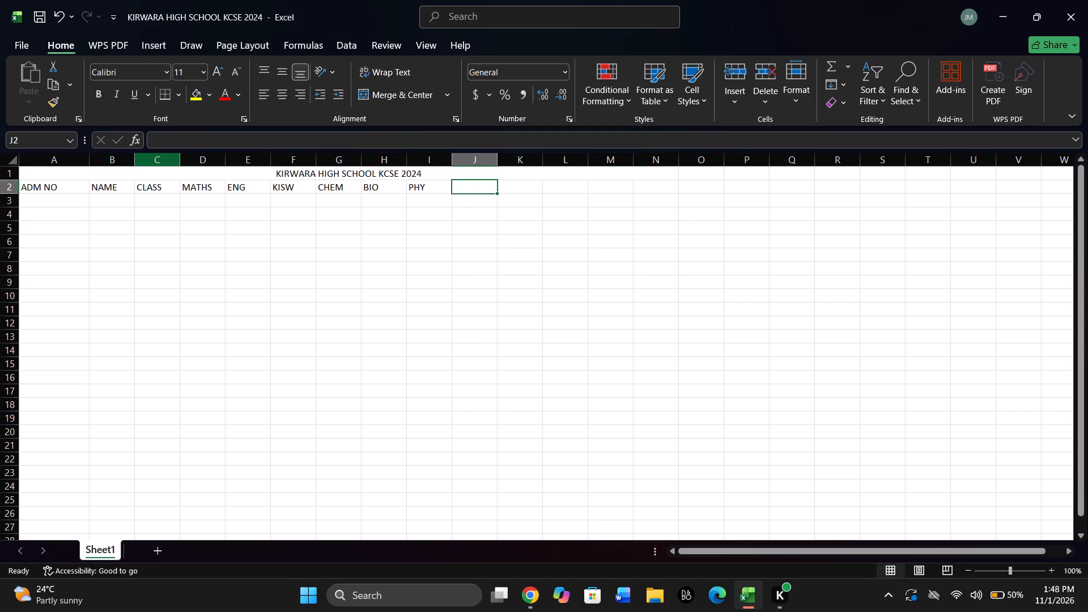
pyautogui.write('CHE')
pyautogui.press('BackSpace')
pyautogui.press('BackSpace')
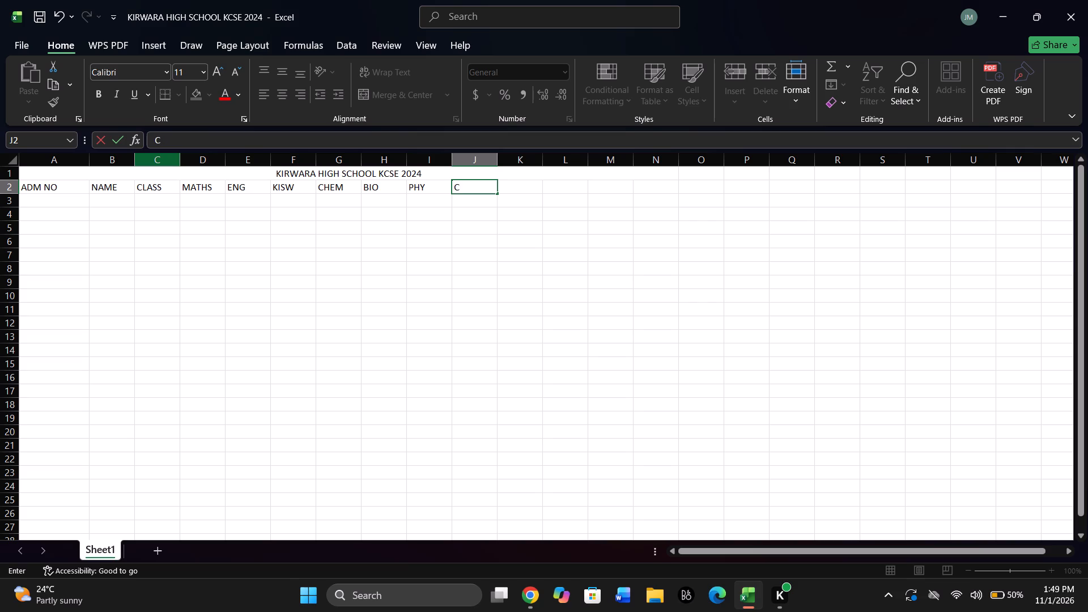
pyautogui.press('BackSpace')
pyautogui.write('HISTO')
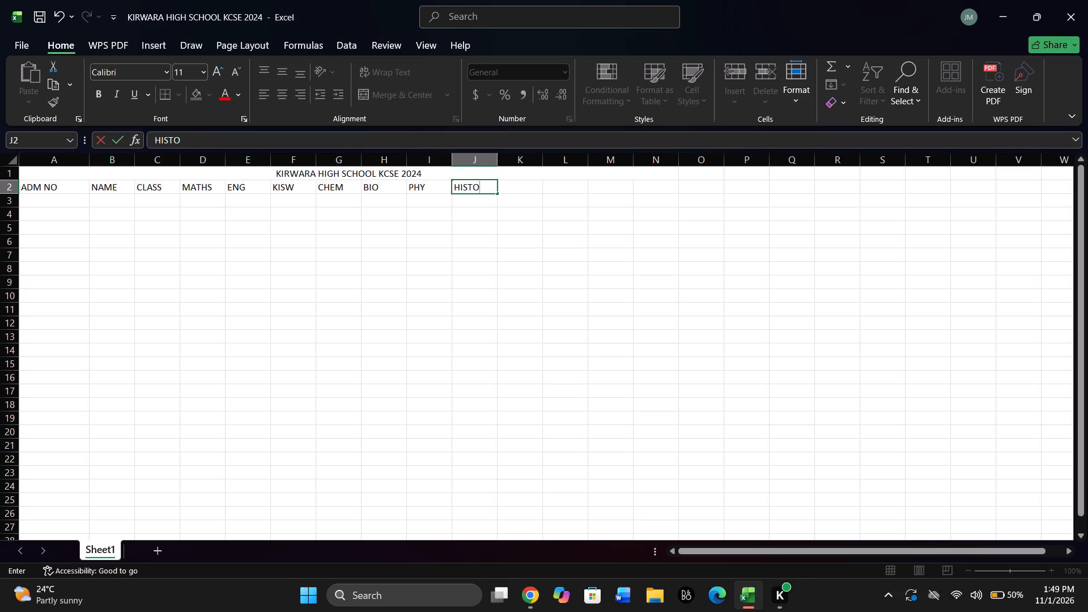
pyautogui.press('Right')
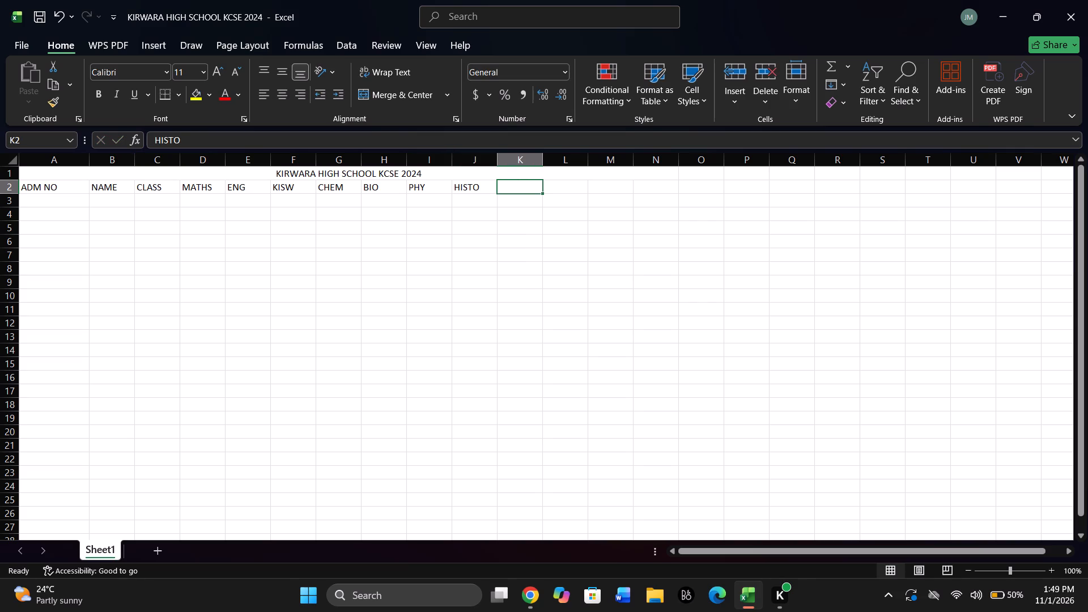
# Enter the subject headers GEO, BUS, AGRI and COMP in cells K2 to N2.
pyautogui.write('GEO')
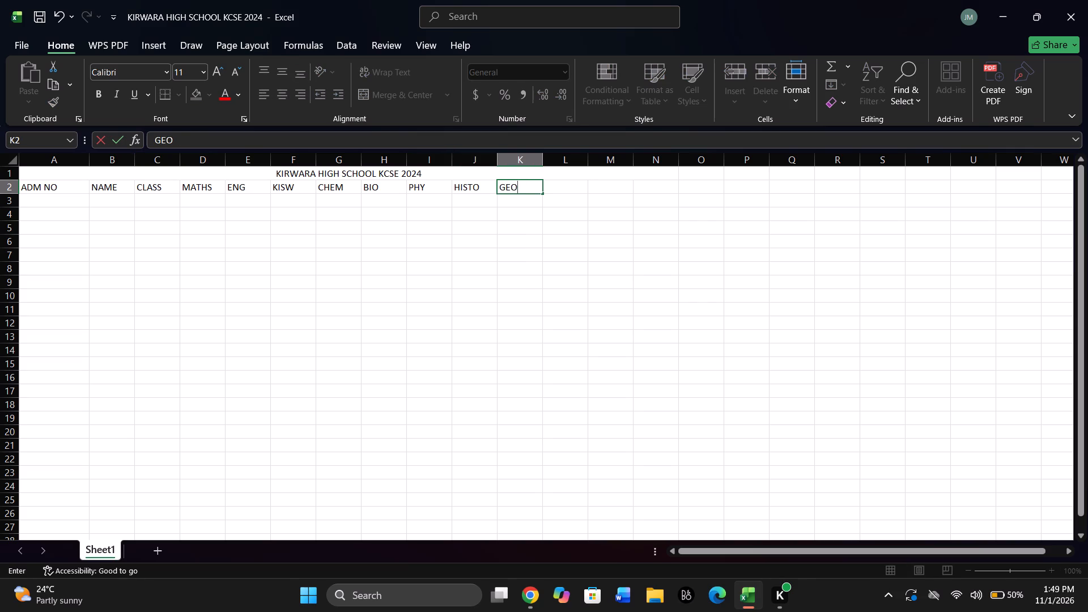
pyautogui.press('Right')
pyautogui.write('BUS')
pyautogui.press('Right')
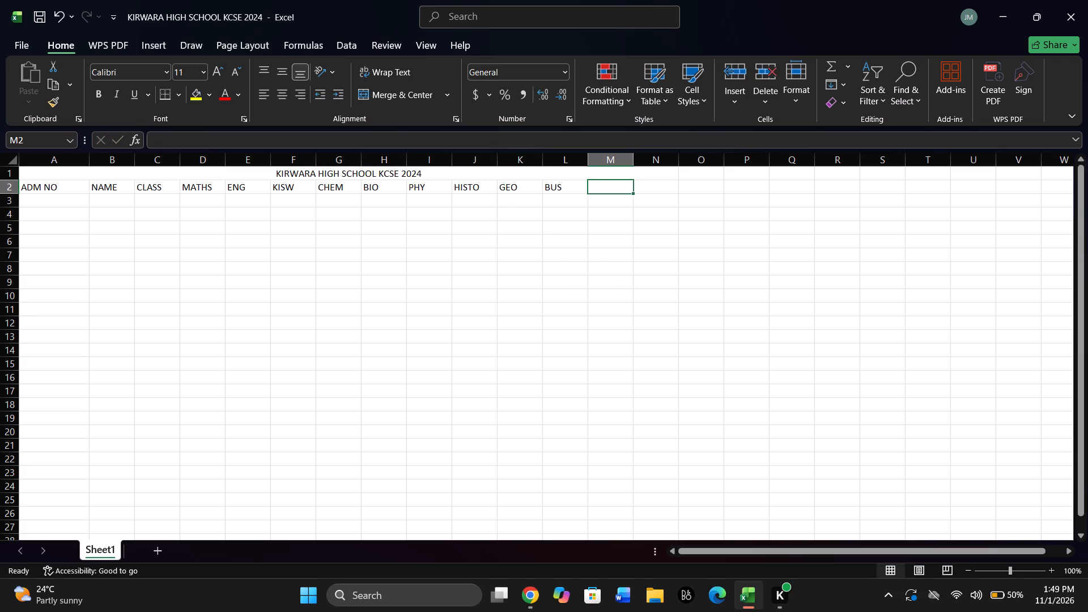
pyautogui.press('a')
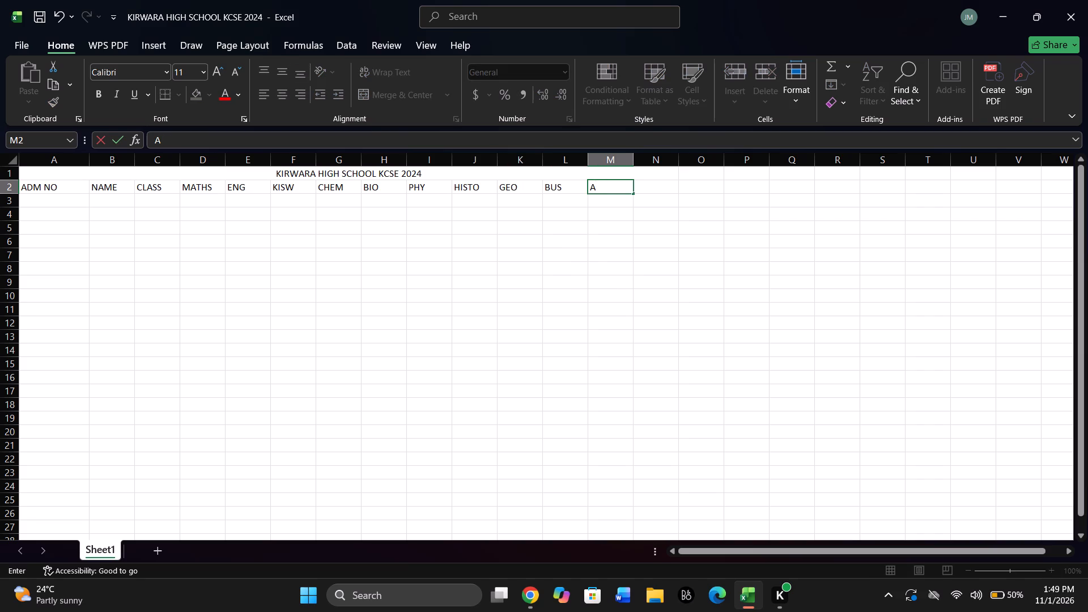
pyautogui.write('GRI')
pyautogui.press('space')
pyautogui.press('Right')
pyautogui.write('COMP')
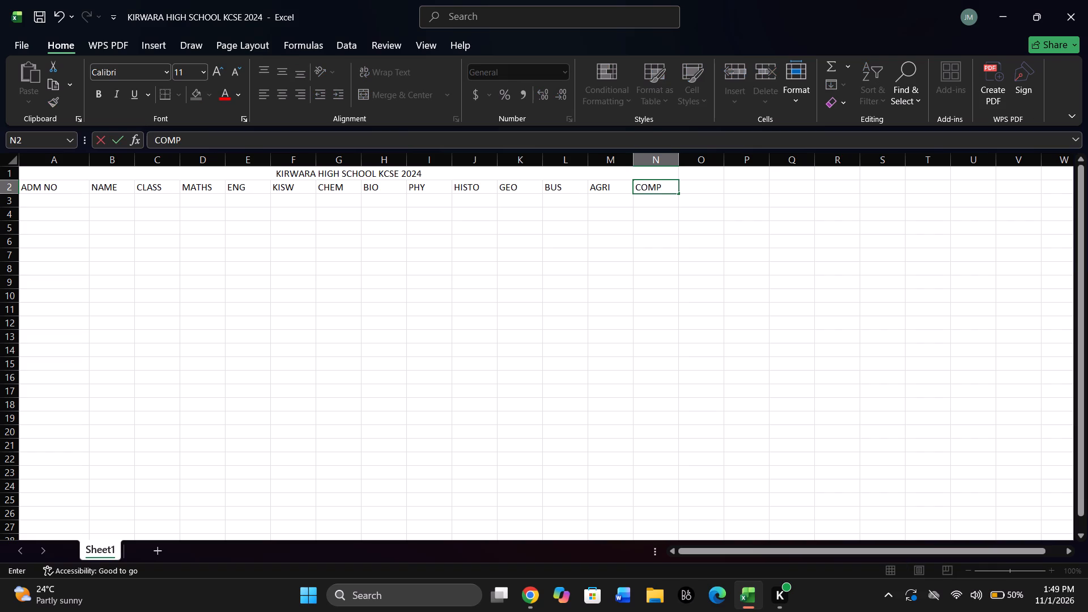
pyautogui.click(67, 203)
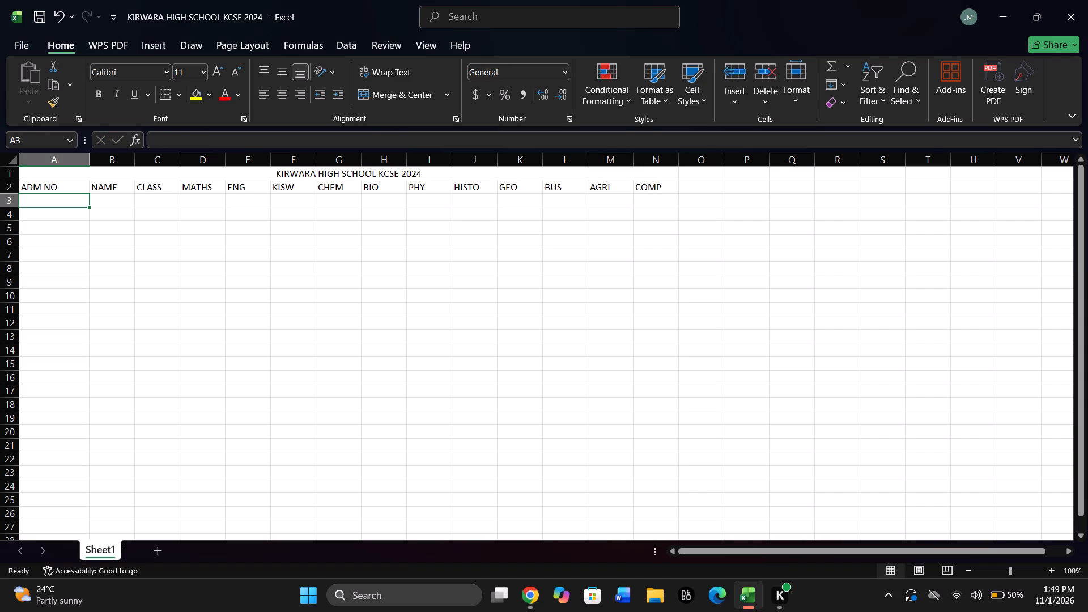
# Narrow column A to about 70 percent of its width, just wide enough for the ADM NO header.
pyautogui.moveTo(89, 161); pyautogui.dragTo(67, 156)
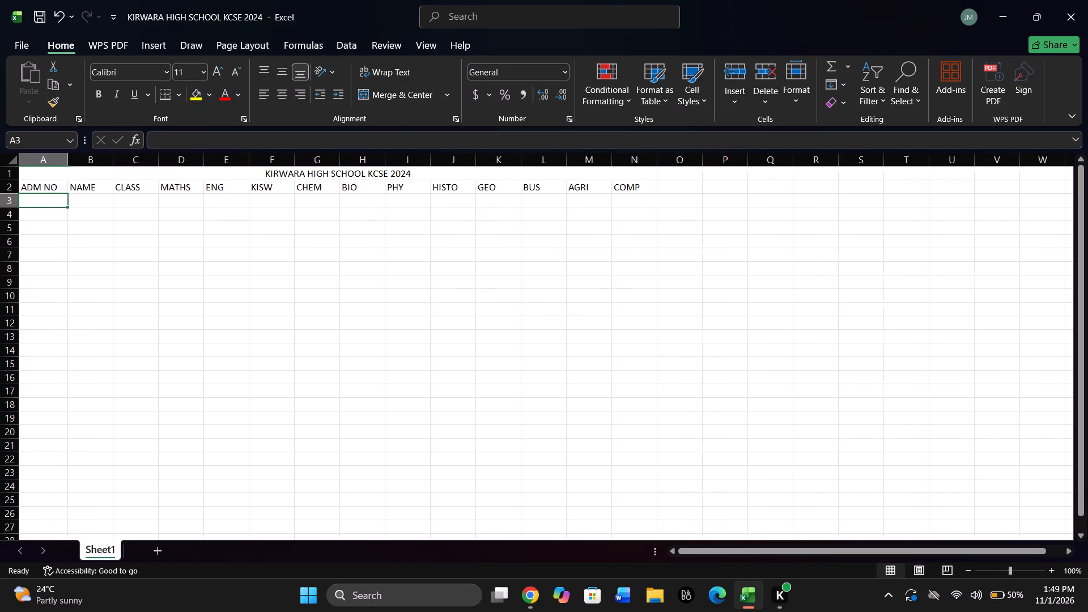
# Enter the admission numbers 101, 102, 103 and 104 in cells A3 to A6.
pyautogui.doubleClick(38, 194)
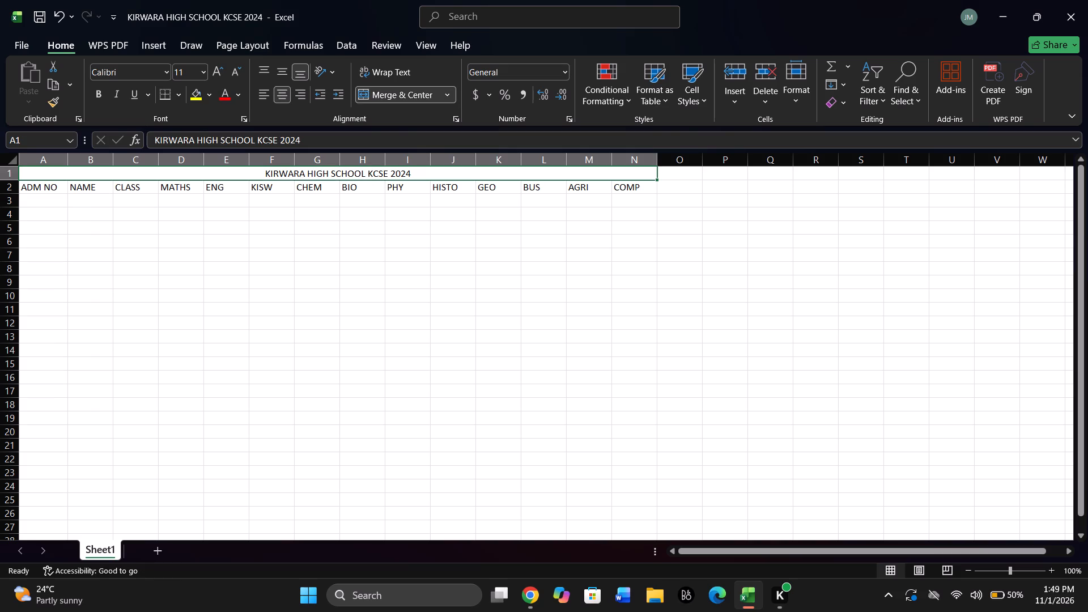
pyautogui.doubleClick(41, 198)
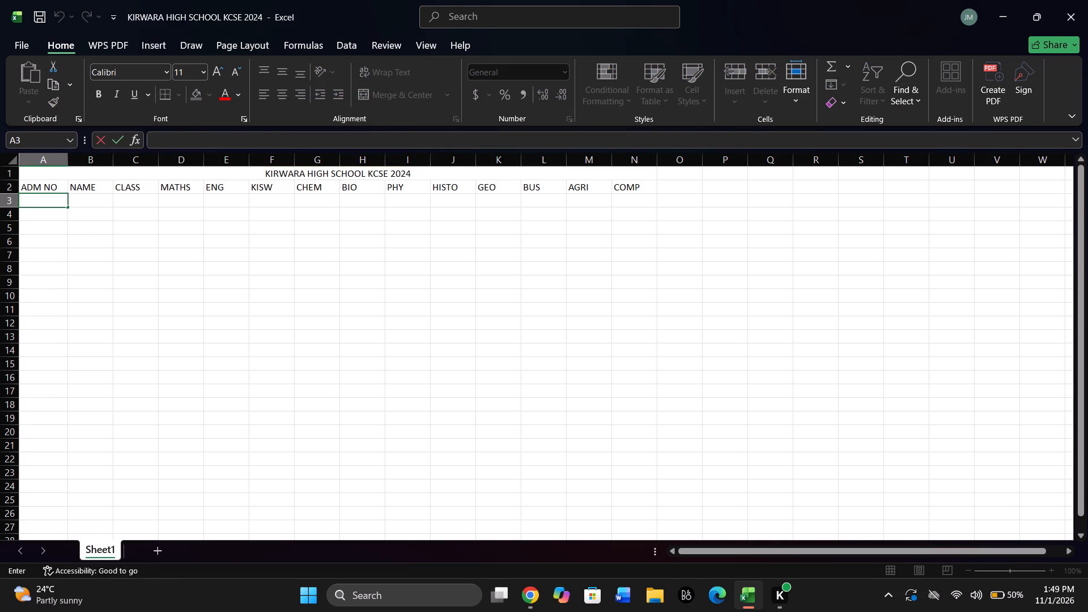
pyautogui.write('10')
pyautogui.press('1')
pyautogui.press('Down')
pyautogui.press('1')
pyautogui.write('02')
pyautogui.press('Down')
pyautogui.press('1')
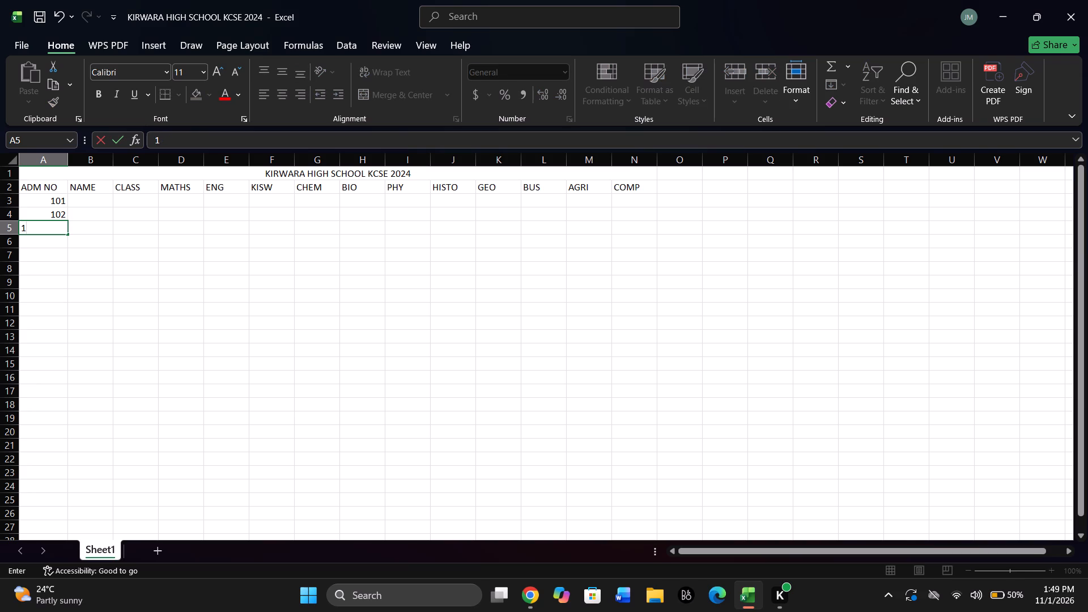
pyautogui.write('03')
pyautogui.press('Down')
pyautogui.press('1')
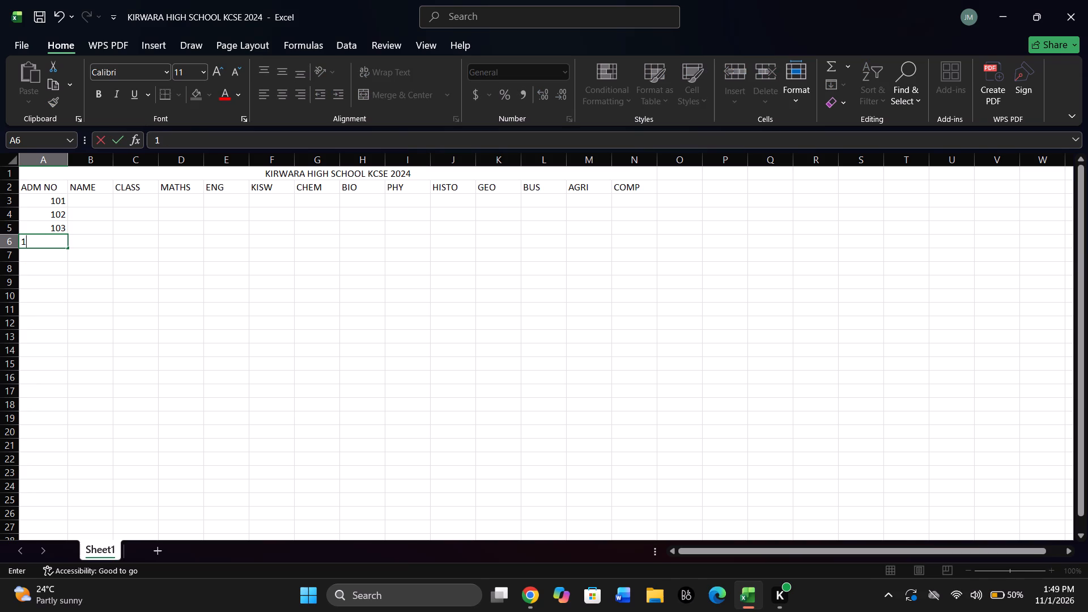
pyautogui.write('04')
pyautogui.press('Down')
# Enter the admission numbers 105, 106, 107 and 108 in cells A7 to A10.
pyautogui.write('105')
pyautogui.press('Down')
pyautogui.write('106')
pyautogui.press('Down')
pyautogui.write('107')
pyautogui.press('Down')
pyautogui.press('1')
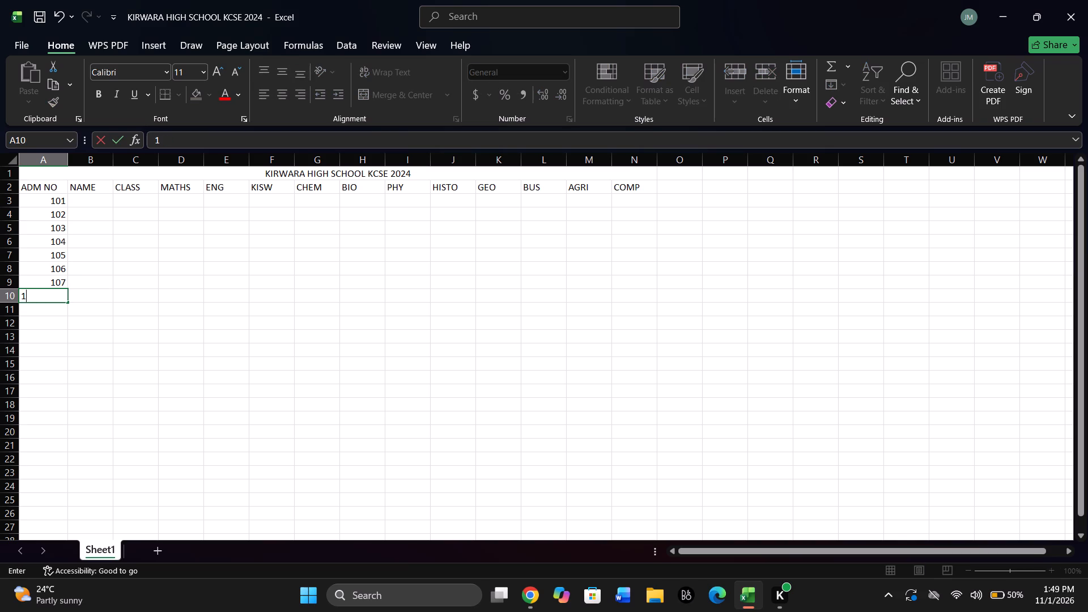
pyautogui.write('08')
pyautogui.click(67, 199)
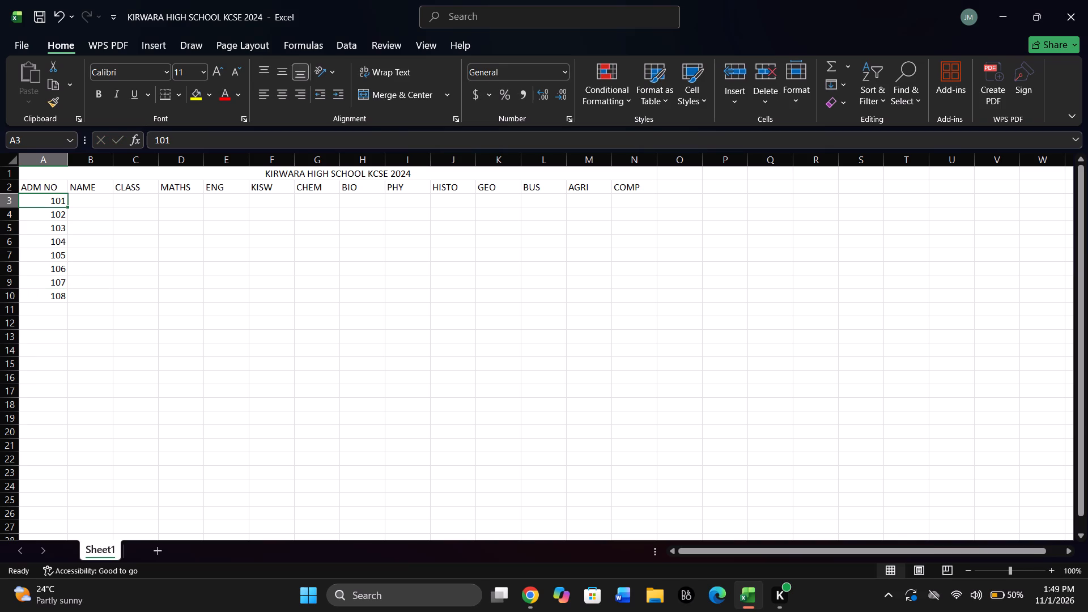
# Enter the admission numbers 109 and 110 in cells A11 and A12.
pyautogui.click(56, 296)
pyautogui.press('Down')
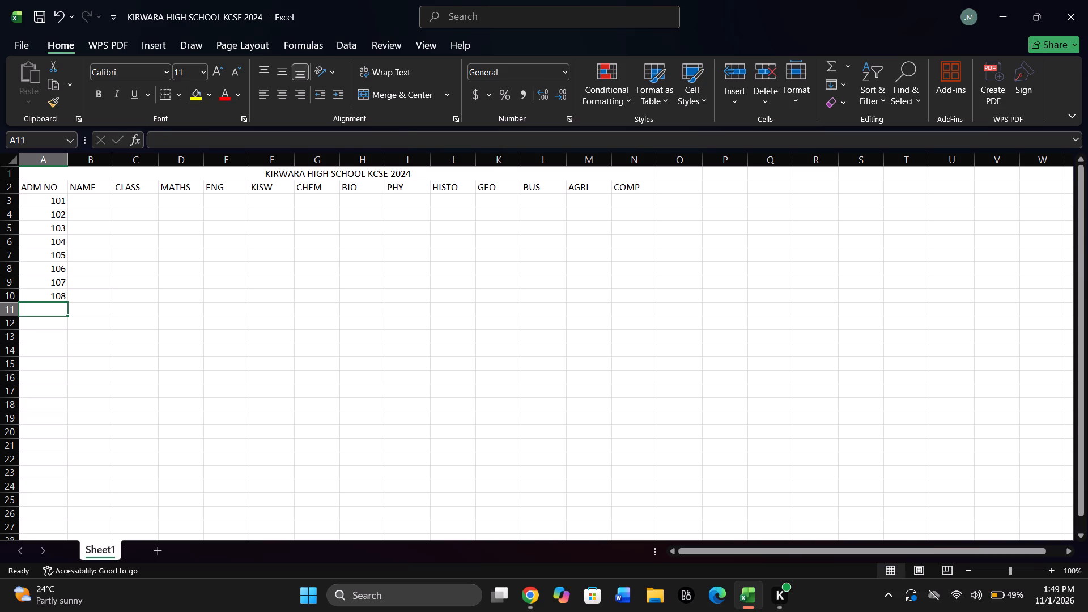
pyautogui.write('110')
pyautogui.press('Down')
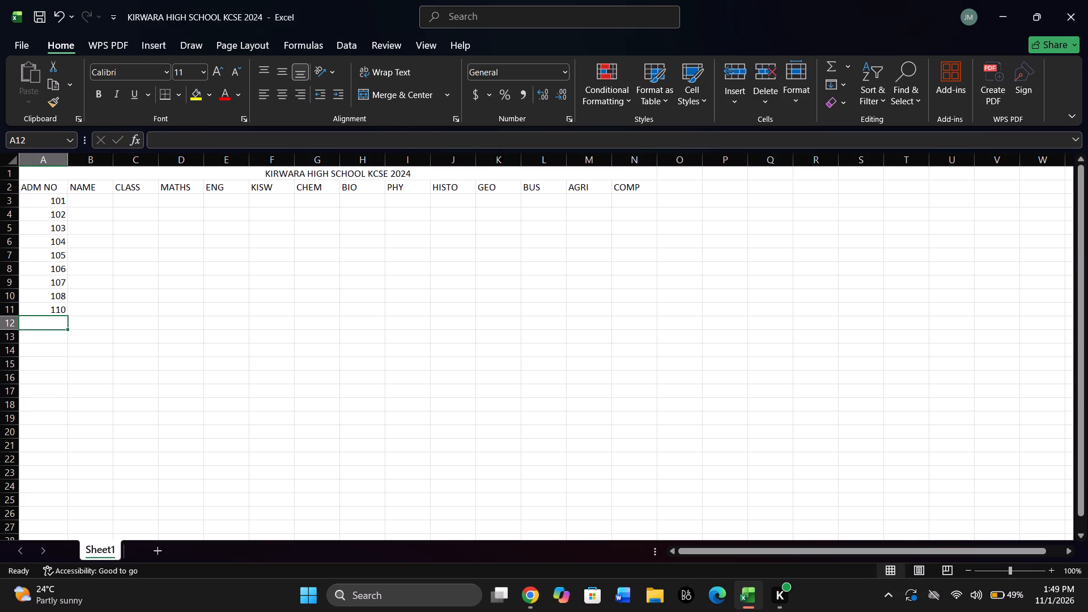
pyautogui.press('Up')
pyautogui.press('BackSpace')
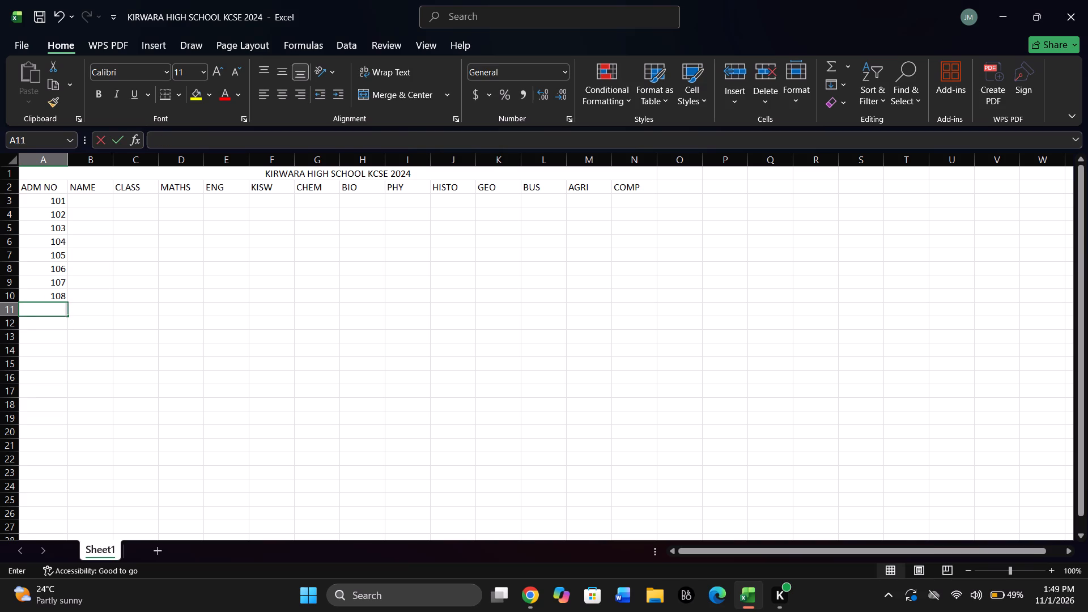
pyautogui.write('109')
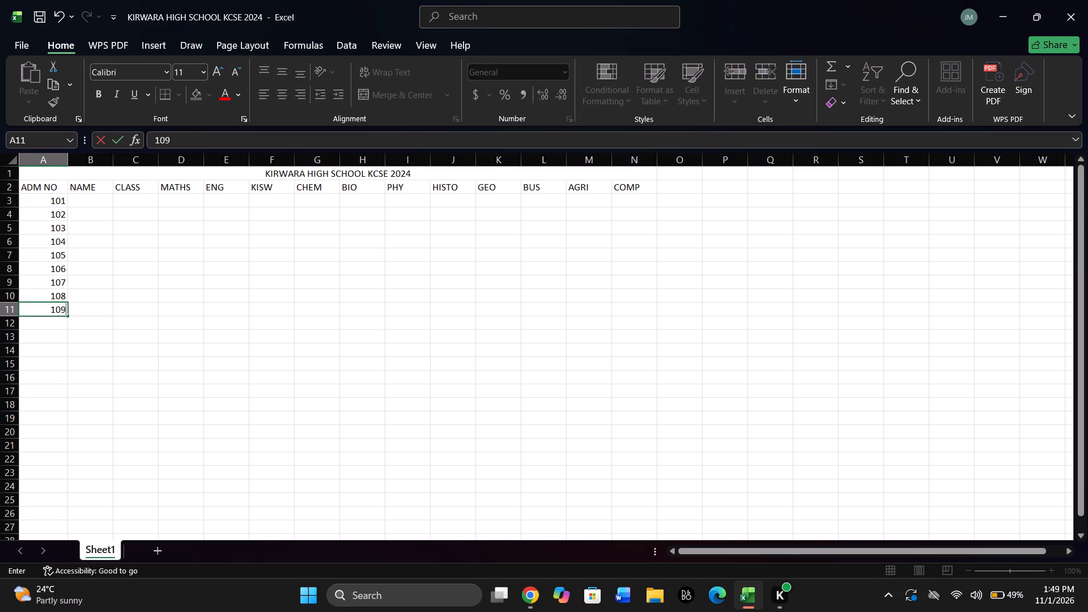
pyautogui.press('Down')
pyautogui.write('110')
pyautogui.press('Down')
# Enter the admission numbers 111, 112, 113, 114 and 115 in cells A13 to A17.
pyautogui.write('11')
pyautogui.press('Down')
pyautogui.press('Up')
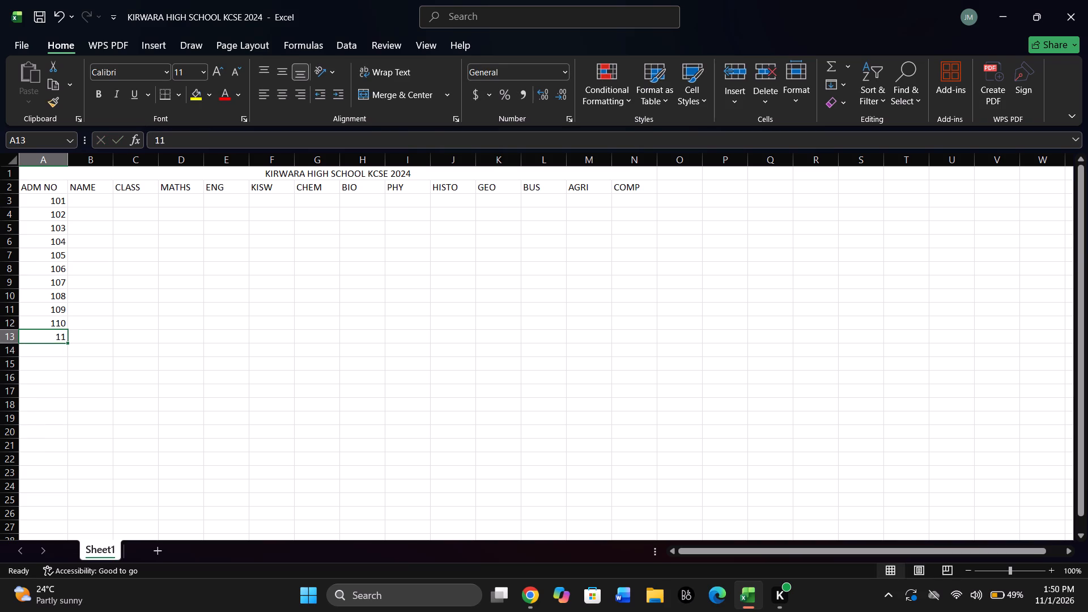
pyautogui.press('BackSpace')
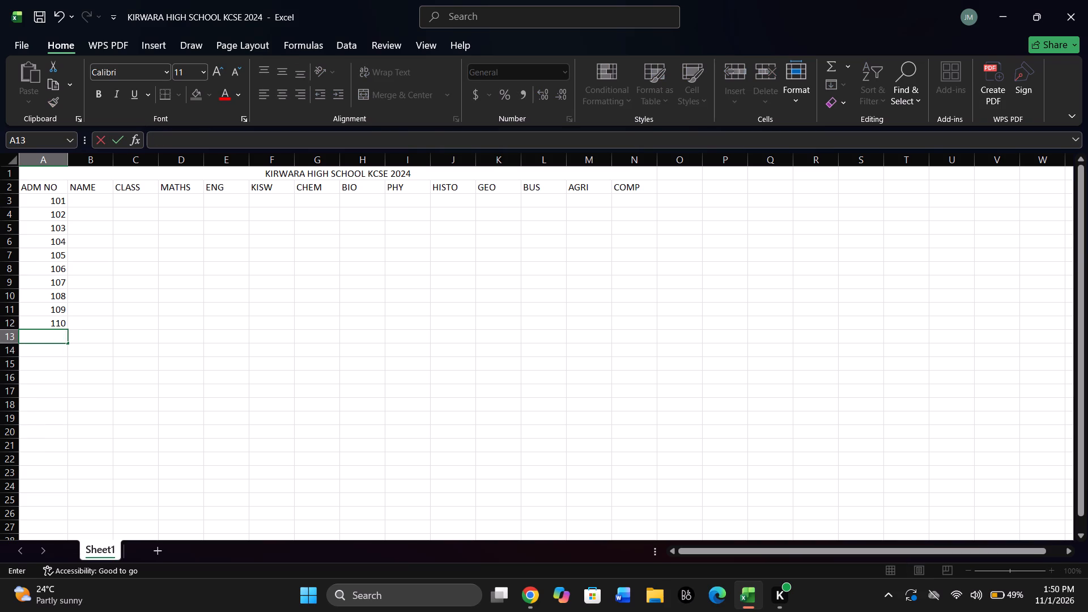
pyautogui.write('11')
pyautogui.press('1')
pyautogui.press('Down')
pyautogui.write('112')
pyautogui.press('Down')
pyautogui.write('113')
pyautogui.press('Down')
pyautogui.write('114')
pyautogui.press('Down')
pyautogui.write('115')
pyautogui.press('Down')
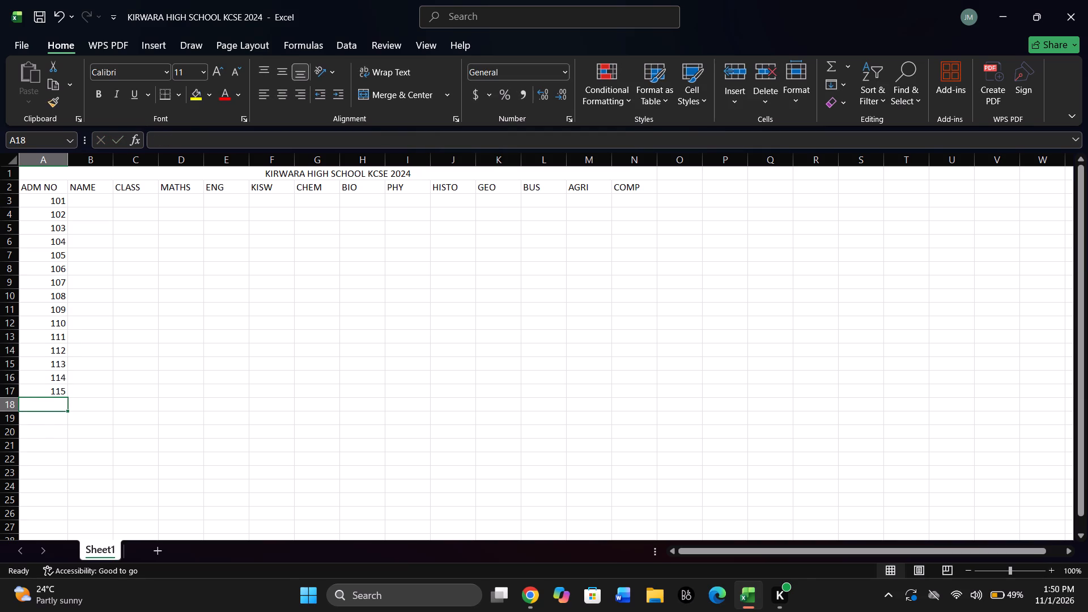
# Enter the admission numbers 116, 117, 118, 119 and 120 in cells A18 to A22.
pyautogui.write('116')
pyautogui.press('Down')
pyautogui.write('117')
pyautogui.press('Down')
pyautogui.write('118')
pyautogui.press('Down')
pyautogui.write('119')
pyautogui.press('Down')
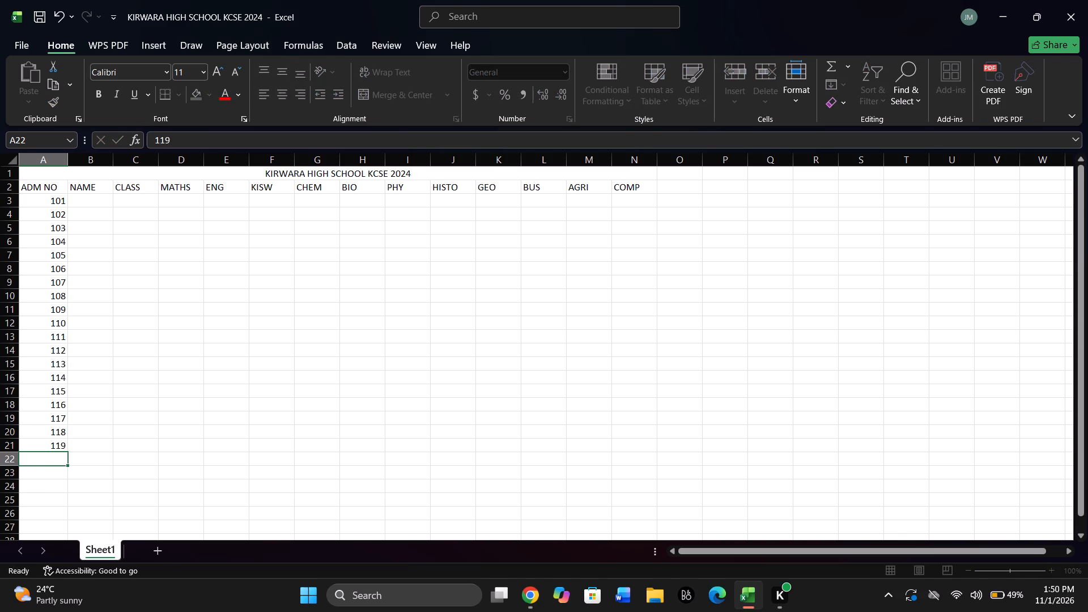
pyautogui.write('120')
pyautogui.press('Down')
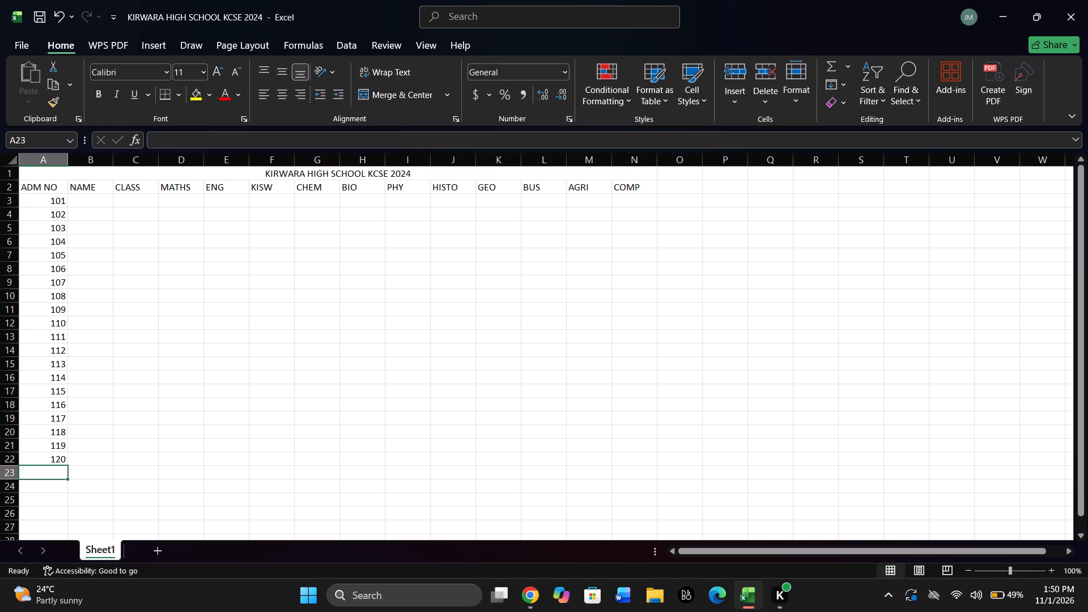
# Widen the NAME column B to about 1.6 times its width to make room for student names.
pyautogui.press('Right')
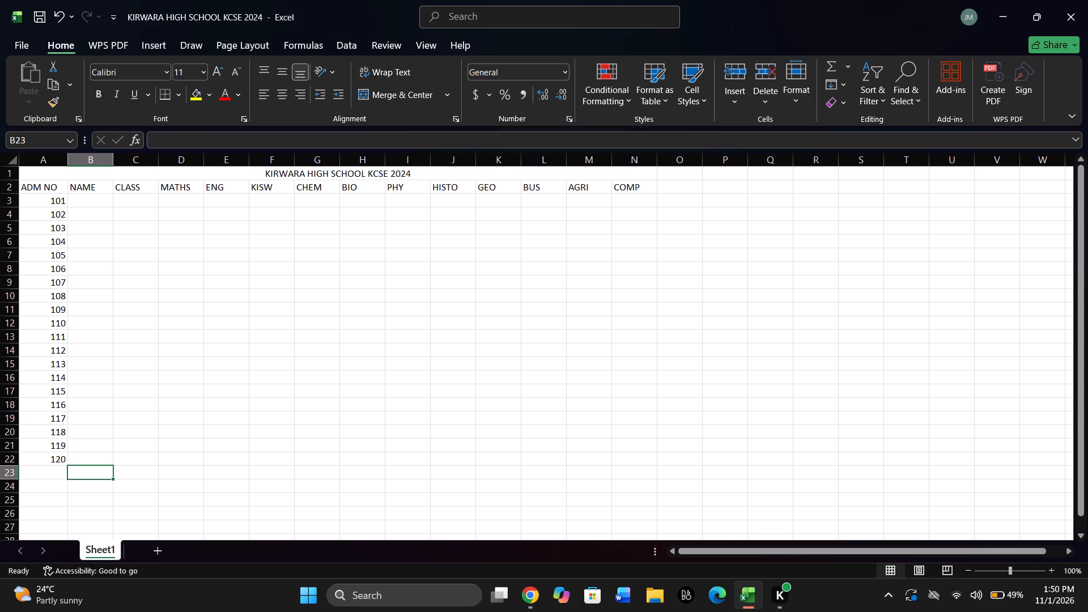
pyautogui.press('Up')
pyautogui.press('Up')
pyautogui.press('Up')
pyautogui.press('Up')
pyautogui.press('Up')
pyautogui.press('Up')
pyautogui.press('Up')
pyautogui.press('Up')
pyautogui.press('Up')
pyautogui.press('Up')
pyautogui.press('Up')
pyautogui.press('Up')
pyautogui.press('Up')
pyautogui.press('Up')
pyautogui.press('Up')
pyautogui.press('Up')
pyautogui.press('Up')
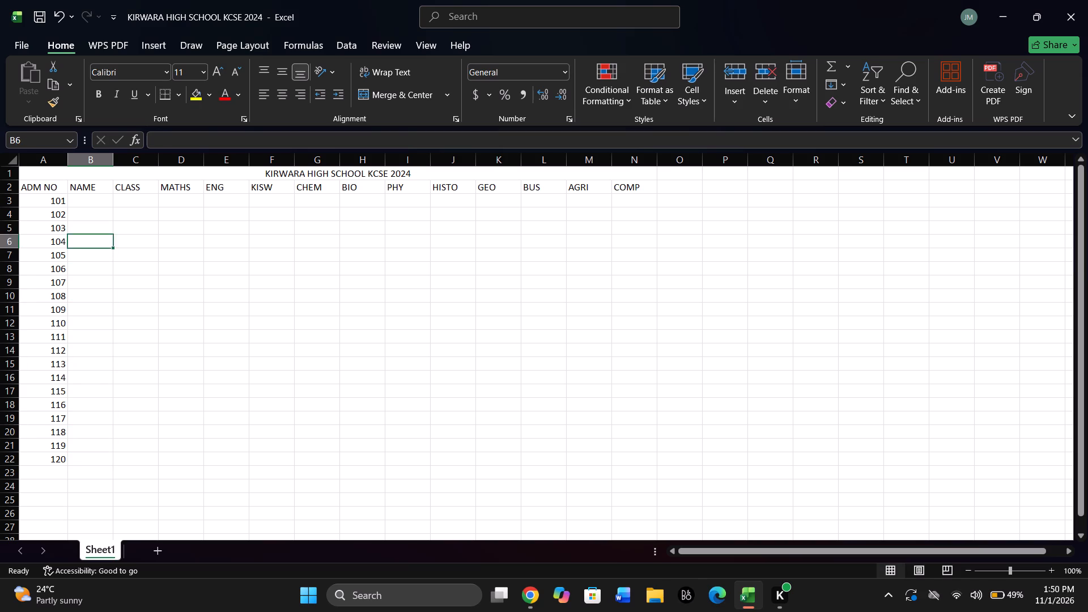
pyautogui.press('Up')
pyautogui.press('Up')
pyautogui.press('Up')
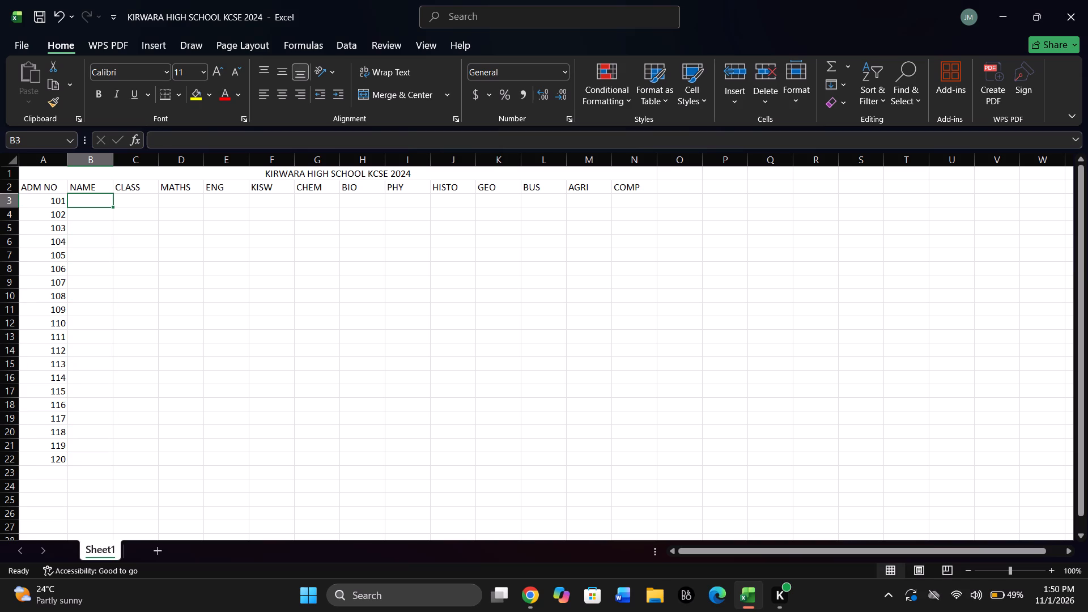
pyautogui.click(113, 151)
pyautogui.moveTo(114, 158); pyautogui.dragTo(143, 168)
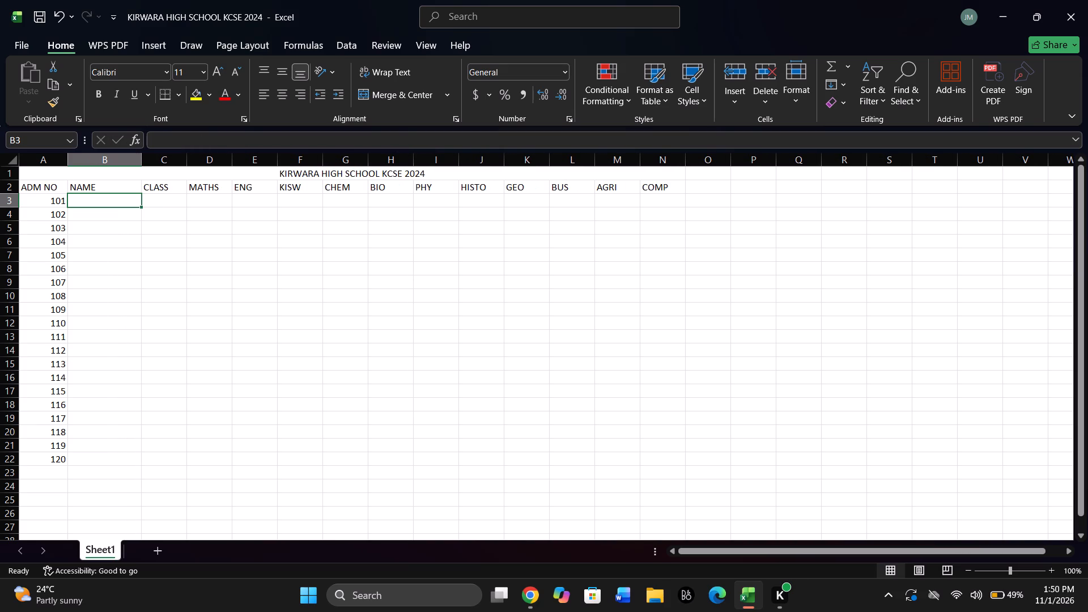
# Enter the names of the students with admission numbers 101 and 102 in cells B3 and B4, in capitals.
pyautogui.doubleClick(100, 197)
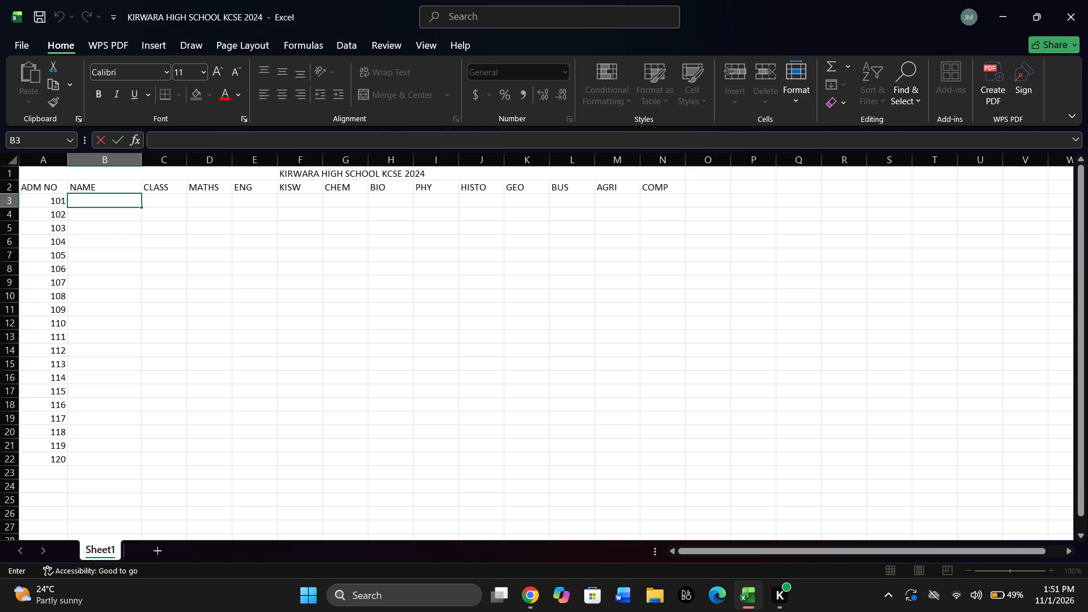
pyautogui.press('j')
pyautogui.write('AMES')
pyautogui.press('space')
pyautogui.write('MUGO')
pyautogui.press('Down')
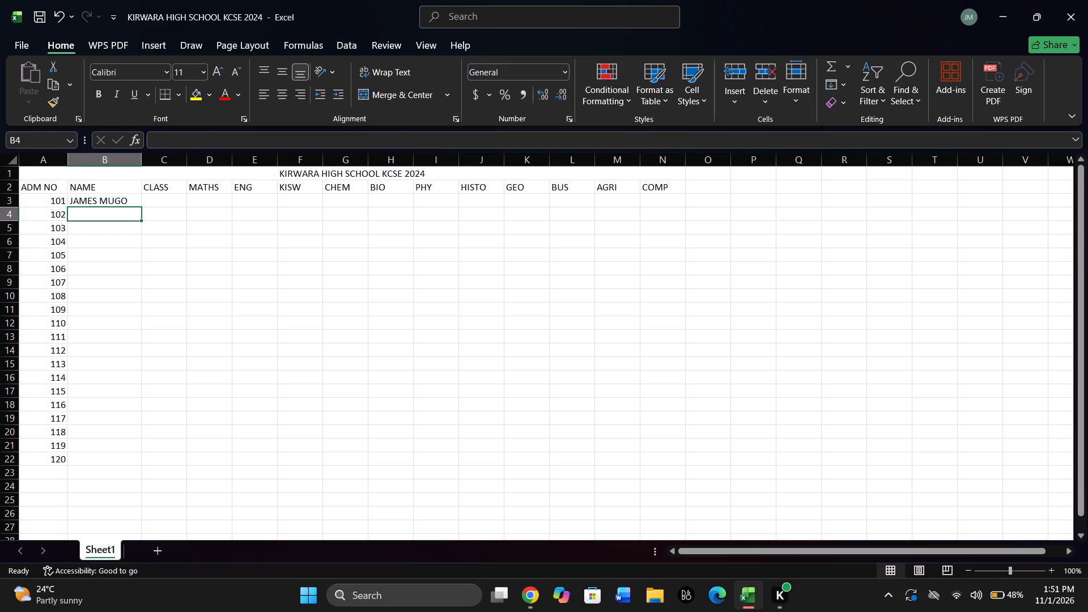
pyautogui.doubleClick(101, 217)
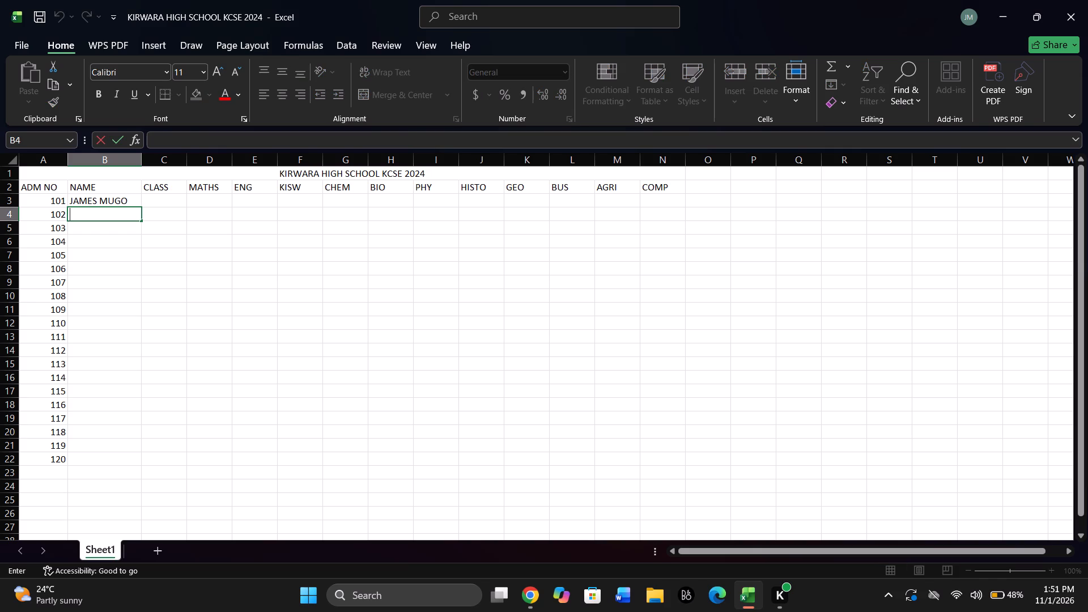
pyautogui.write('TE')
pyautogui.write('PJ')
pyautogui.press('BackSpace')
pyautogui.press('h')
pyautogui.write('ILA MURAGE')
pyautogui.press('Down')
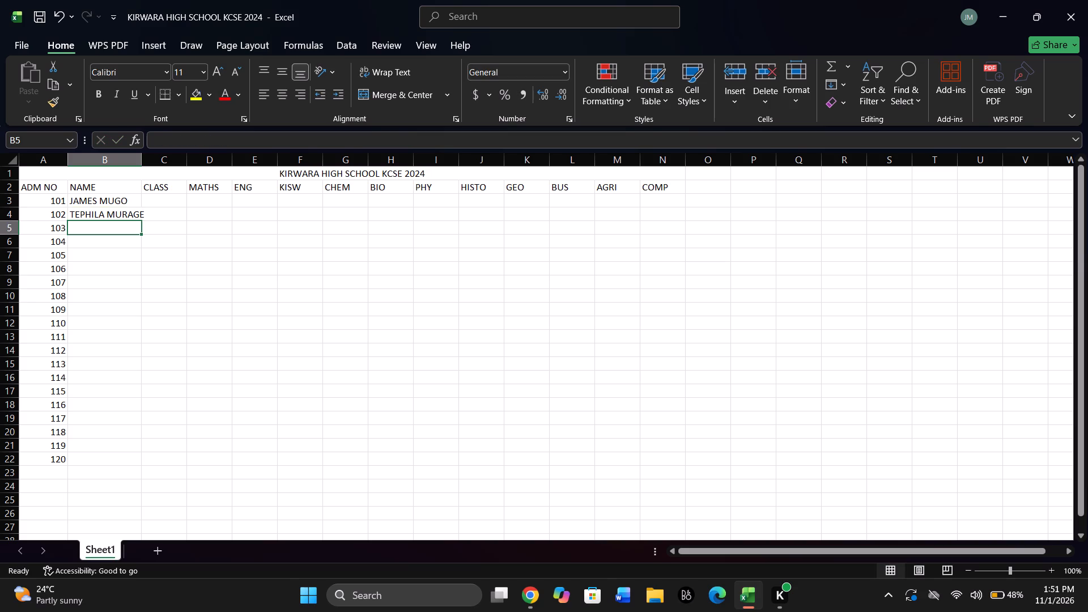
# Widen column B by about 10 percent so that the name in B4 fits inside the cell.
pyautogui.click(131, 185)
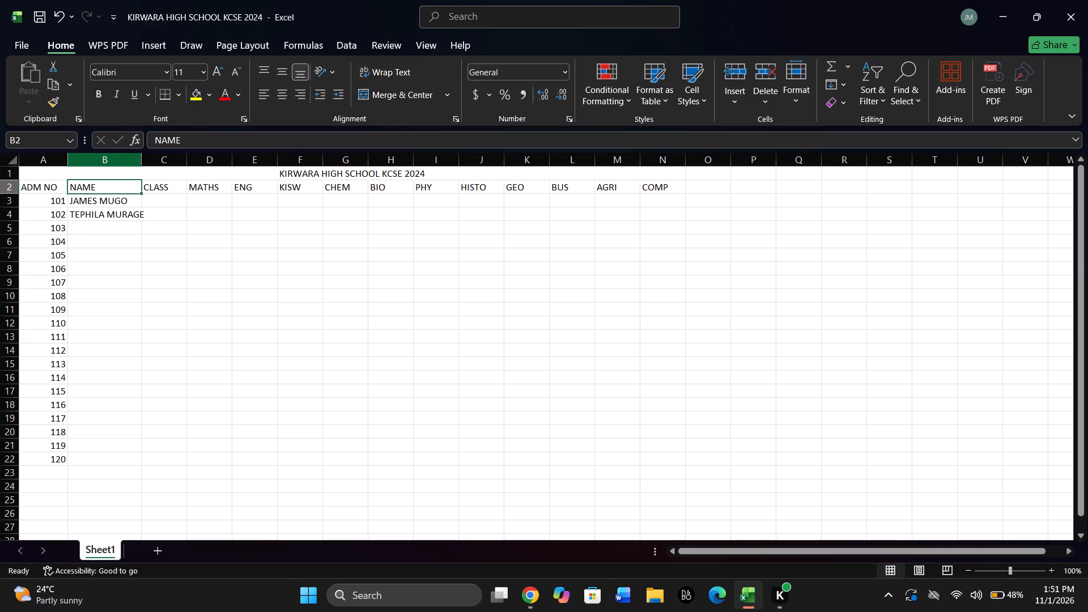
pyautogui.click(144, 157)
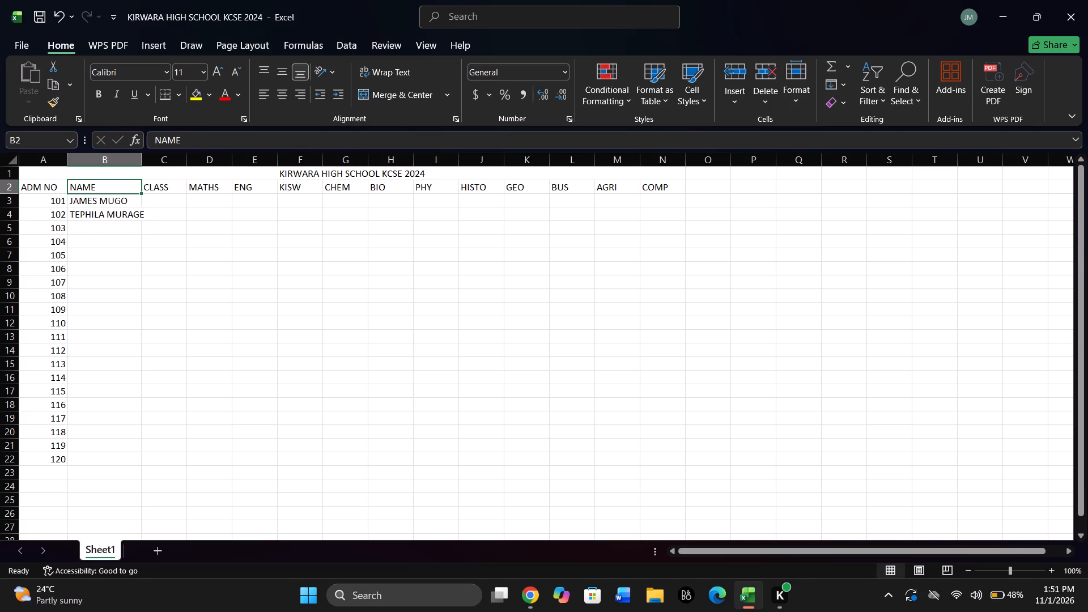
pyautogui.moveTo(139, 157); pyautogui.dragTo(148, 155)
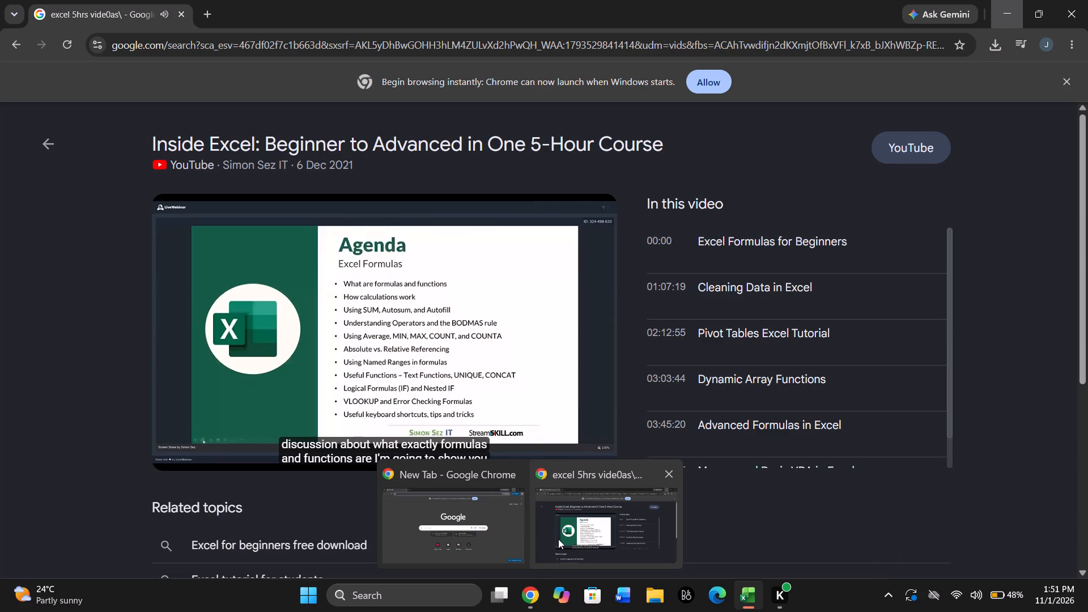
# Switch to Chrome to check the Excel course video and return to the KIRWARA HIGH SCHOOL workbook in Excel.
pyautogui.click(588, 538)
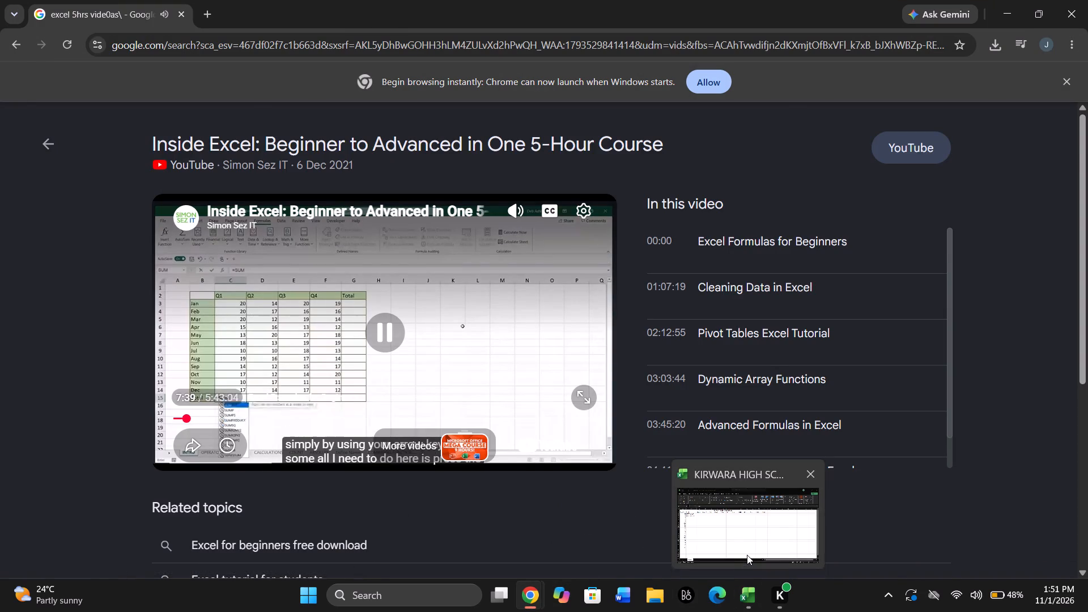
pyautogui.click(747, 555)
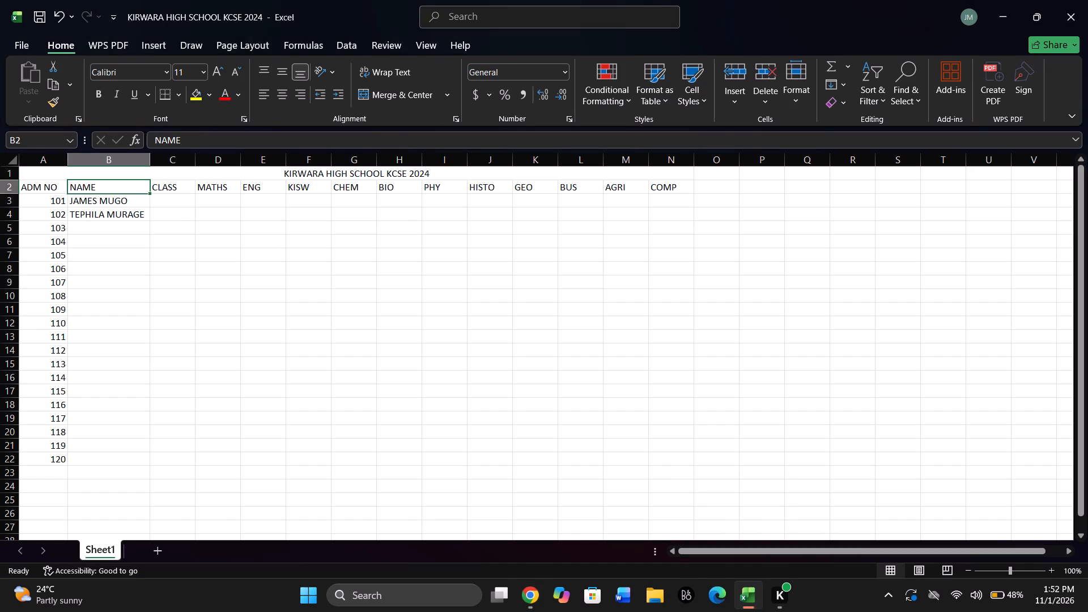
# Enter the name of the student with admission number 103 in cell B5, in capitals.
pyautogui.click(100, 224)
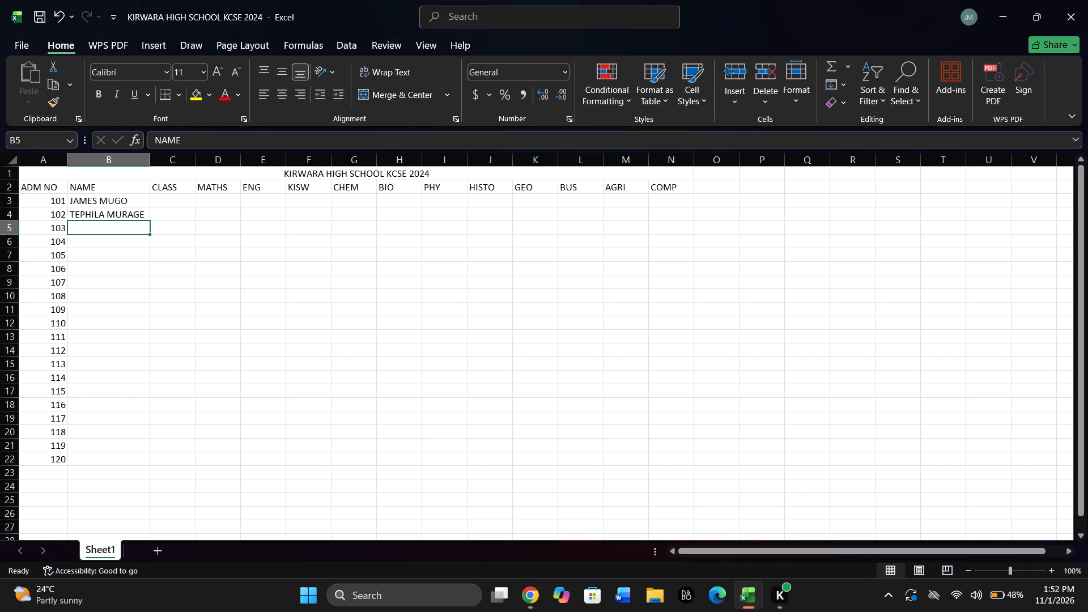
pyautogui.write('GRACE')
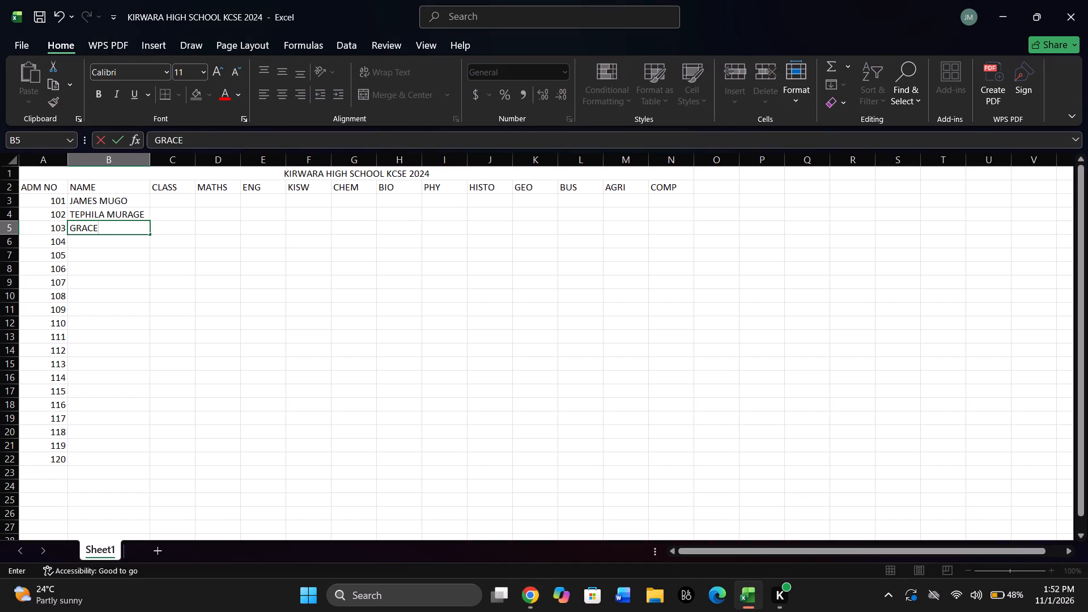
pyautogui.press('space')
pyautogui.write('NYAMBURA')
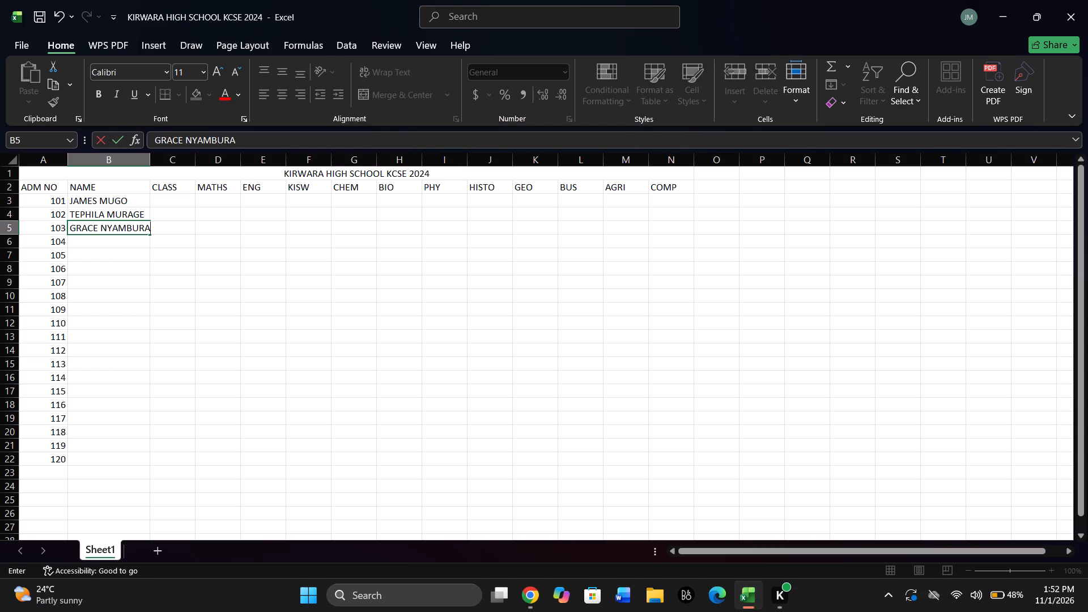
pyautogui.click(83, 235)
pyautogui.click(85, 243)
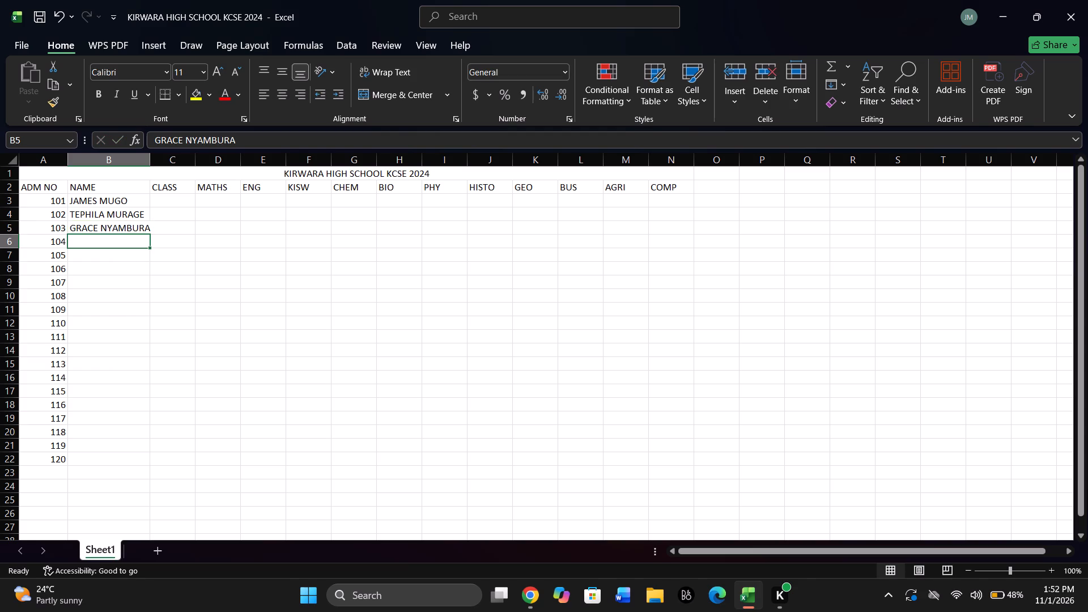
# Widen column B by about another 18 percent to leave space beyond the name in B5.
pyautogui.moveTo(148, 158); pyautogui.dragTo(163, 154)
# Enter the name of the student with admission number 104 in cell B6, in capitals.
pyautogui.doubleClick(121, 241)
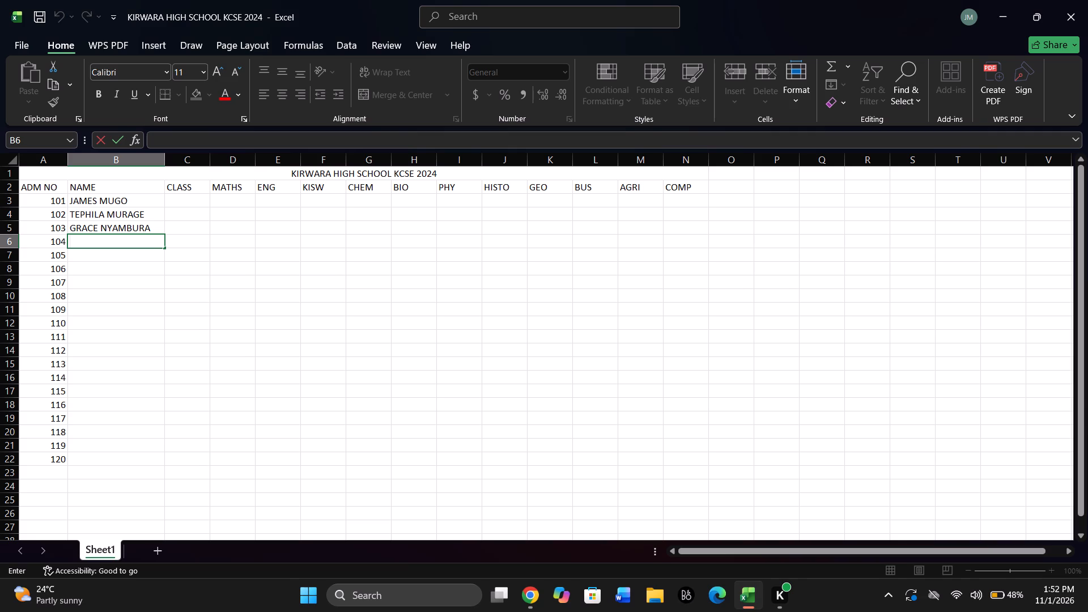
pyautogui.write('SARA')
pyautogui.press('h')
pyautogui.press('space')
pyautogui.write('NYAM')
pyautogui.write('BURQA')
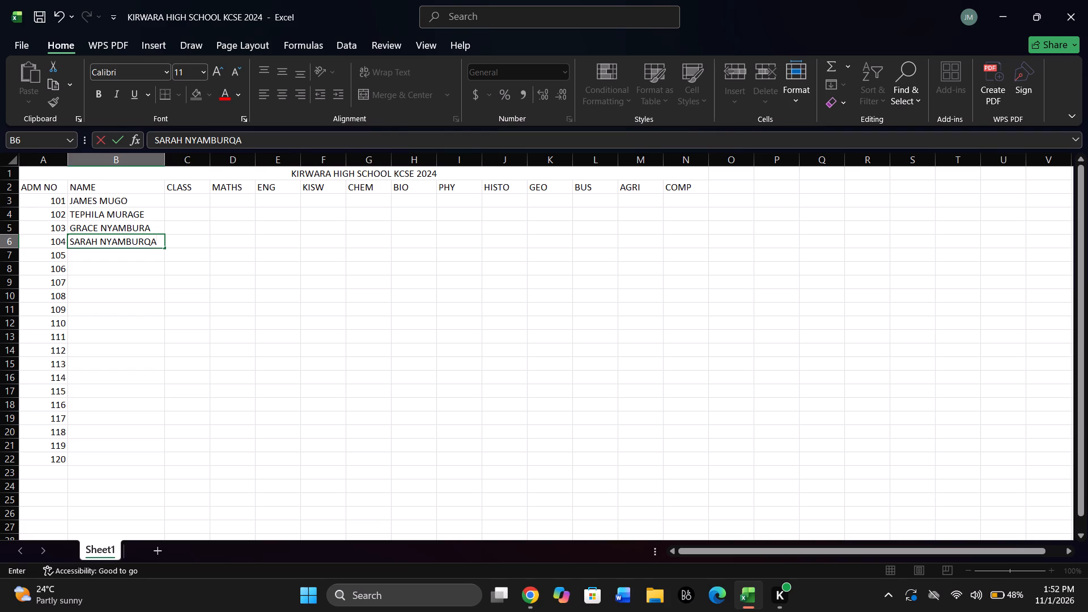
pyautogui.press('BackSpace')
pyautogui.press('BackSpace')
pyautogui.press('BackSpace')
pyautogui.hscroll(1, 137, 207)
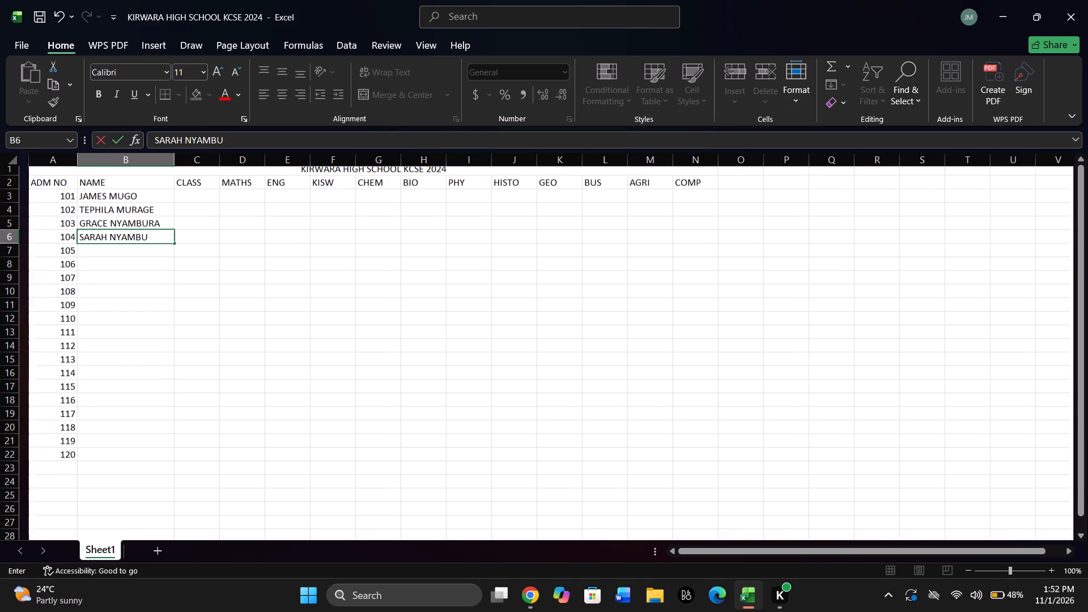
pyautogui.hscroll(1, 137, 207)
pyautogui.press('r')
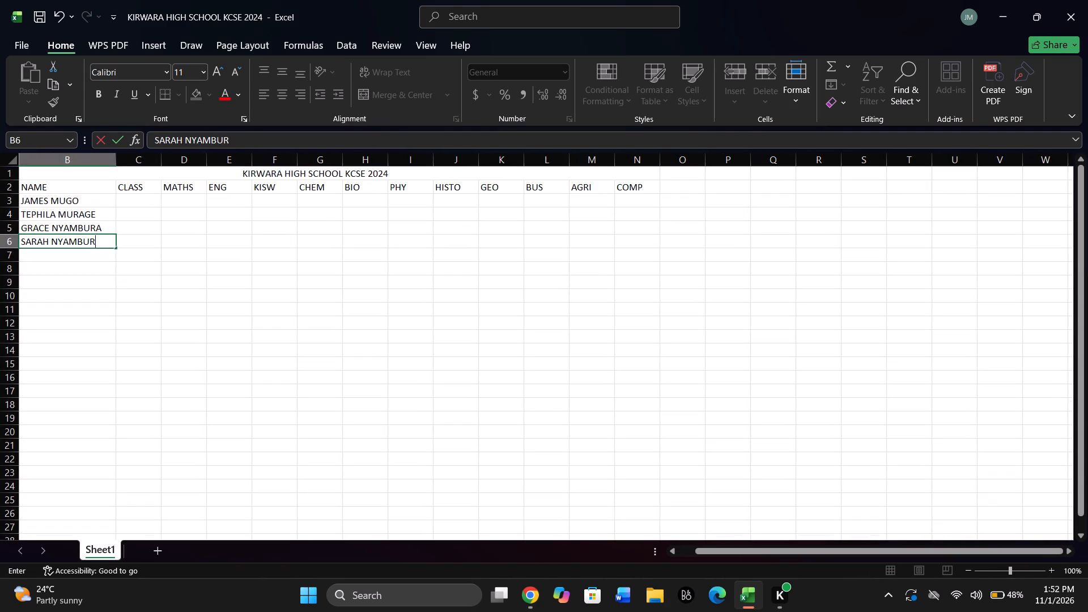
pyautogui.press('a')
pyautogui.press('Down')
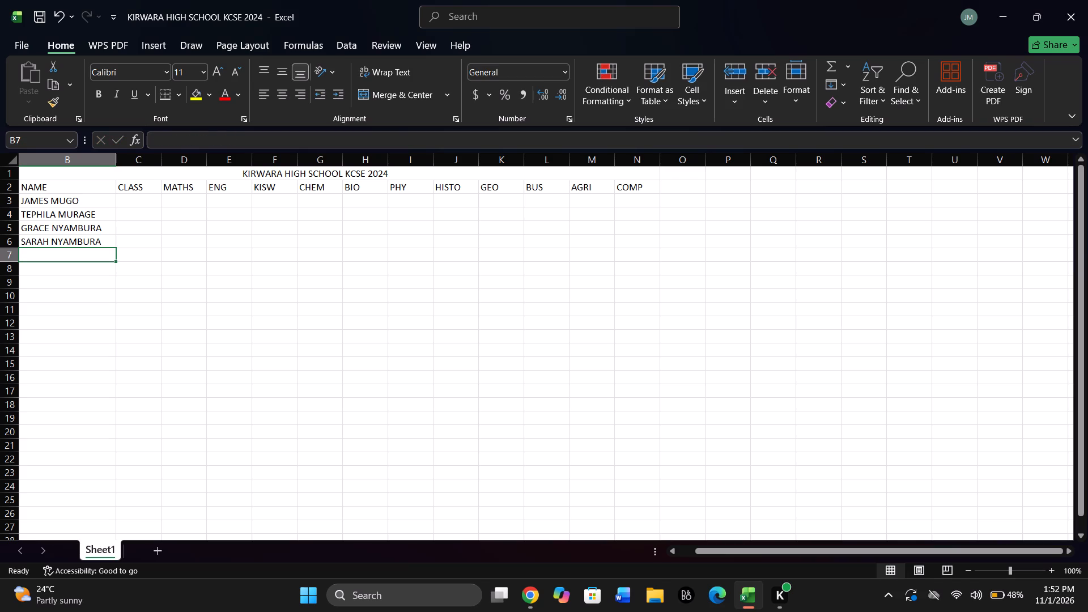
# Enter the name of the student with admission number 105 in cell B7, in capitals.
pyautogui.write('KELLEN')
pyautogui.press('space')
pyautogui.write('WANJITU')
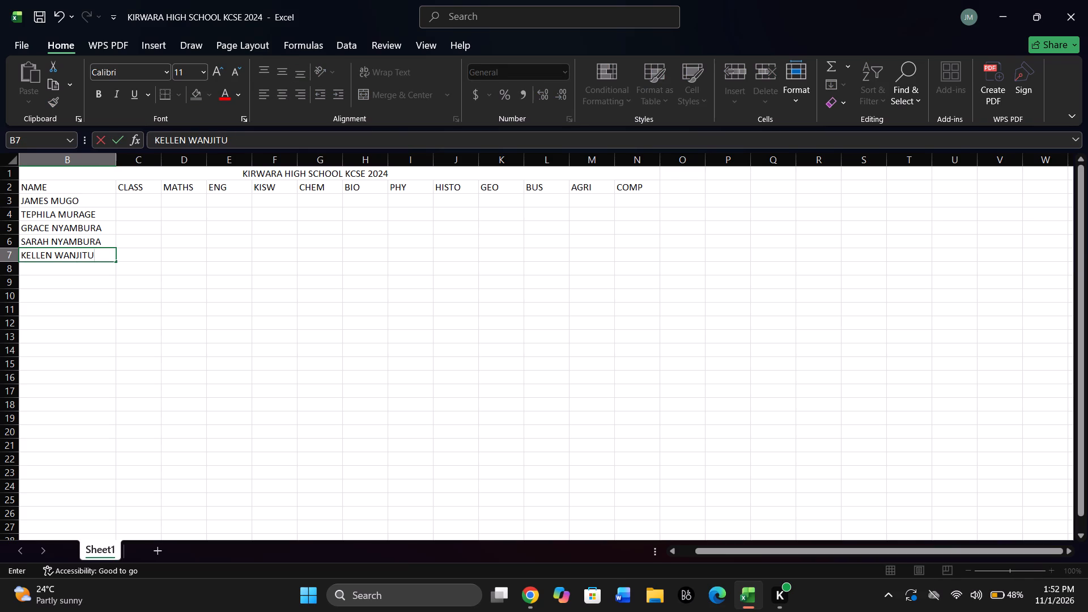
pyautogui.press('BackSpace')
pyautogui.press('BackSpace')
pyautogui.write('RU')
pyautogui.click(90, 268)
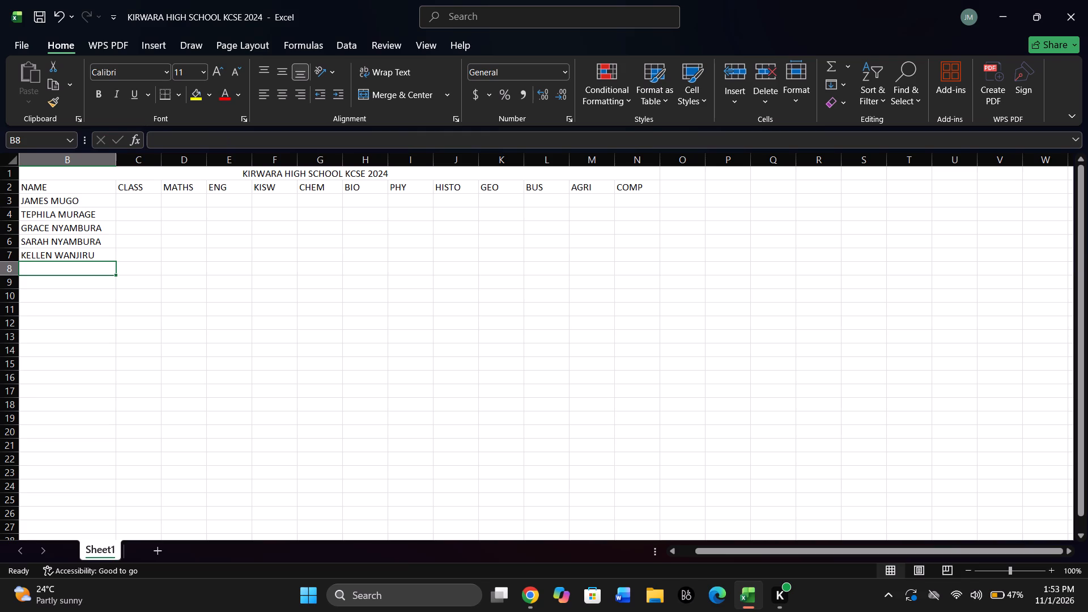
# Enter the name of the student with admission number 106 in cell B8, in capitals.
pyautogui.click(78, 269)
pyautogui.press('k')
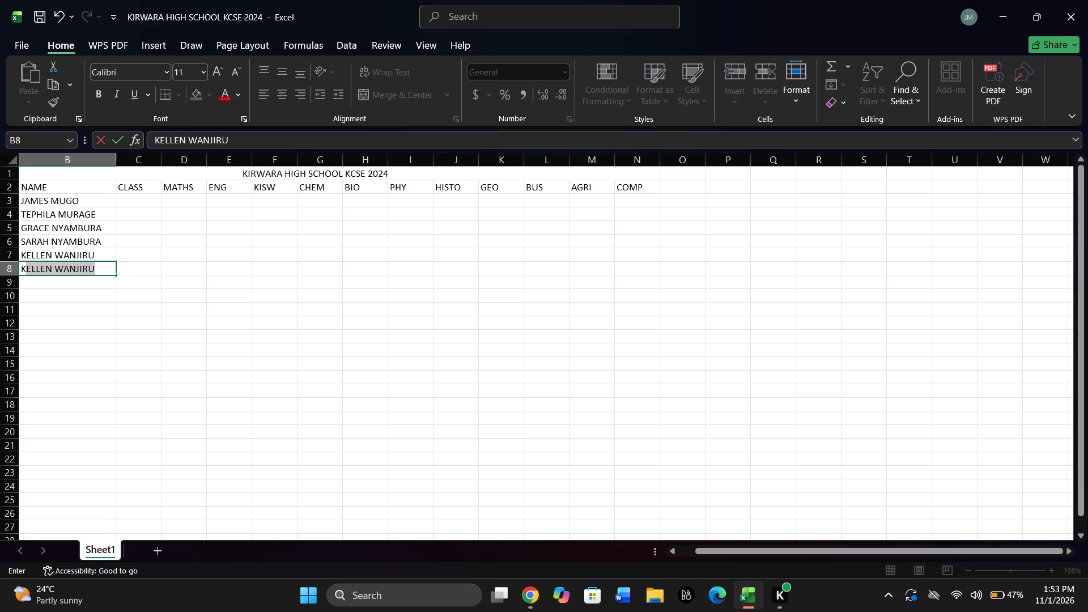
pyautogui.press('BackSpace')
pyautogui.press('BackSpace')
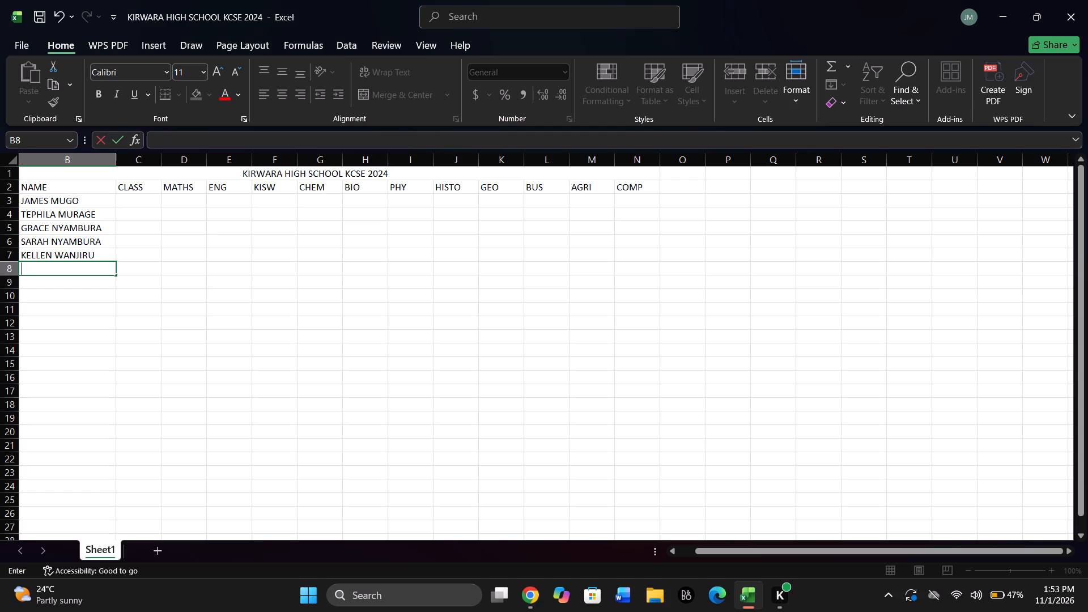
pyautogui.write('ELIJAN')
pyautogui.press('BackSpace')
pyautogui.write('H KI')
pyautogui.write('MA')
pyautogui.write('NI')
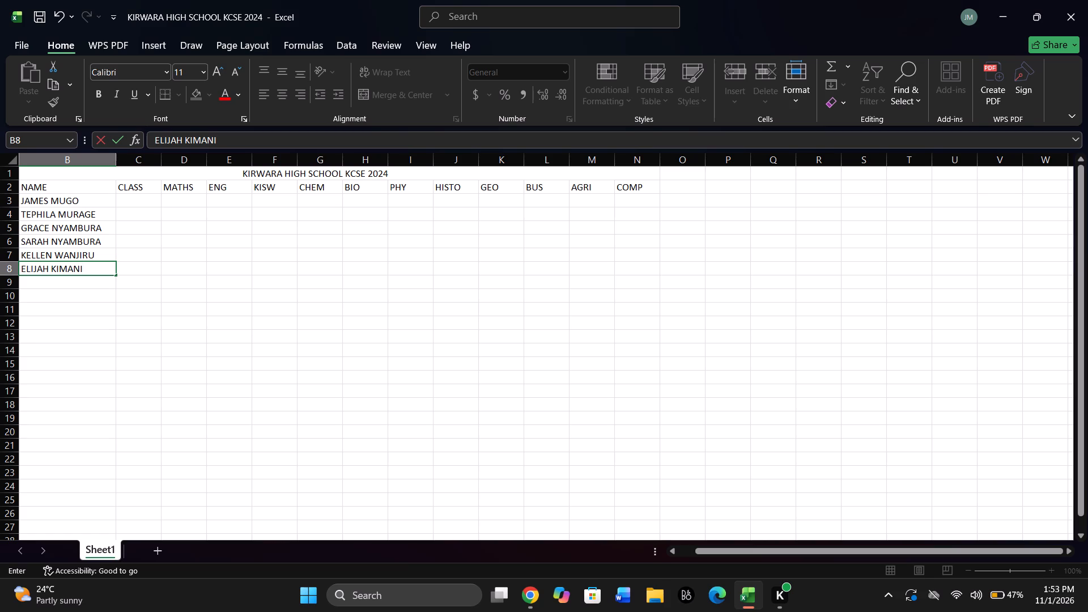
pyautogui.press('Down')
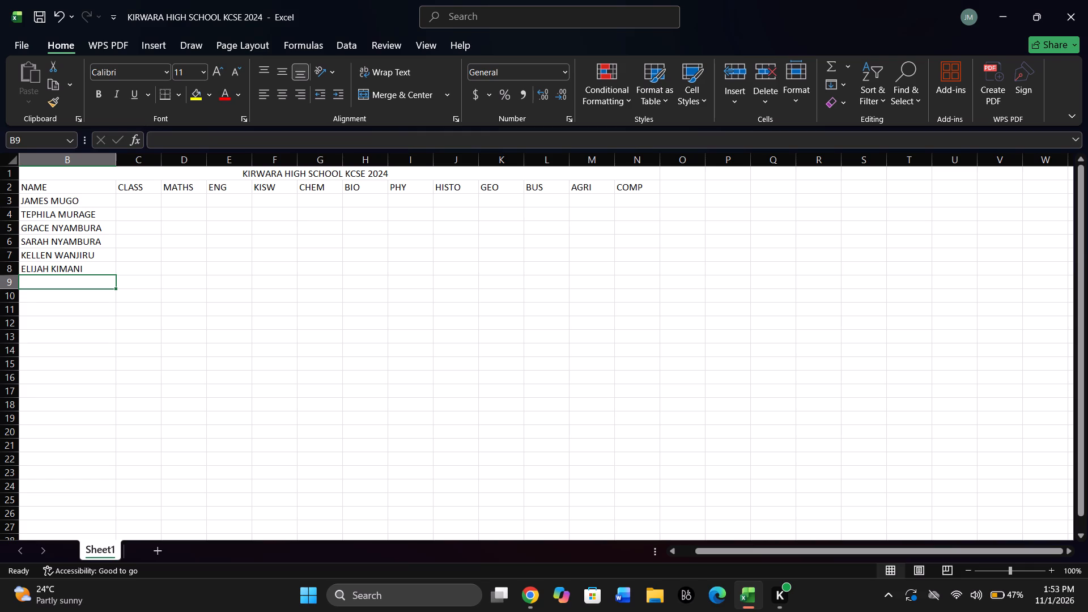
# Enter the name of the student with admission number 107 in cell B9, in capitals.
pyautogui.doubleClick(58, 284)
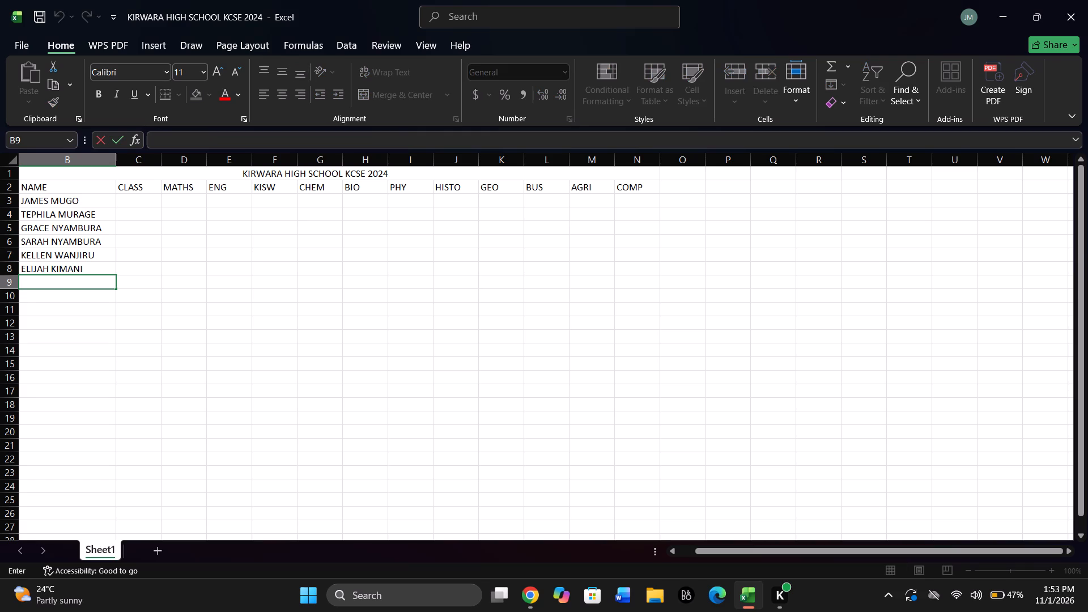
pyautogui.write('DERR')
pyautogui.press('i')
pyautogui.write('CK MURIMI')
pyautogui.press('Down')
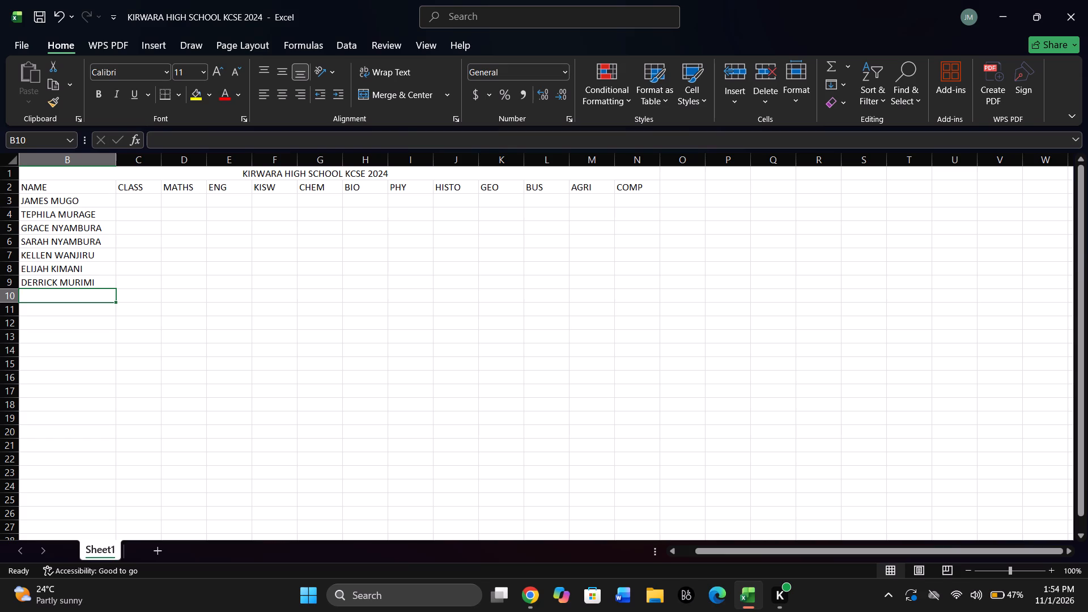
# Enter the name of the student with admission number 108 in cell B10, in capitals.
pyautogui.doubleClick(55, 292)
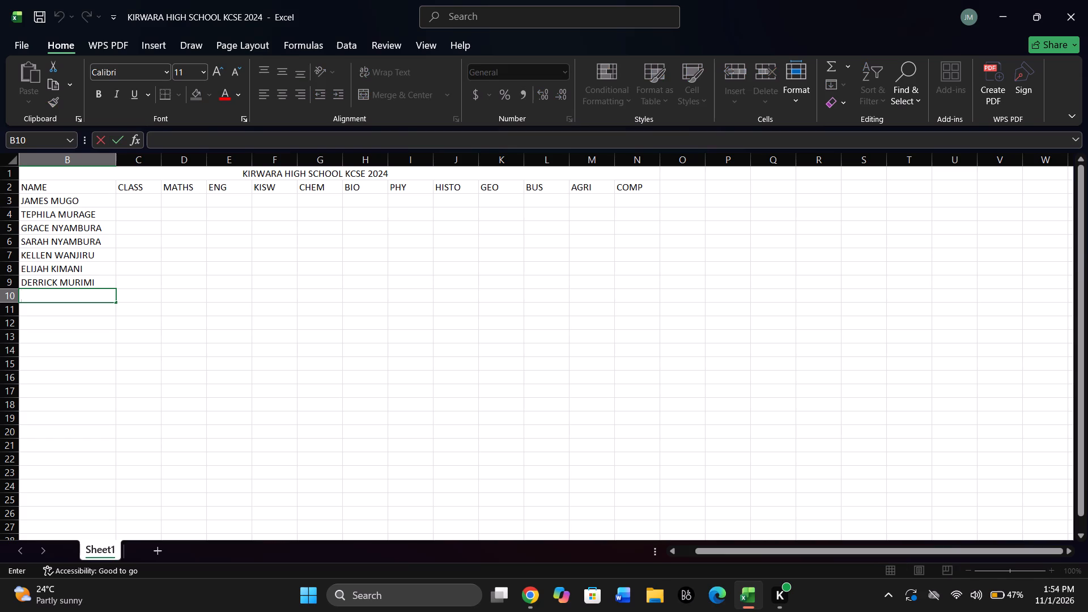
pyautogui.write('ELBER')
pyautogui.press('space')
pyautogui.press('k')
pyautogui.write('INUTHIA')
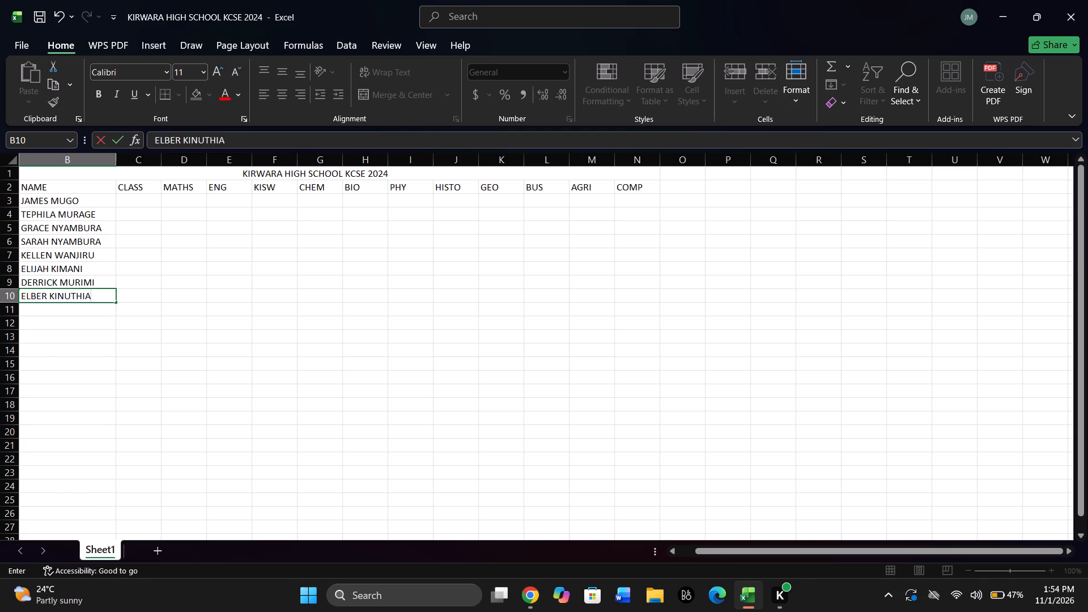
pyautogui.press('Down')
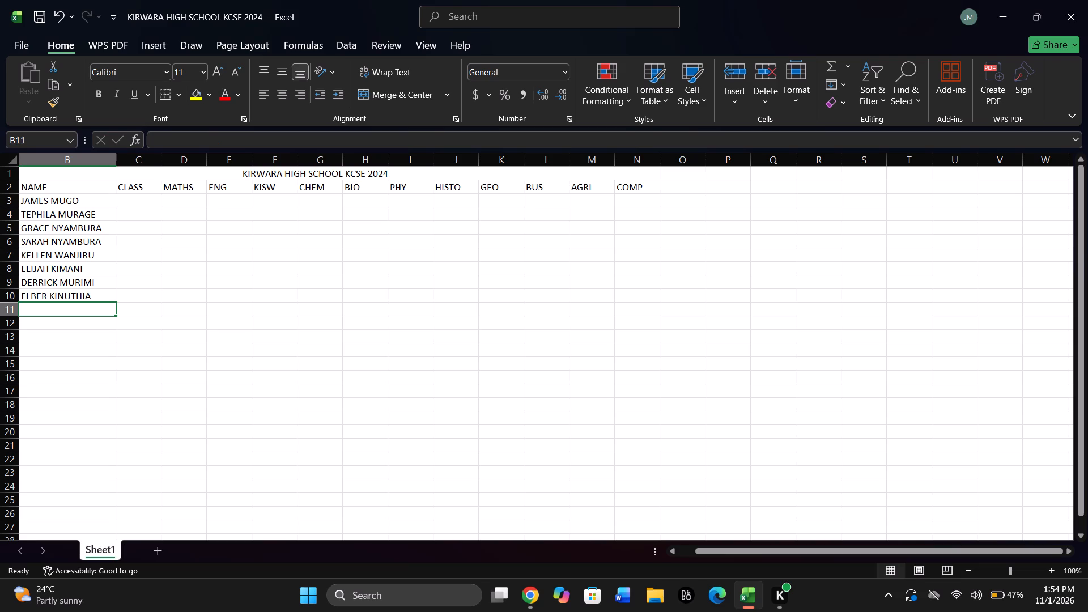
# Enter the name of the student with admission number 109 in cell B11, in capitals.
pyautogui.doubleClick(74, 307)
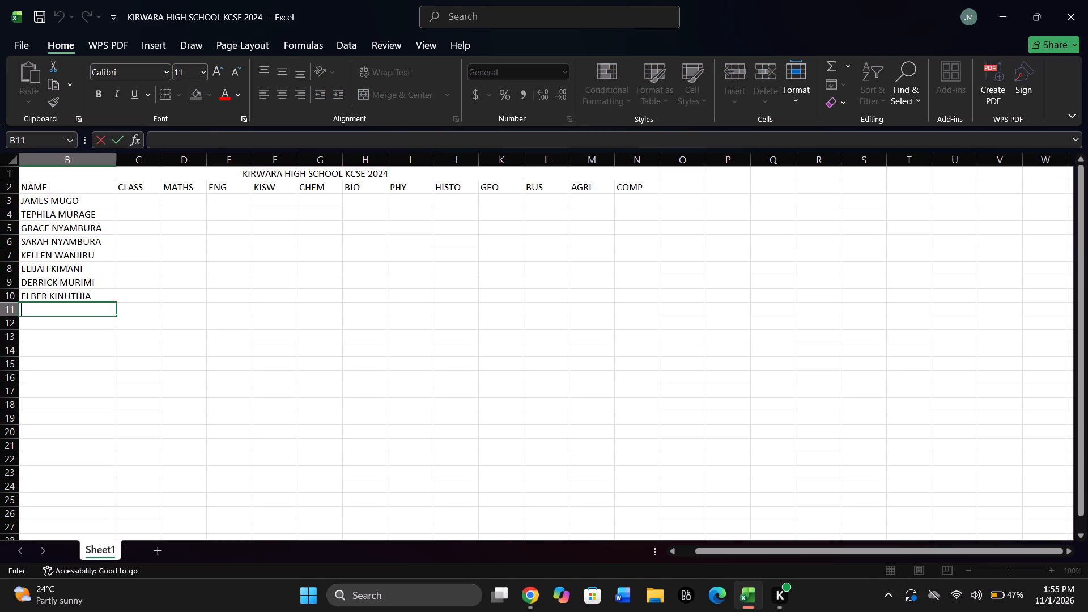
pyautogui.press('Left')
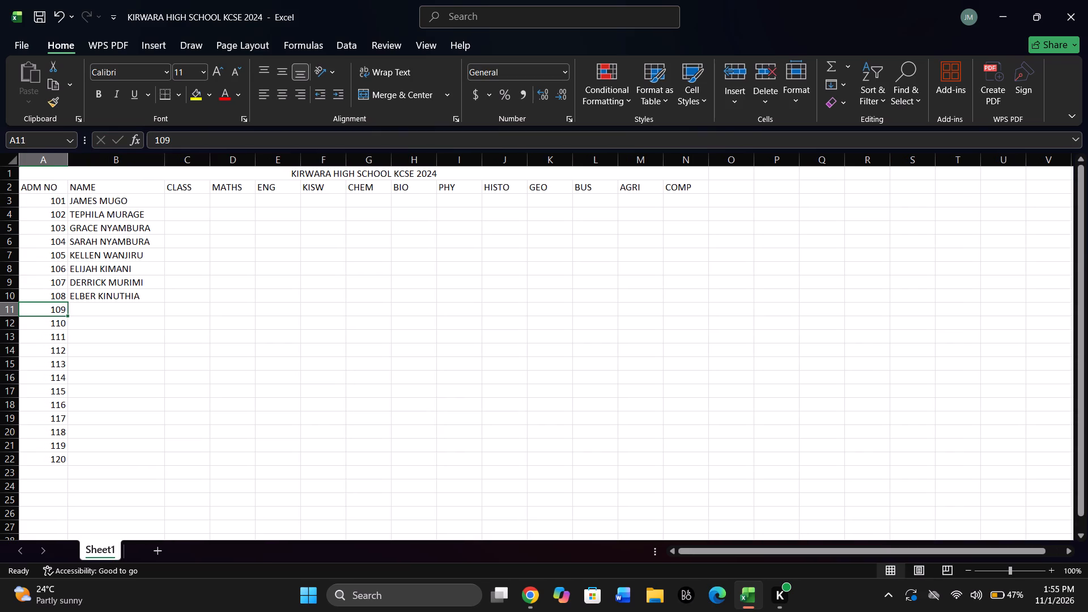
pyautogui.doubleClick(77, 307)
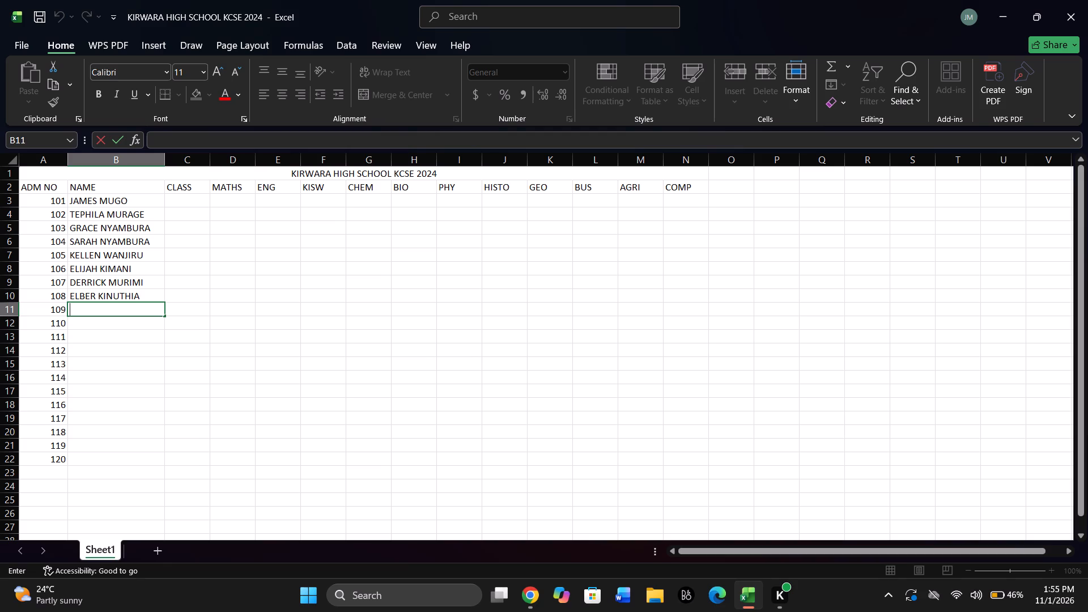
pyautogui.click(110, 307)
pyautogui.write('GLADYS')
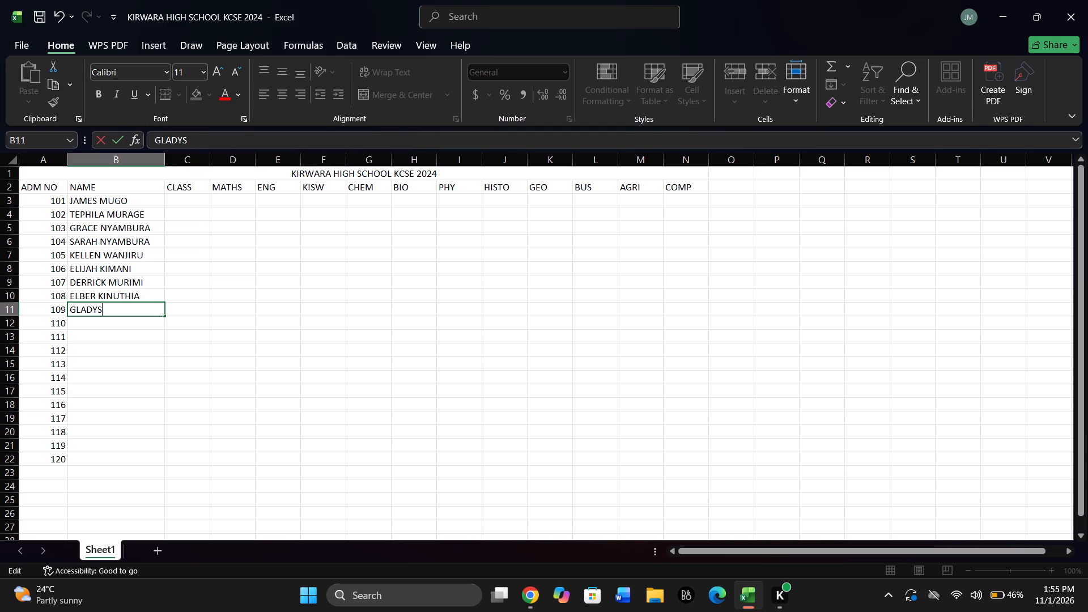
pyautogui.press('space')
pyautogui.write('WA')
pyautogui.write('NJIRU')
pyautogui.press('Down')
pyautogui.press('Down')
pyautogui.click(92, 317)
pyautogui.click(98, 322)
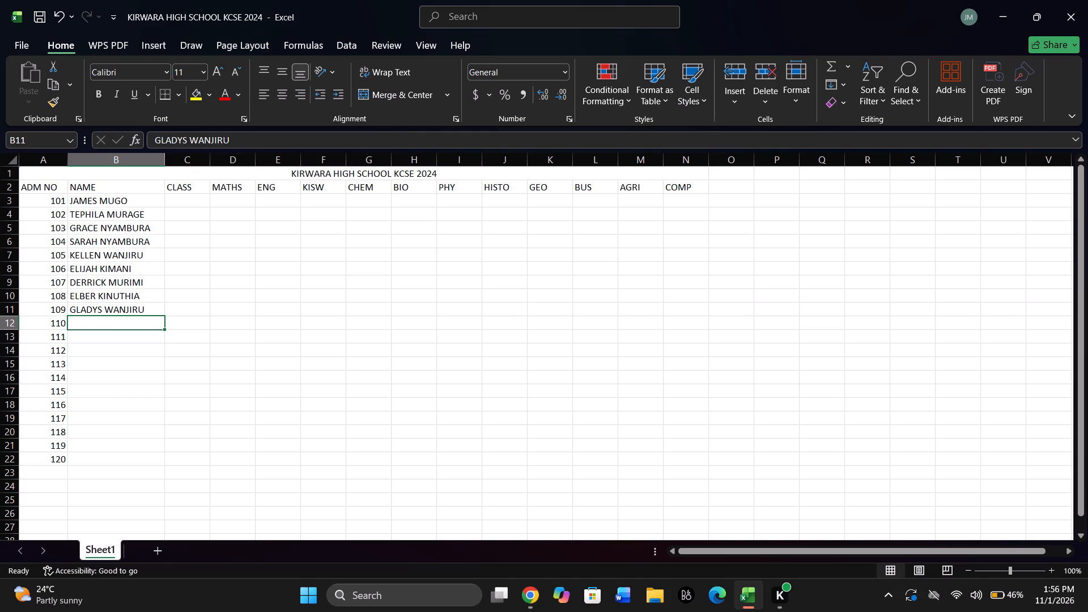
# Enter the name of the student with admission number 110 in cell B12, in capitals.
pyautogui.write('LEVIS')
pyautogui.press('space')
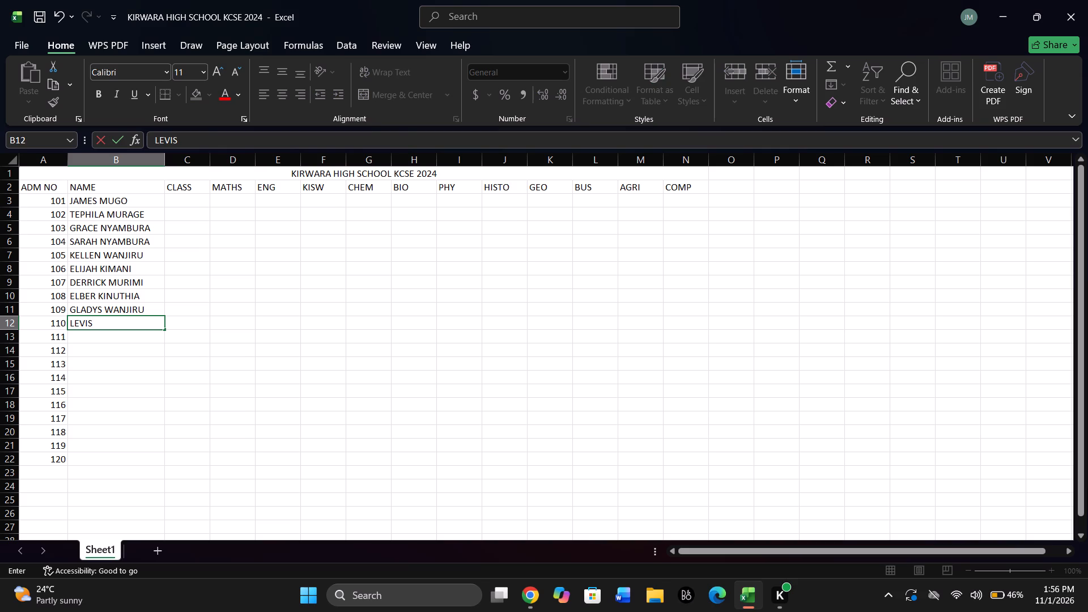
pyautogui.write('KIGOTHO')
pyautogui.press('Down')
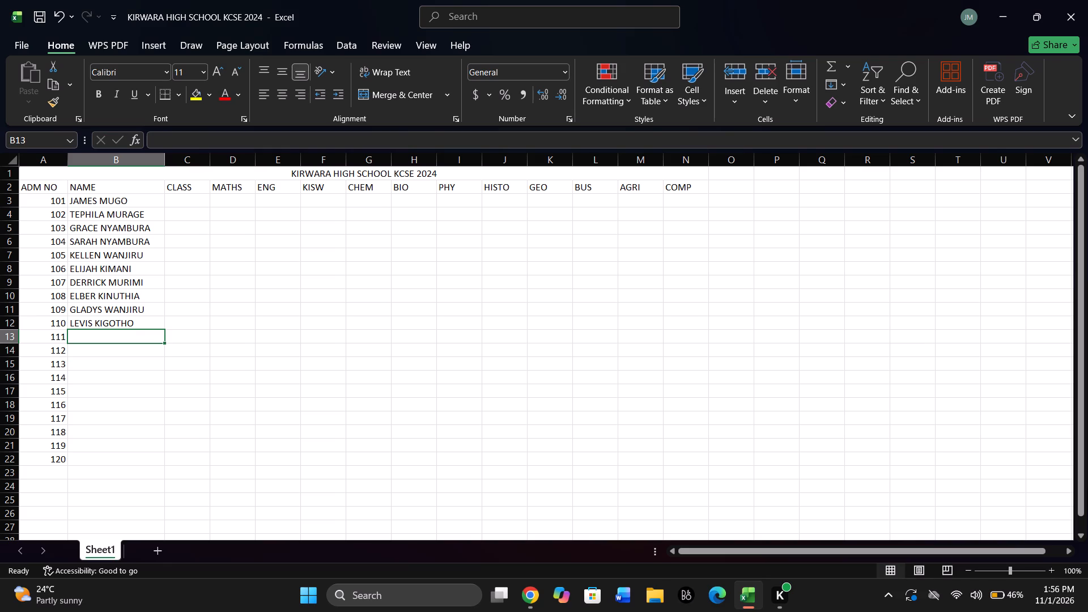
# Enter the name of the student with admission number 111 in cell B13, in capitals.
pyautogui.doubleClick(99, 340)
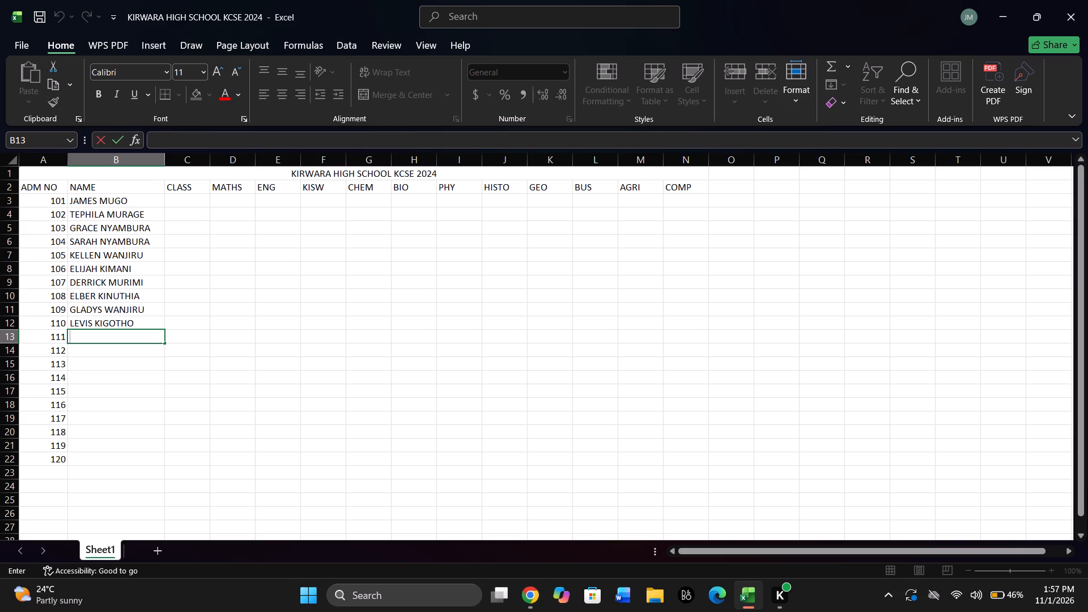
pyautogui.doubleClick(91, 334)
pyautogui.doubleClick(104, 338)
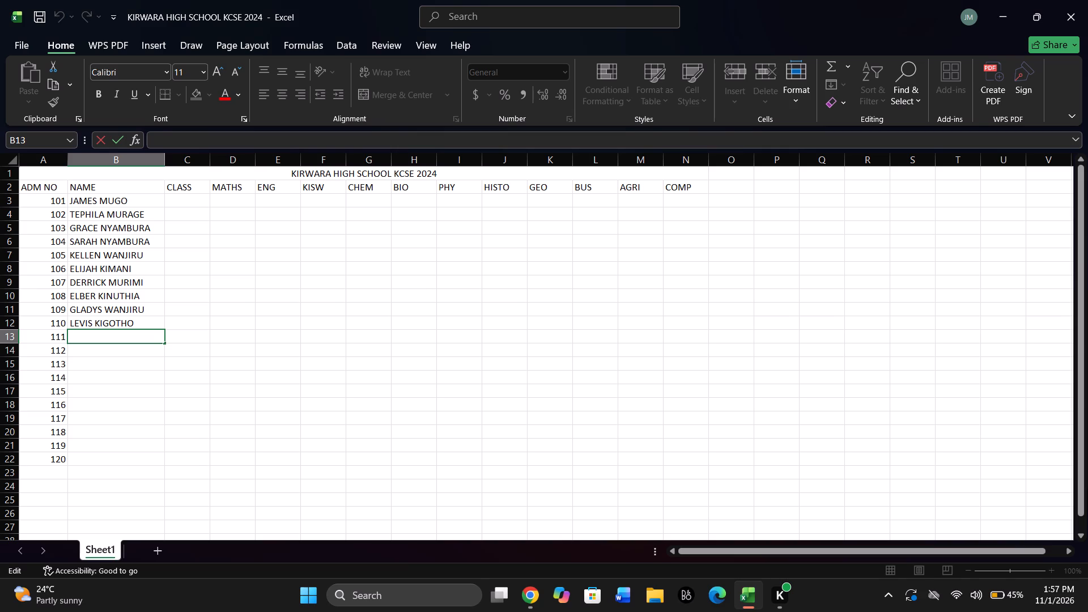
pyautogui.doubleClick(85, 333)
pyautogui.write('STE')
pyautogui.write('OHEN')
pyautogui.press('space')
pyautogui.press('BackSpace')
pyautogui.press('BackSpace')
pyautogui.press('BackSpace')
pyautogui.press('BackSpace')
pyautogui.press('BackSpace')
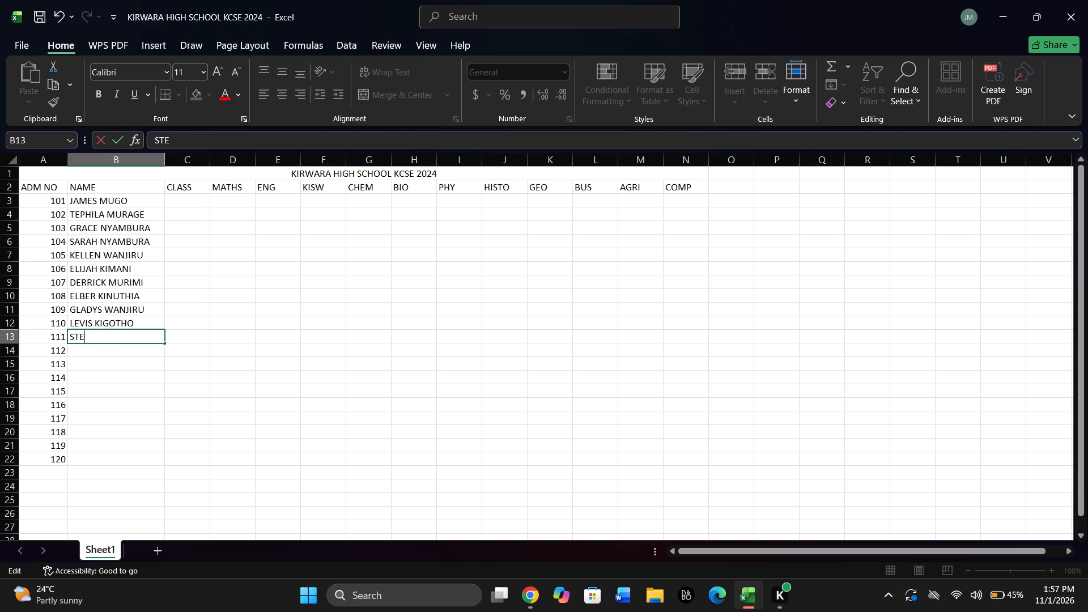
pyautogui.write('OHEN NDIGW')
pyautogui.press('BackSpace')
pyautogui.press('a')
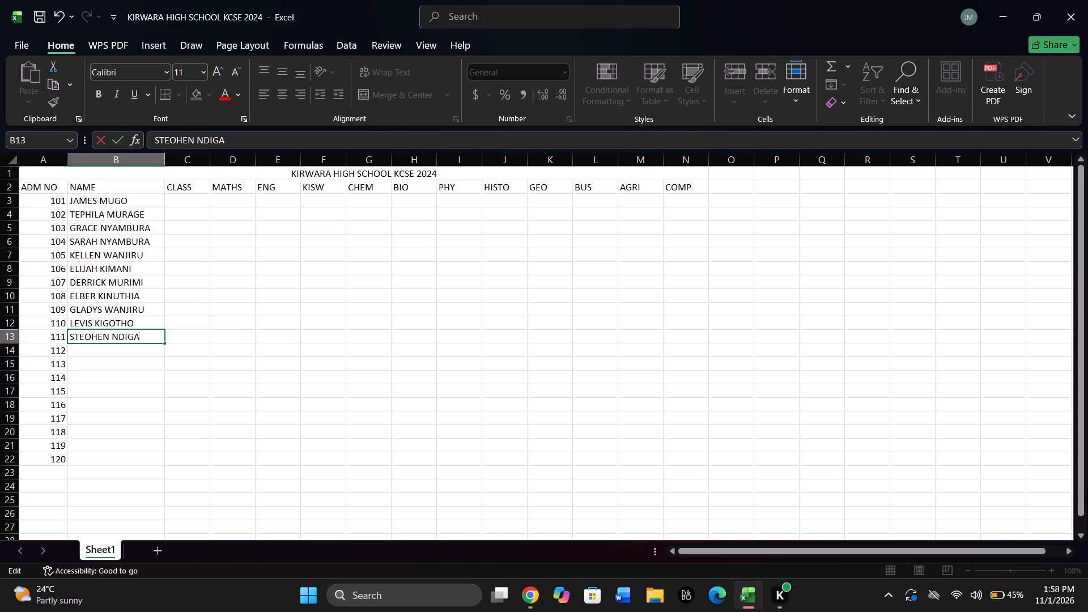
# Correct the spelling of the first name in cell B13 by replacing the wrong letter O with P.
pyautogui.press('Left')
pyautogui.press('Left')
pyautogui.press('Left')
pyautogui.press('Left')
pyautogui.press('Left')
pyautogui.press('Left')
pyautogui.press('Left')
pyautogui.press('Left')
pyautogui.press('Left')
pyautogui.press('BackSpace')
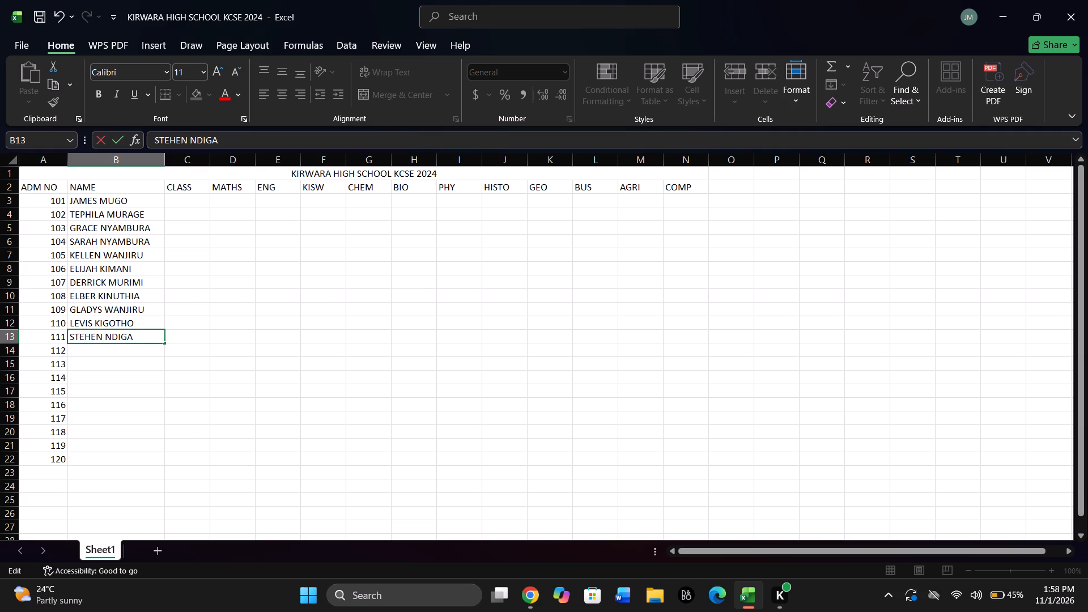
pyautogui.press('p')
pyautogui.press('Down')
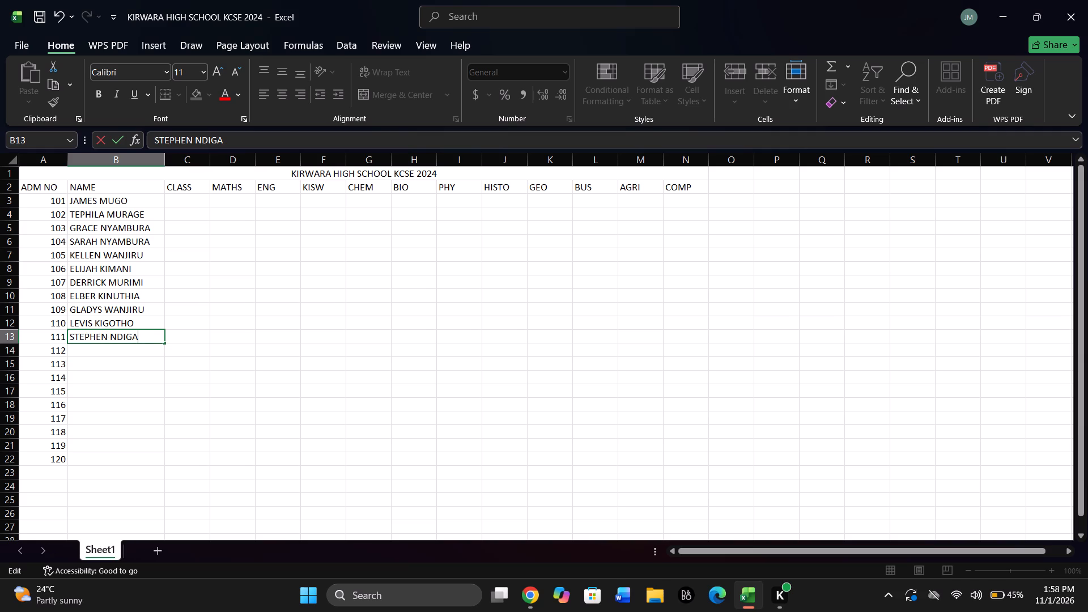
# Enter the name of the student with admission number 112 in cell B14, in capitals.
pyautogui.doubleClick(88, 352)
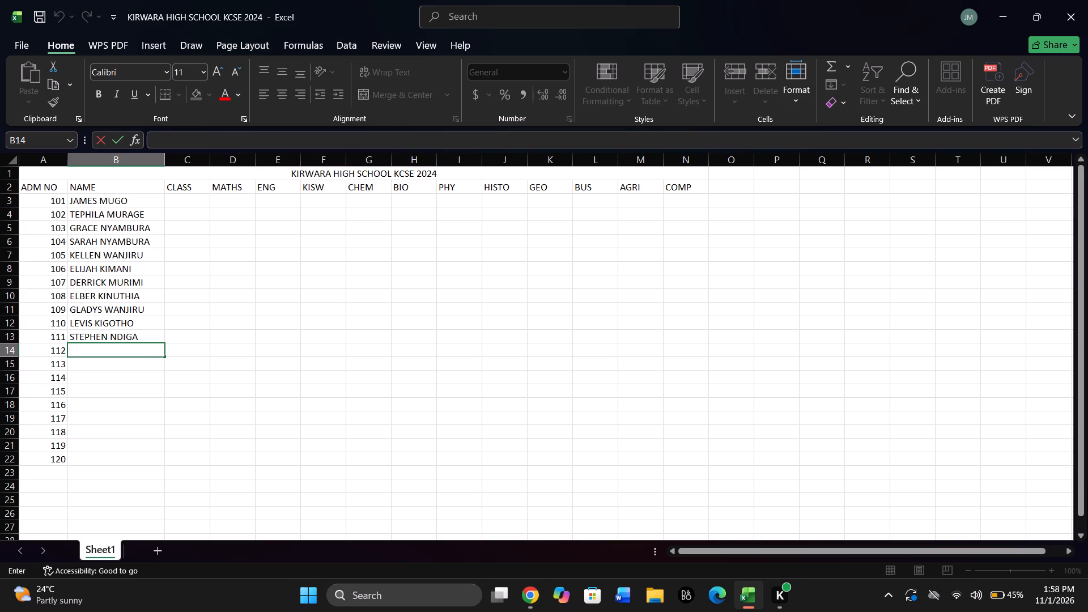
pyautogui.doubleClick(80, 353)
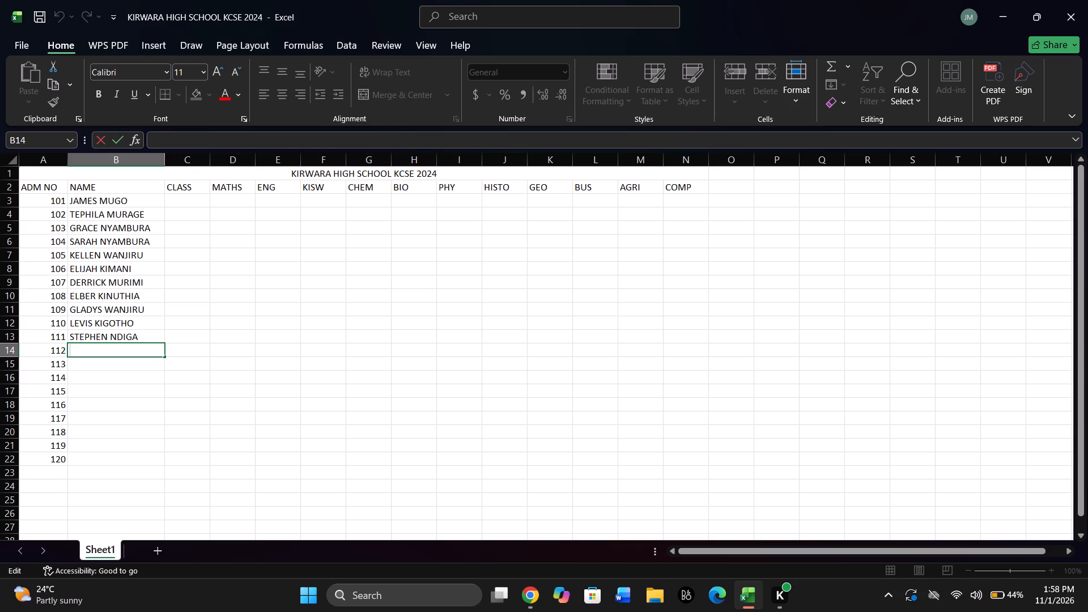
pyautogui.click(86, 347)
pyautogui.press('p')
pyautogui.press('BackSpace')
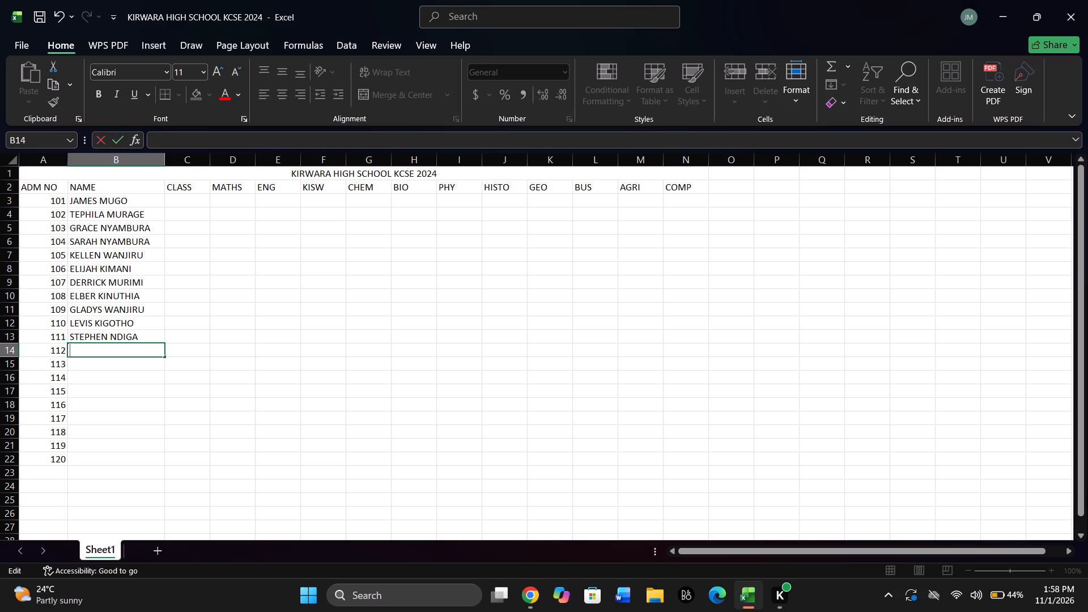
pyautogui.click(79, 351)
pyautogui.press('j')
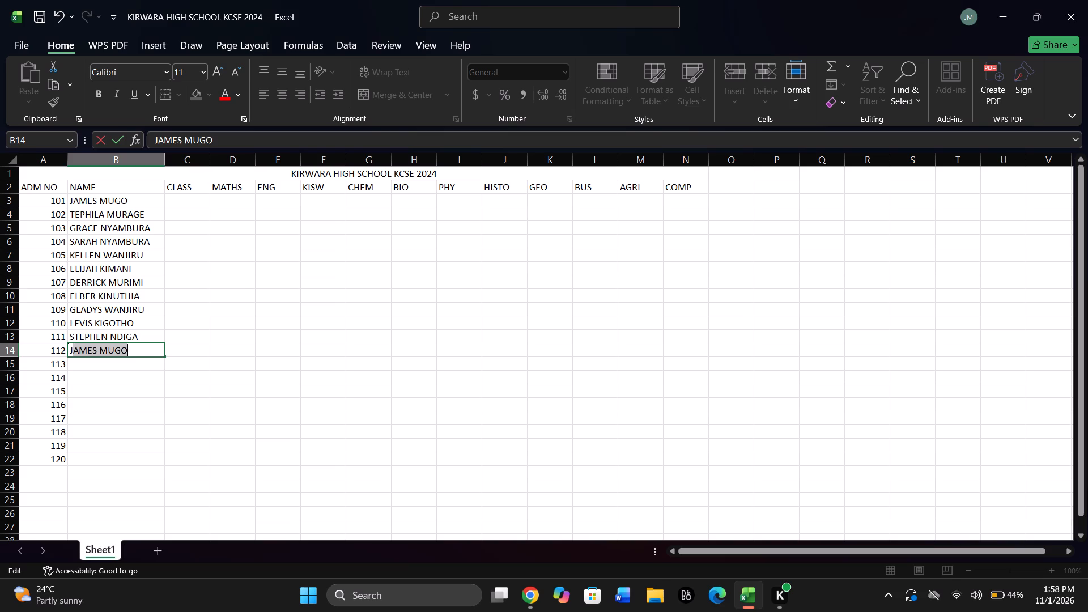
pyautogui.press('BackSpace')
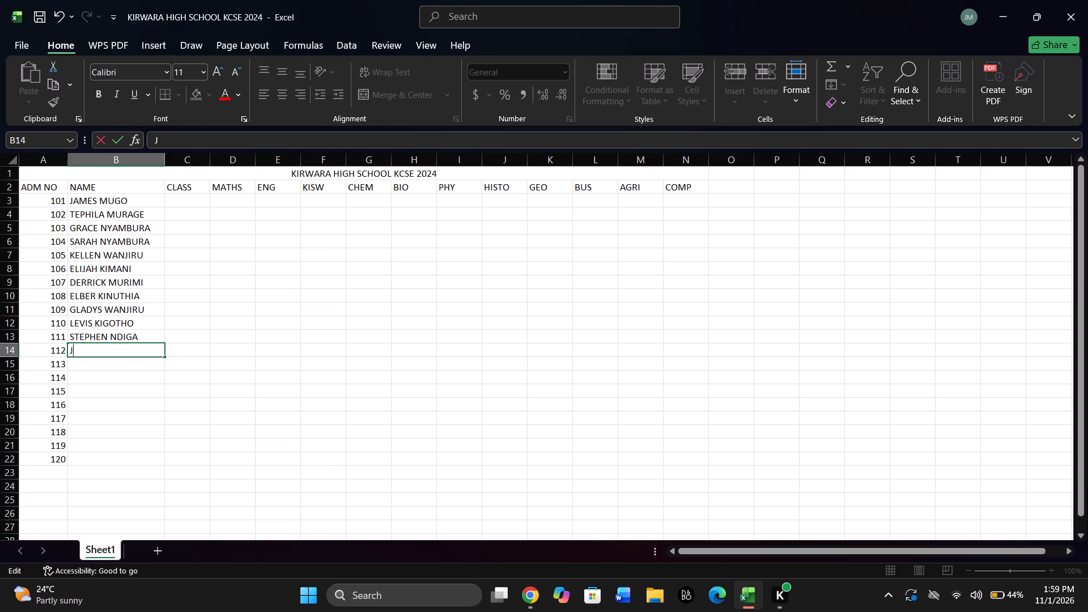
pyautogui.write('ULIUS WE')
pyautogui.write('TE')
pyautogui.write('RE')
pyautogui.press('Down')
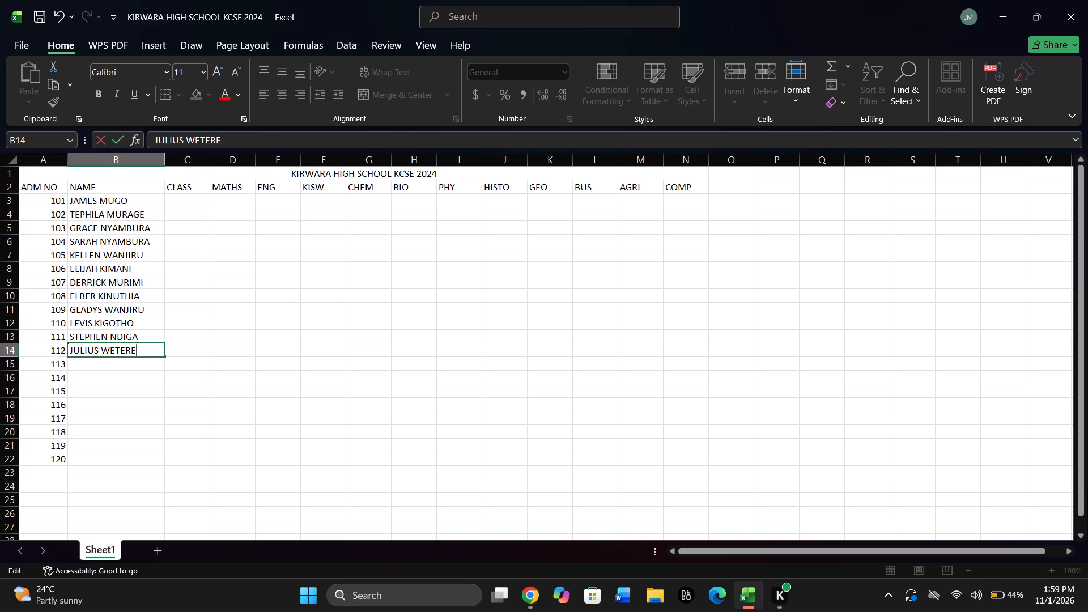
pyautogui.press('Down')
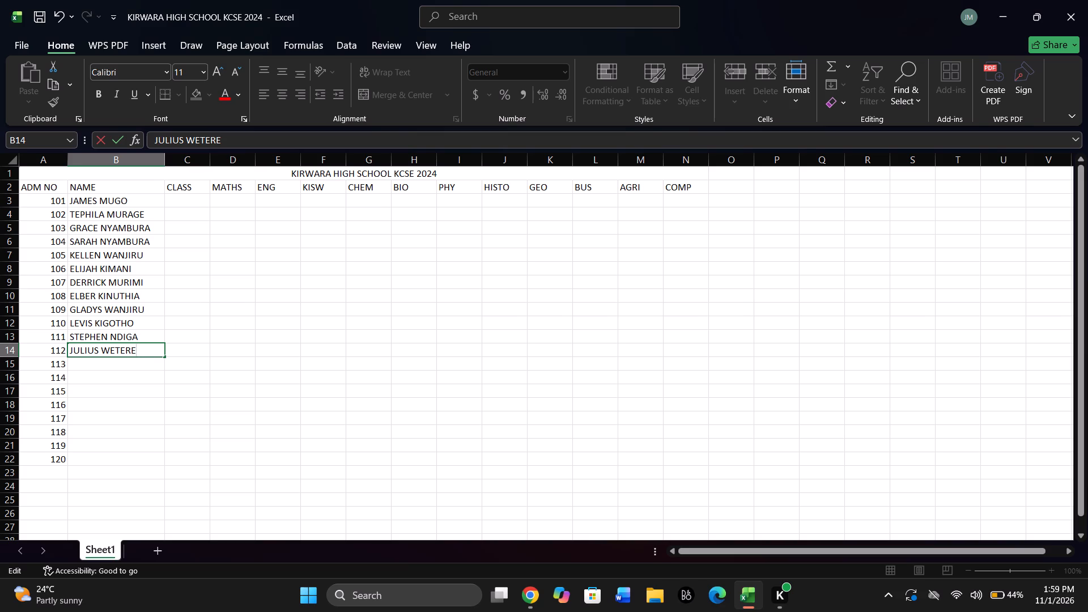
# Enter the name of the student with admission number 113 in cell B15, in capitals.
pyautogui.click(83, 363)
pyautogui.press('Down')
pyautogui.press('Up')
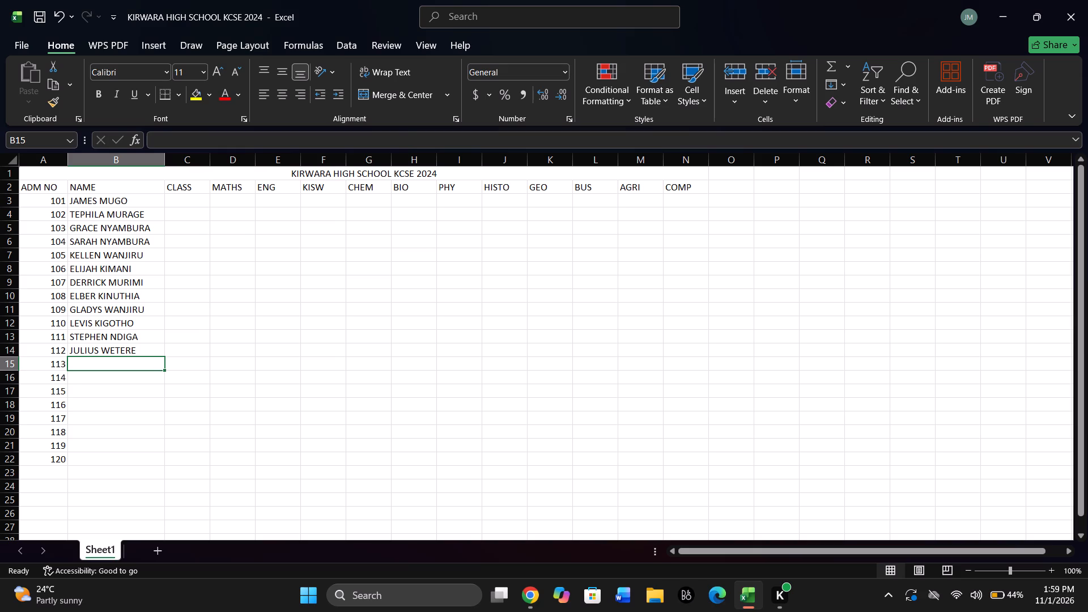
pyautogui.tripleClick(96, 364)
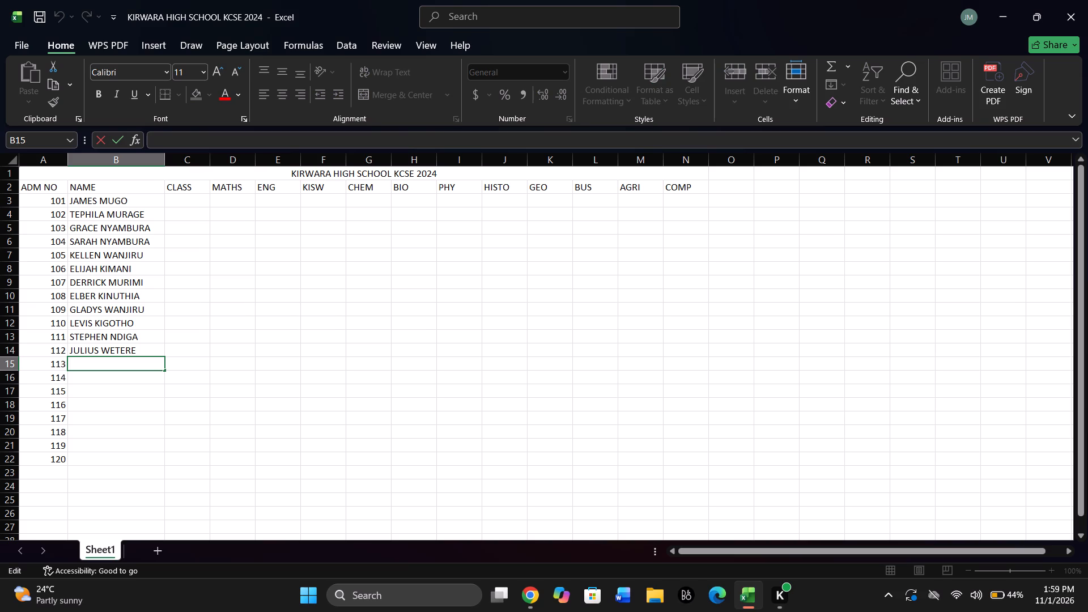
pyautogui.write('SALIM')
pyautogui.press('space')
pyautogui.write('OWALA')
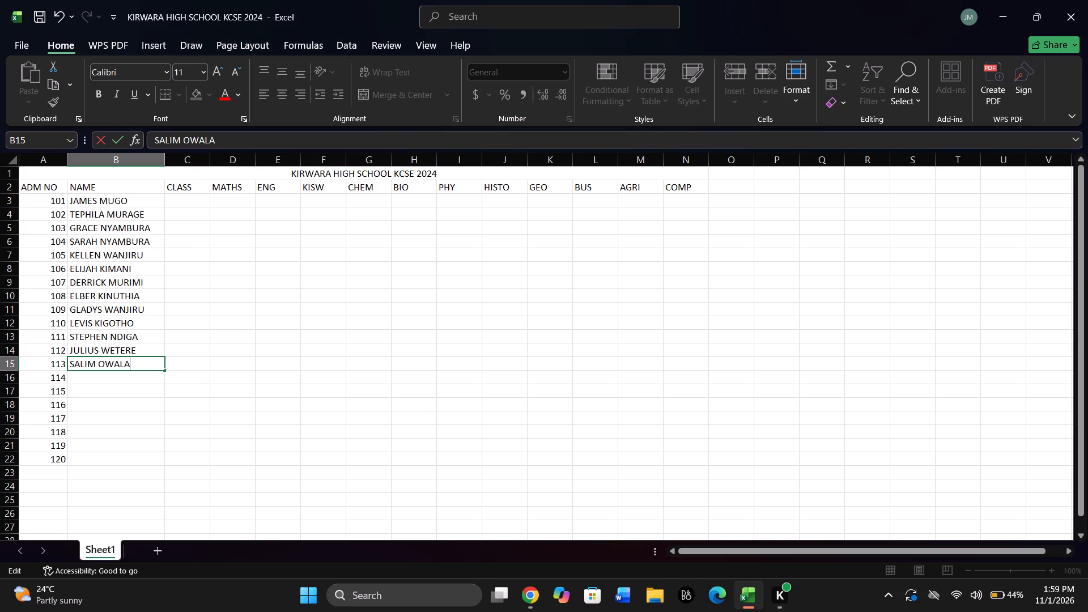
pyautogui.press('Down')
# Enter the name of the student with admission number 114 in cell B16, in capitals.
pyautogui.click(97, 380)
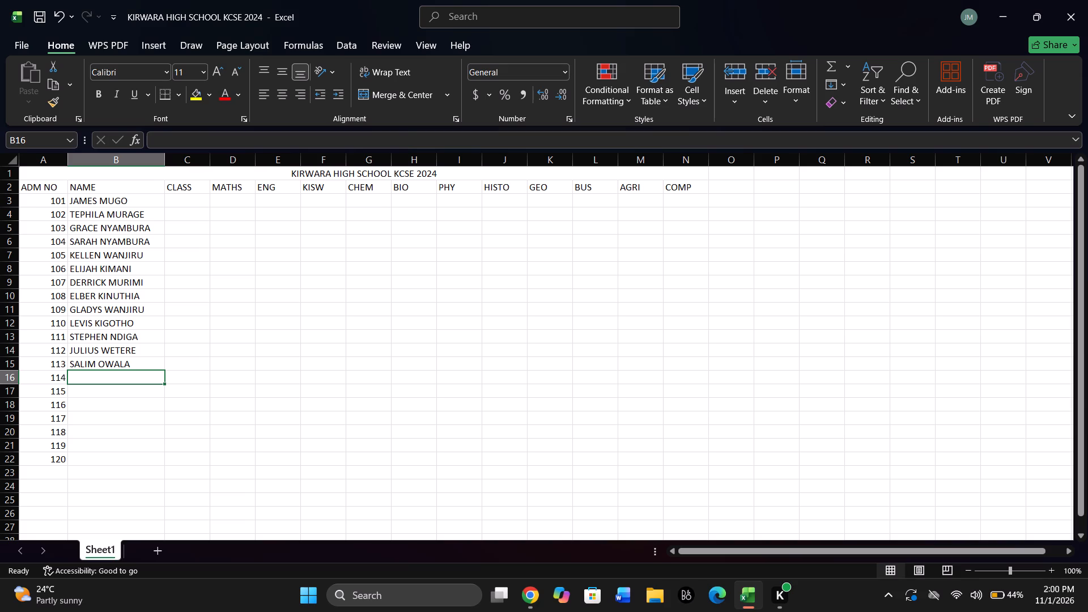
pyautogui.doubleClick(100, 379)
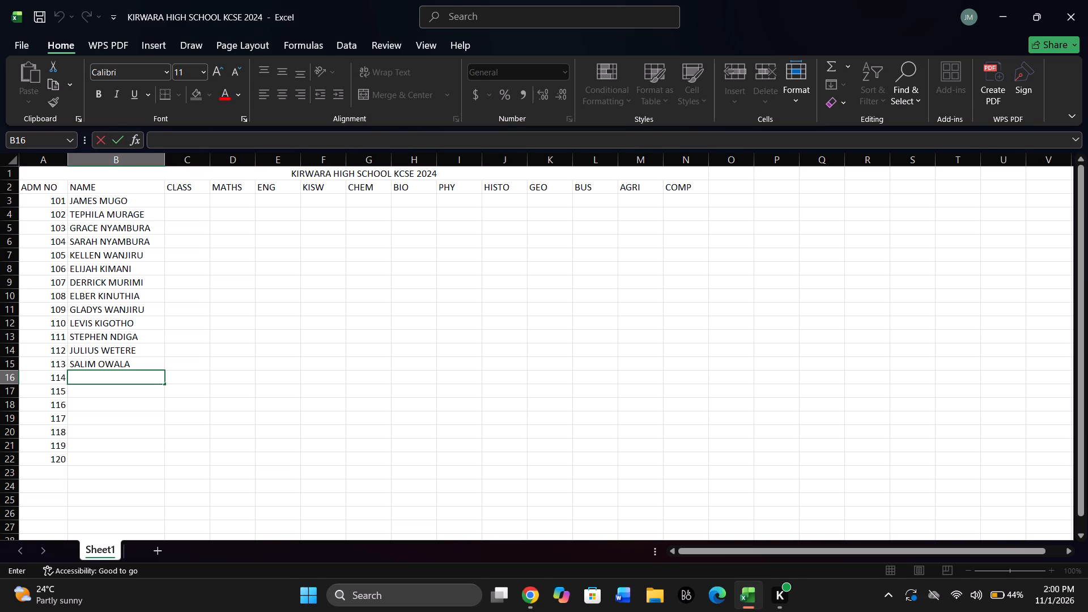
pyautogui.doubleClick(115, 377)
pyautogui.doubleClick(91, 373)
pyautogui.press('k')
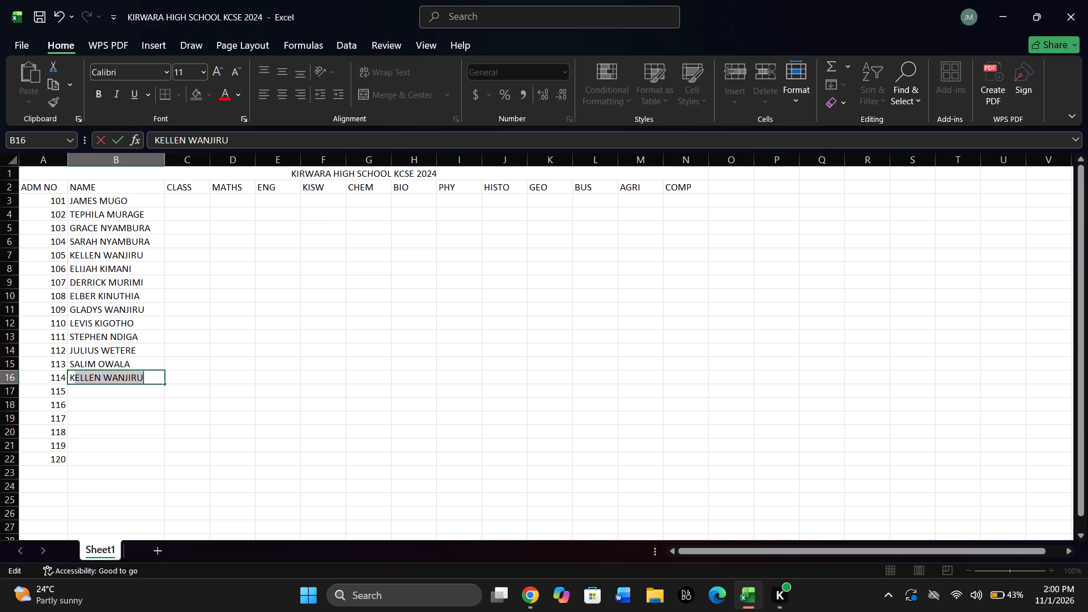
pyautogui.press('BackSpace')
pyautogui.press('BackSpace')
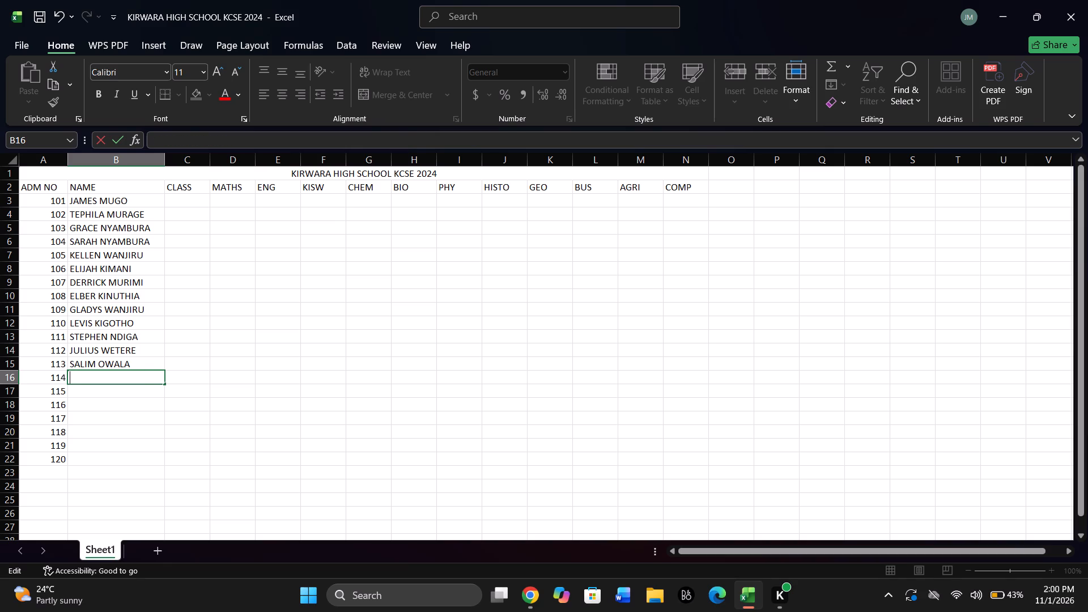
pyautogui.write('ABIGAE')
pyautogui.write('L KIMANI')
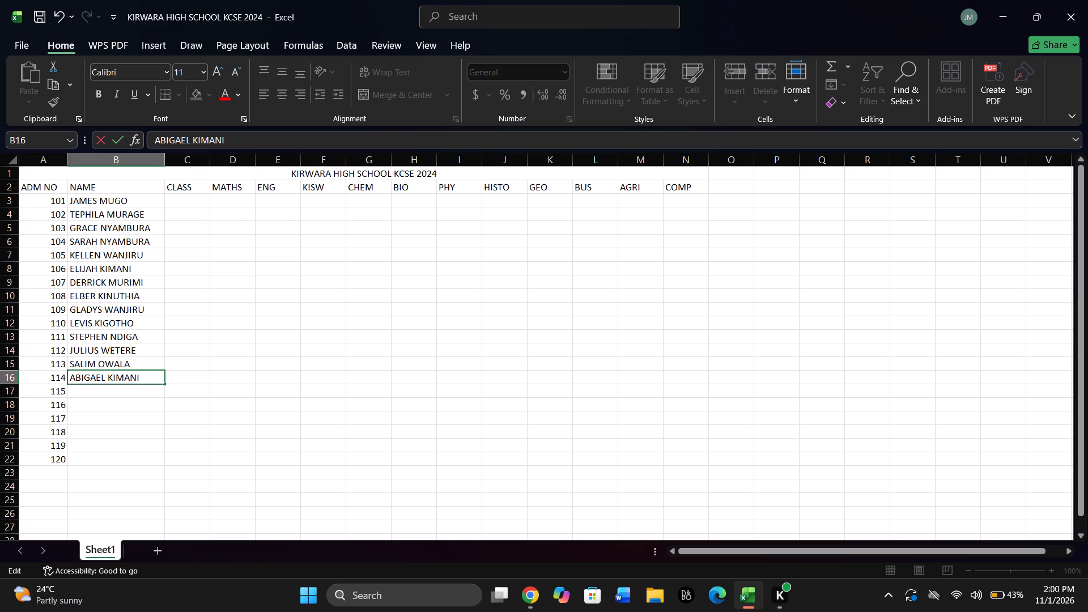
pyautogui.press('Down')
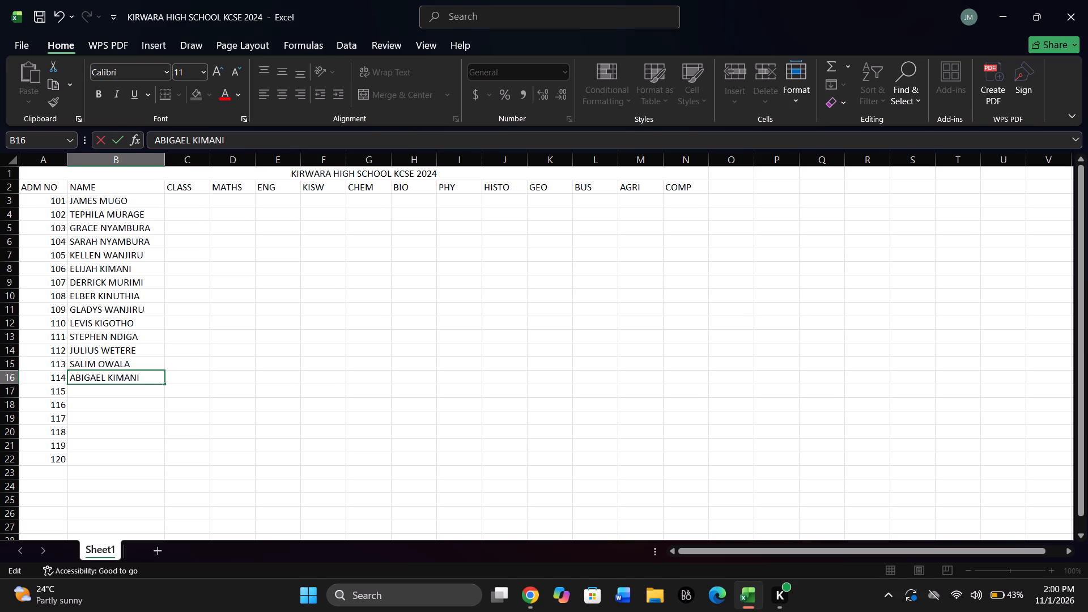
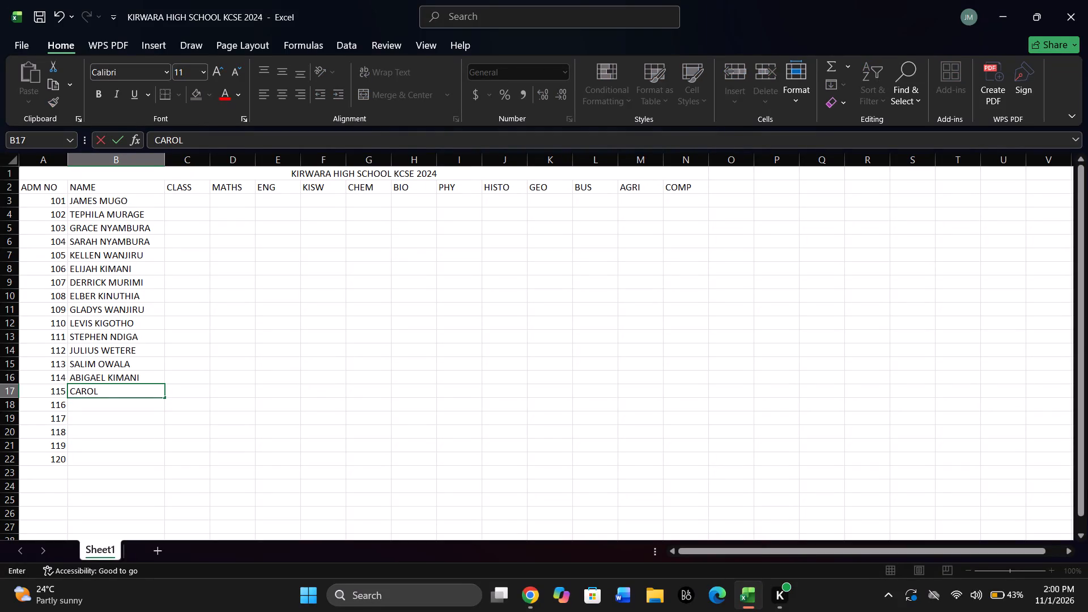
# Complete the name of the student with admission number 115 in cell B17 by adding the surname in capitals.
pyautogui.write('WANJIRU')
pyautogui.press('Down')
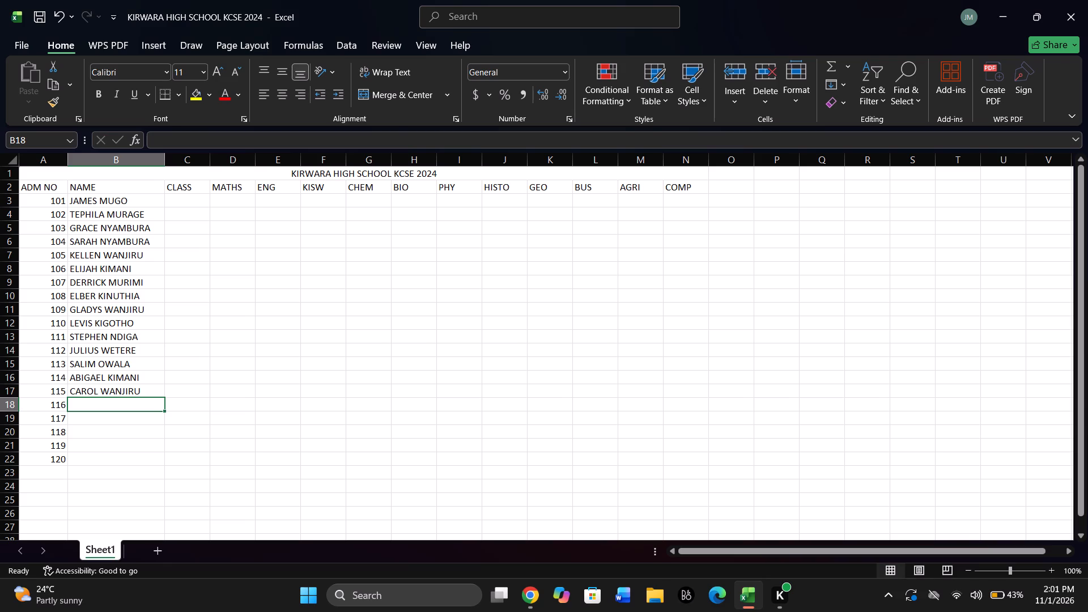
# Enter the name of the student with admission number 116 in cell B18, in capitals.
pyautogui.doubleClick(103, 406)
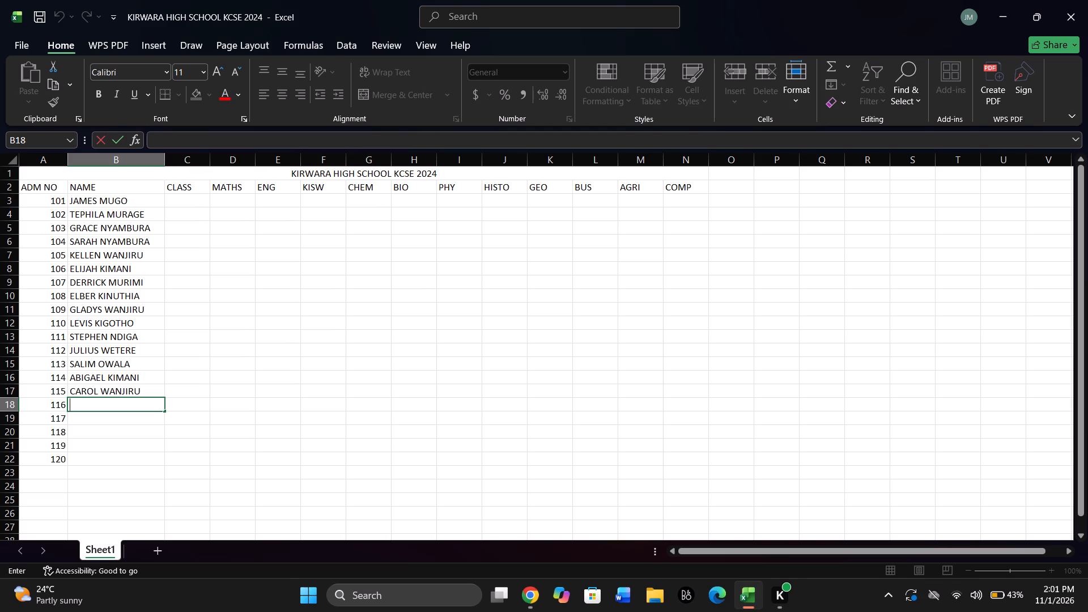
pyautogui.click(97, 403)
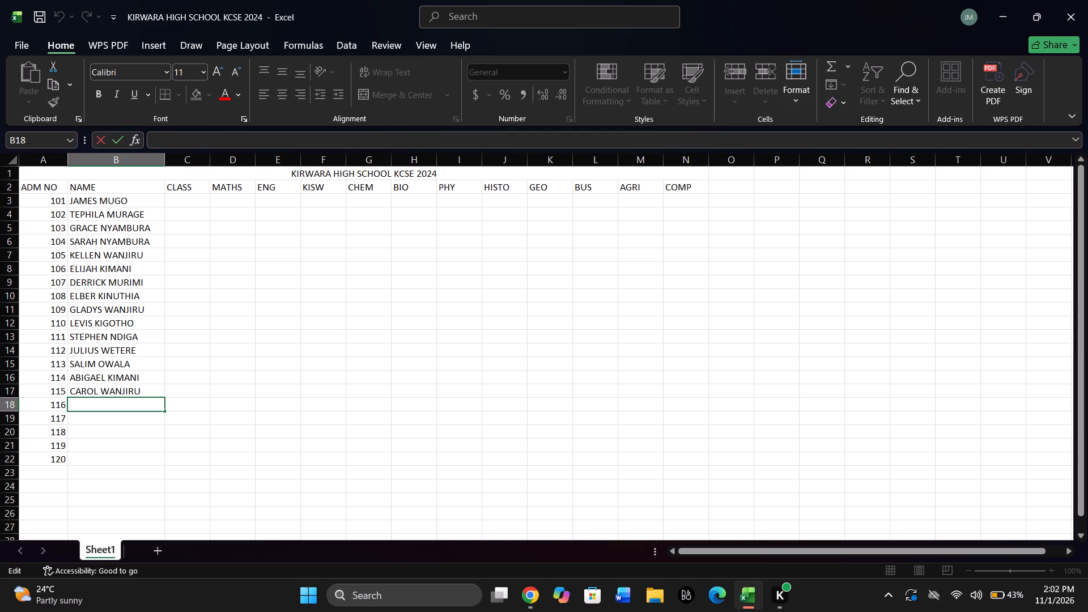
pyautogui.doubleClick(79, 397)
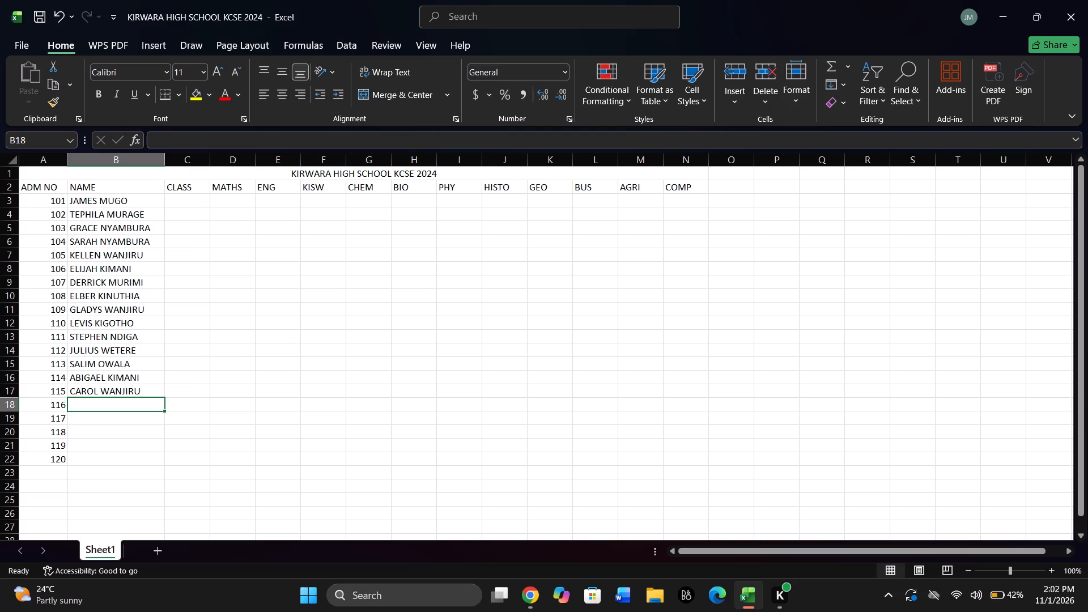
pyautogui.click(91, 406)
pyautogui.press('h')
pyautogui.press('BackSpace')
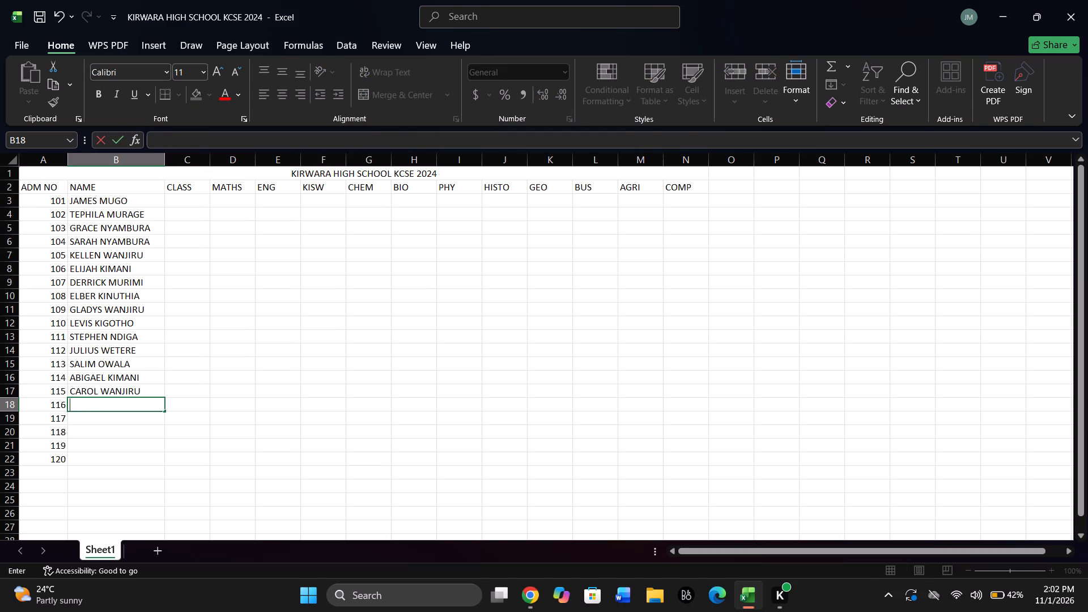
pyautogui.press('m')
pyautogui.press('BackSpace')
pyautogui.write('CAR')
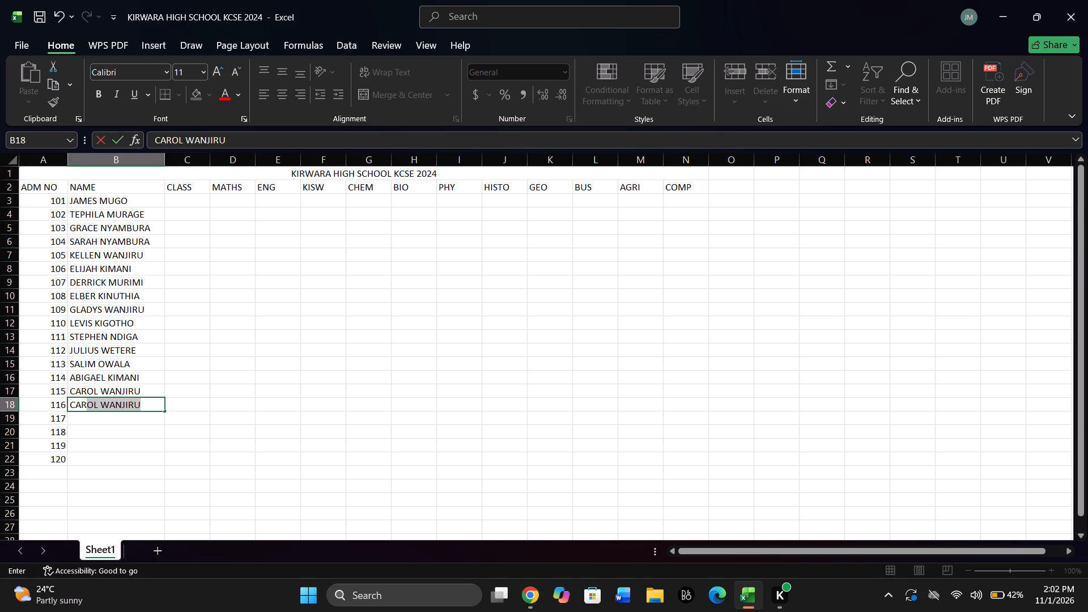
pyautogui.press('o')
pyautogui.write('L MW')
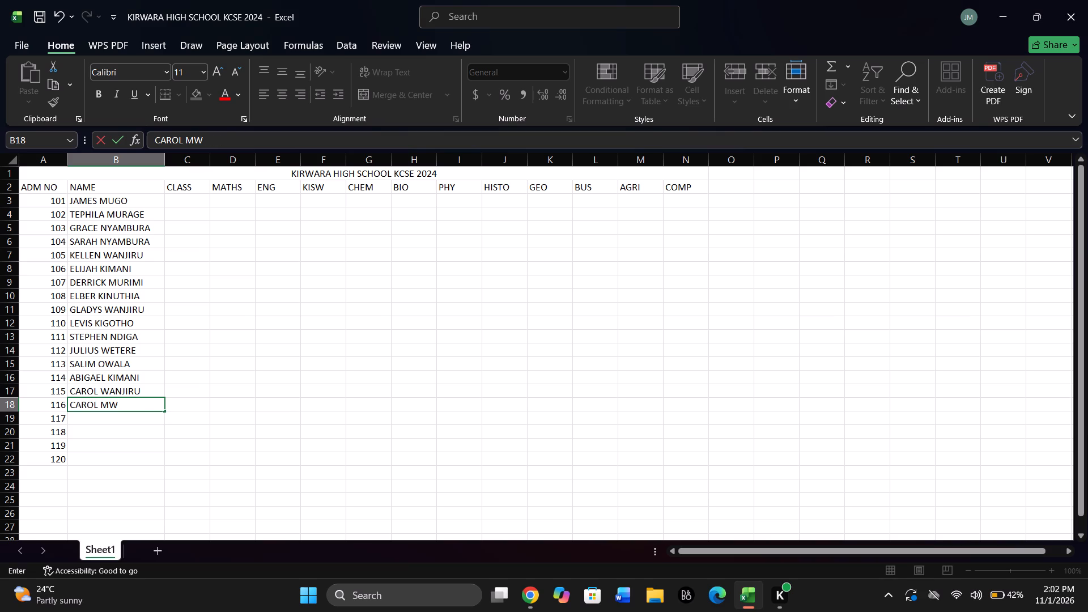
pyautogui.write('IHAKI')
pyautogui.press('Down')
# Enter the name of the student with admission number 117 in cell B19, in capitals.
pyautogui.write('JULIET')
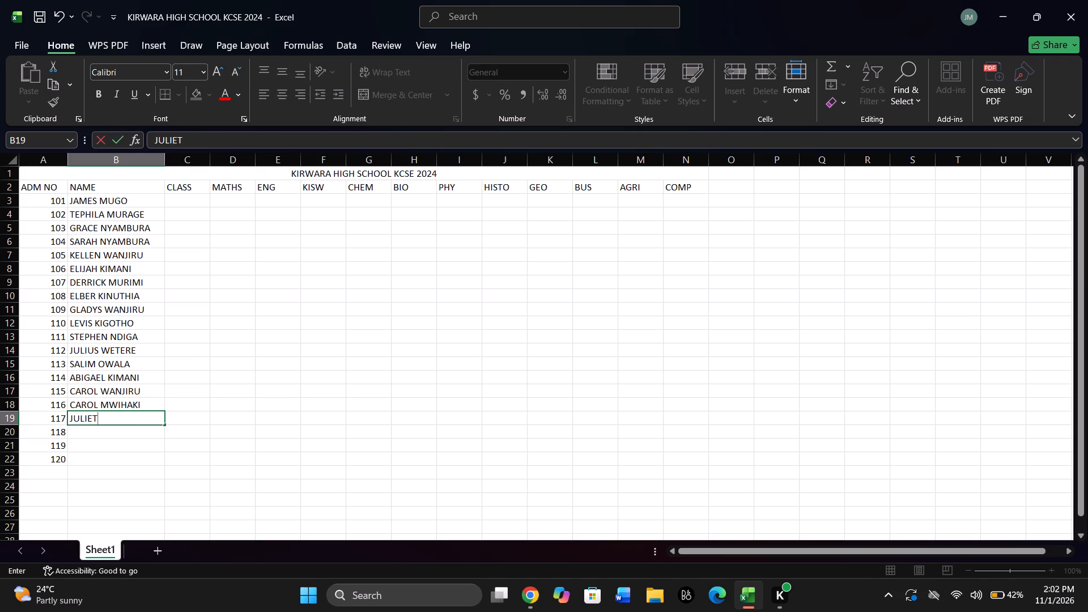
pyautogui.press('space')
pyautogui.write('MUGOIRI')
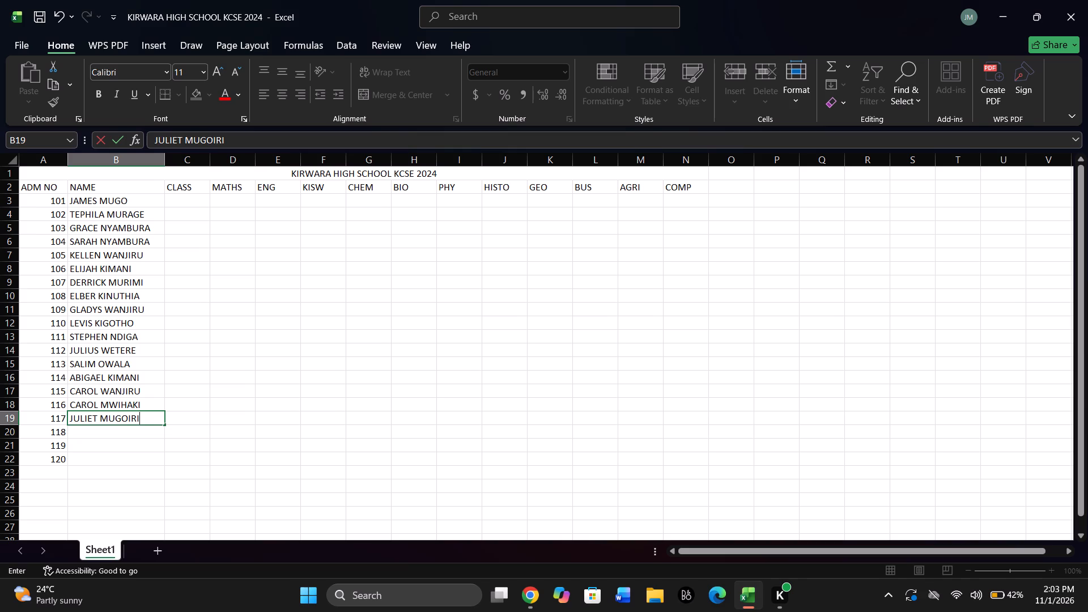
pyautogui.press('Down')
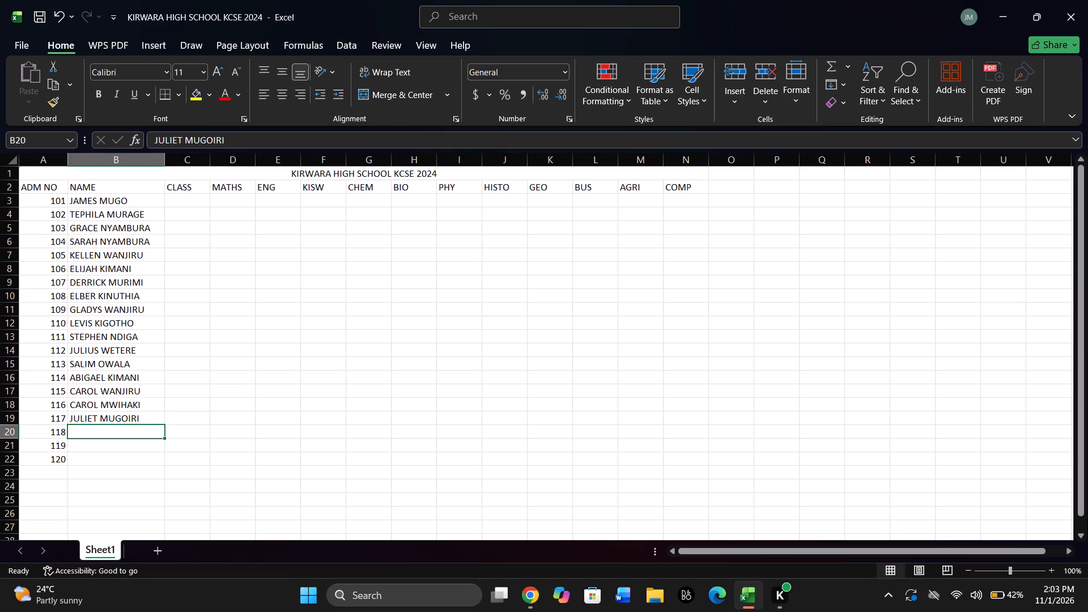
# Enter the name of the student with admission number 118 in cell B20, in capitals.
pyautogui.doubleClick(108, 427)
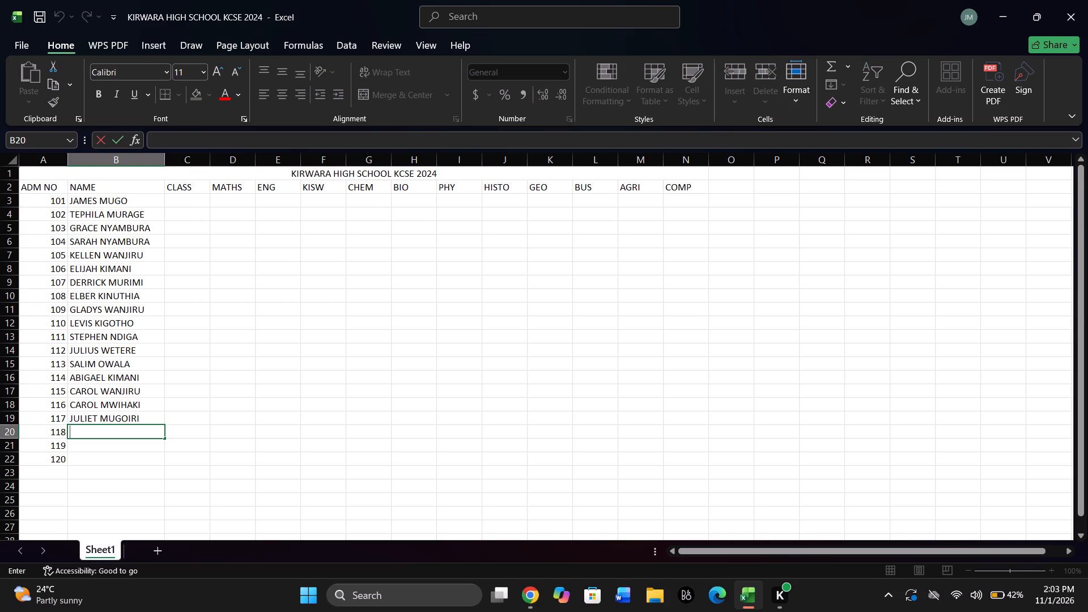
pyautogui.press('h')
pyautogui.press('BackSpace')
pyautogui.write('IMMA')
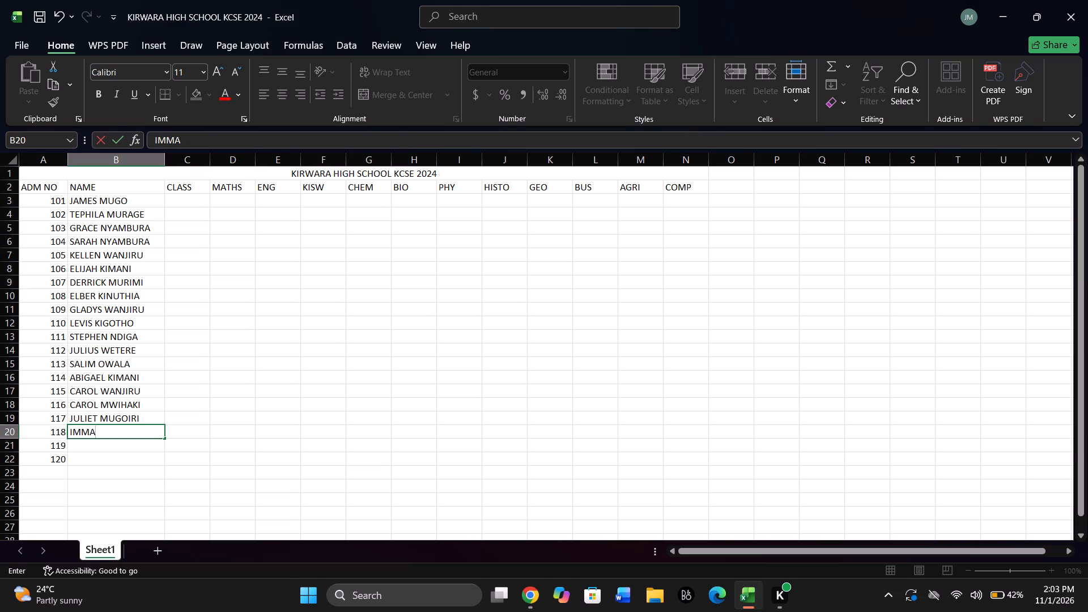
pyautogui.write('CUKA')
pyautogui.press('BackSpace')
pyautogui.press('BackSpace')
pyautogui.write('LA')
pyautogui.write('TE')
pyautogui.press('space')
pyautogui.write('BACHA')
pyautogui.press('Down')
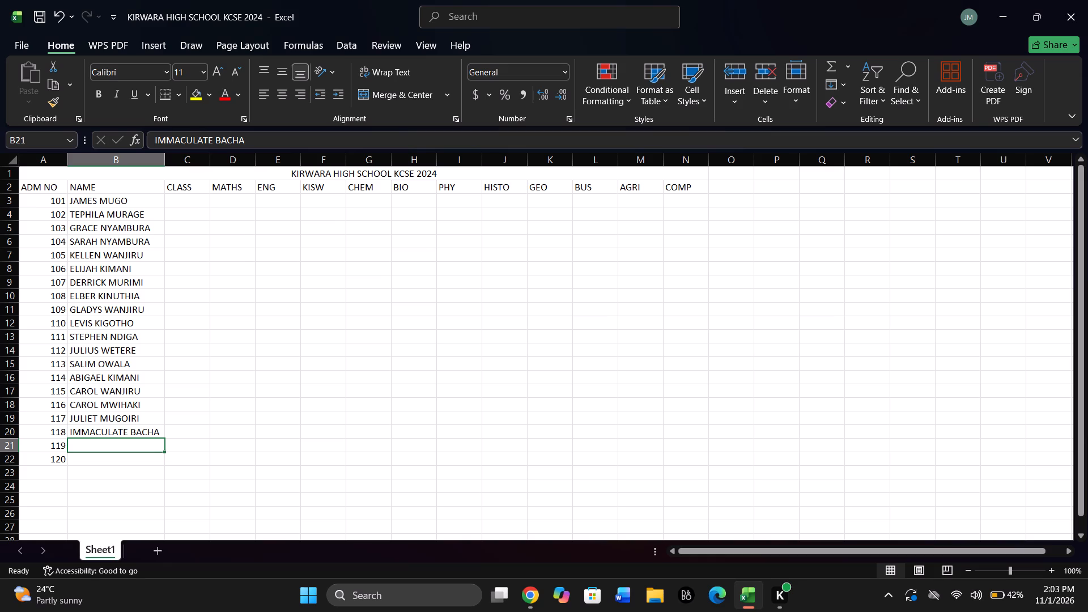
# Enter the name of the student with admission number 119 in cell B21, in capitals.
pyautogui.doubleClick(97, 445)
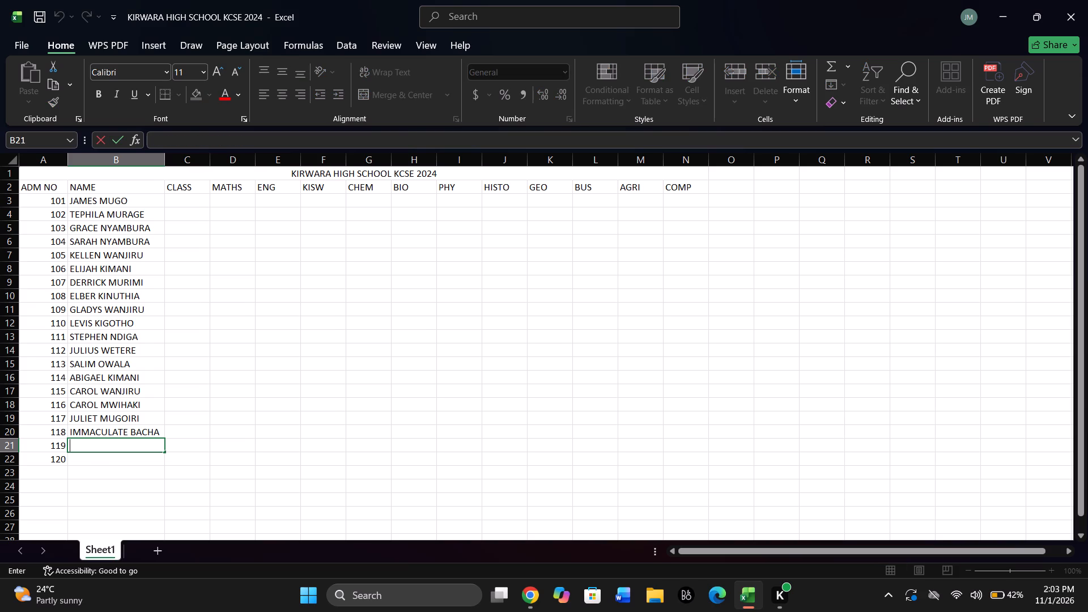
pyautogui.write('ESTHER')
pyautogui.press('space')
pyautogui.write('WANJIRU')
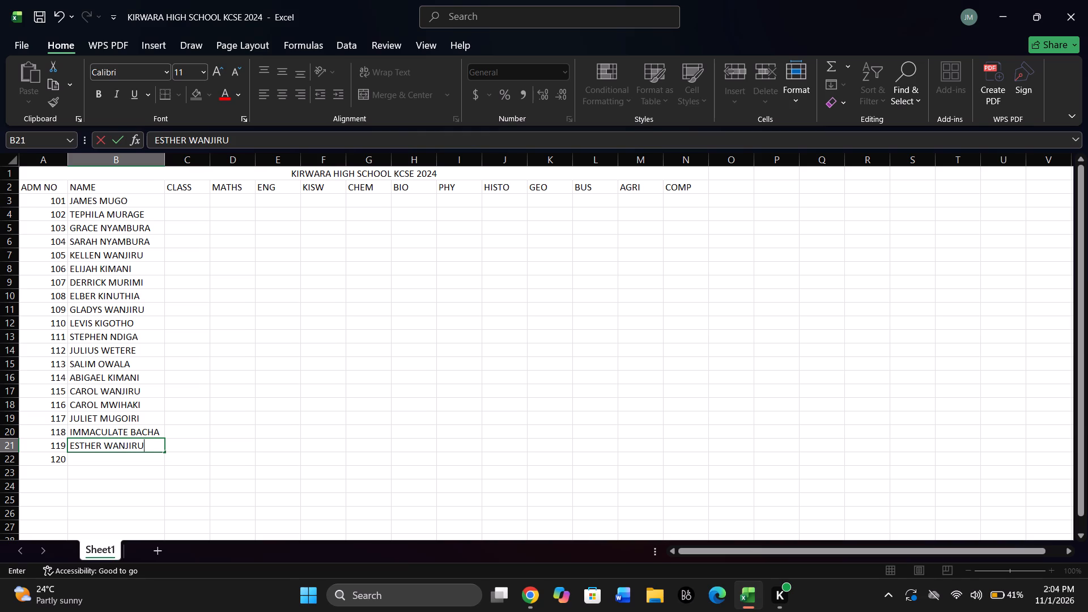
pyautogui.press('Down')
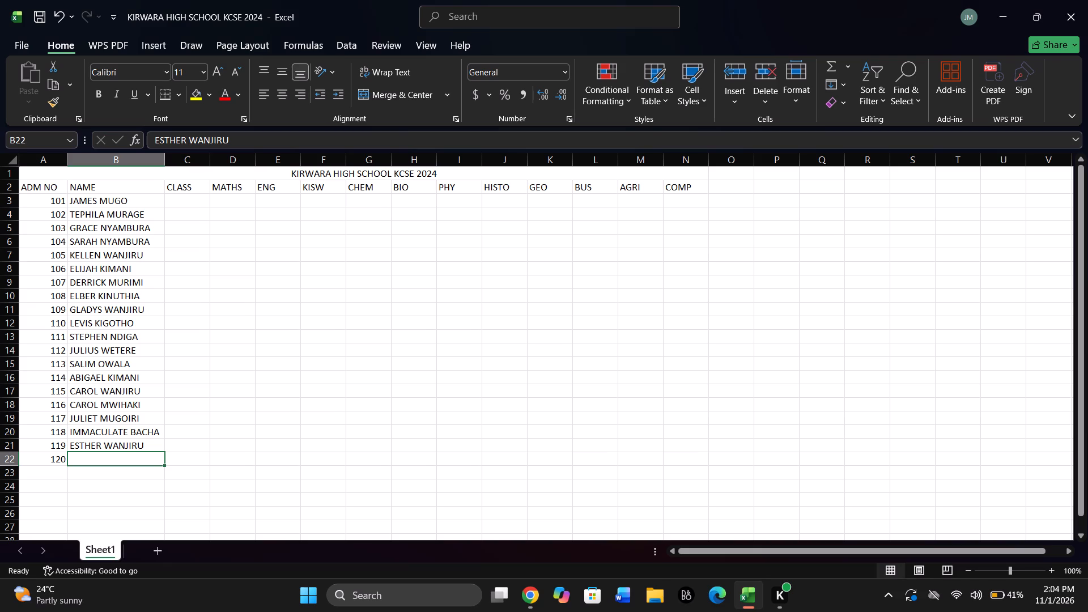
# Enter the three-part name of the student with admission number 120 in cell B22, in capitals.
pyautogui.doubleClick(118, 457)
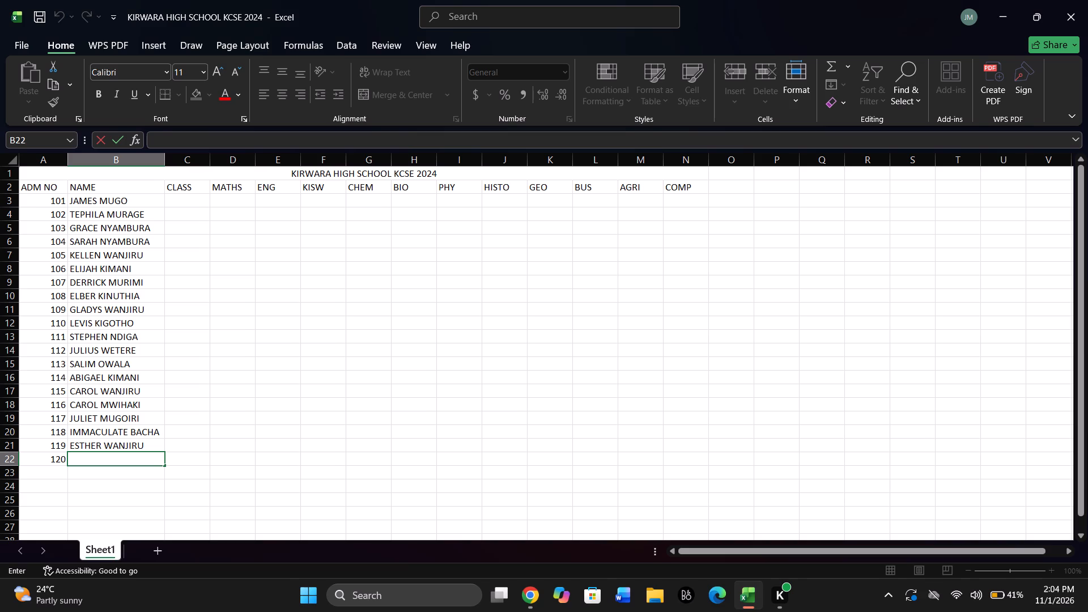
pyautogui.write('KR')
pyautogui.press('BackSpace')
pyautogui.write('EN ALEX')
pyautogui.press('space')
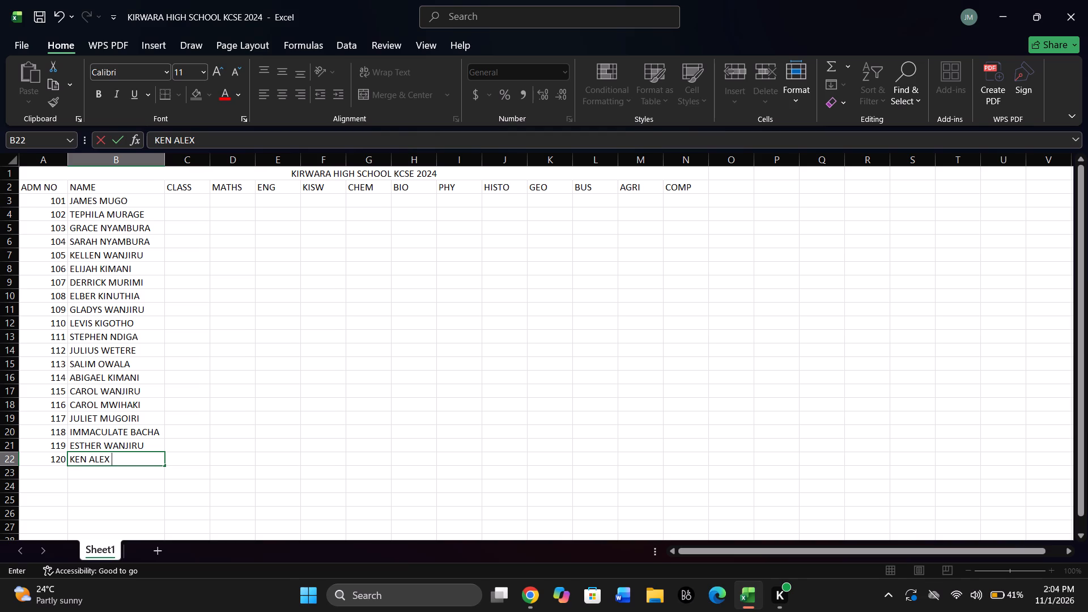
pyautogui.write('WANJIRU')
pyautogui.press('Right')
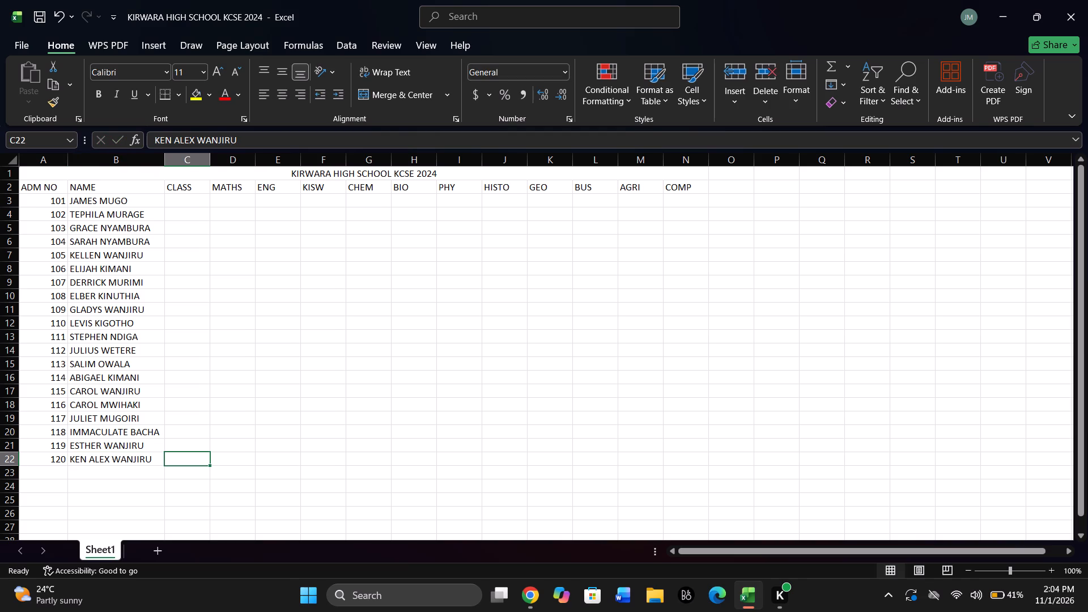
# Enter class 4S for the students with admission numbers 101 and 102 in cells C3 and C4.
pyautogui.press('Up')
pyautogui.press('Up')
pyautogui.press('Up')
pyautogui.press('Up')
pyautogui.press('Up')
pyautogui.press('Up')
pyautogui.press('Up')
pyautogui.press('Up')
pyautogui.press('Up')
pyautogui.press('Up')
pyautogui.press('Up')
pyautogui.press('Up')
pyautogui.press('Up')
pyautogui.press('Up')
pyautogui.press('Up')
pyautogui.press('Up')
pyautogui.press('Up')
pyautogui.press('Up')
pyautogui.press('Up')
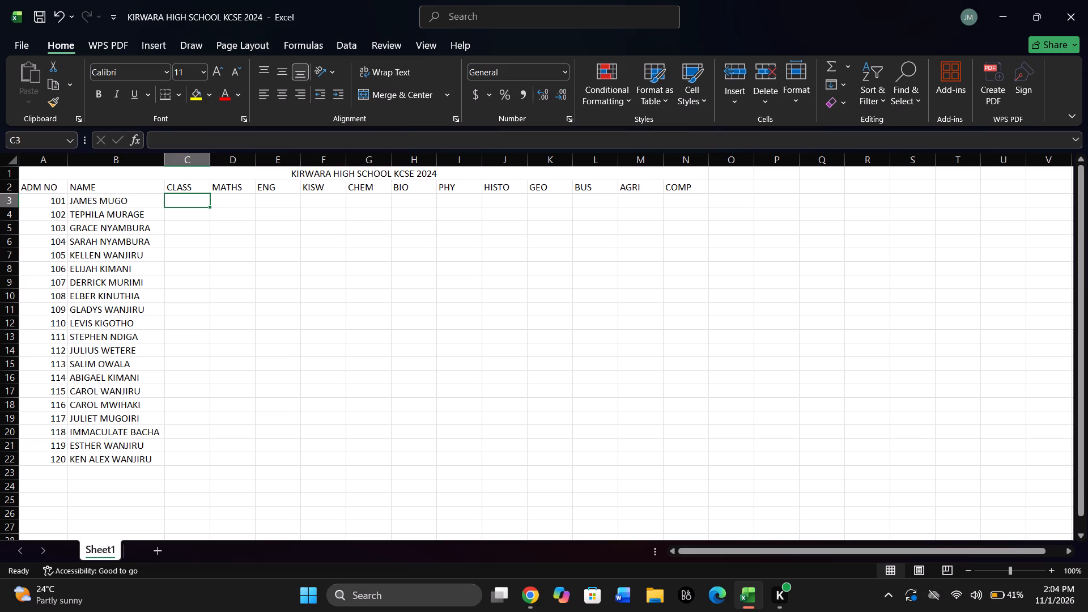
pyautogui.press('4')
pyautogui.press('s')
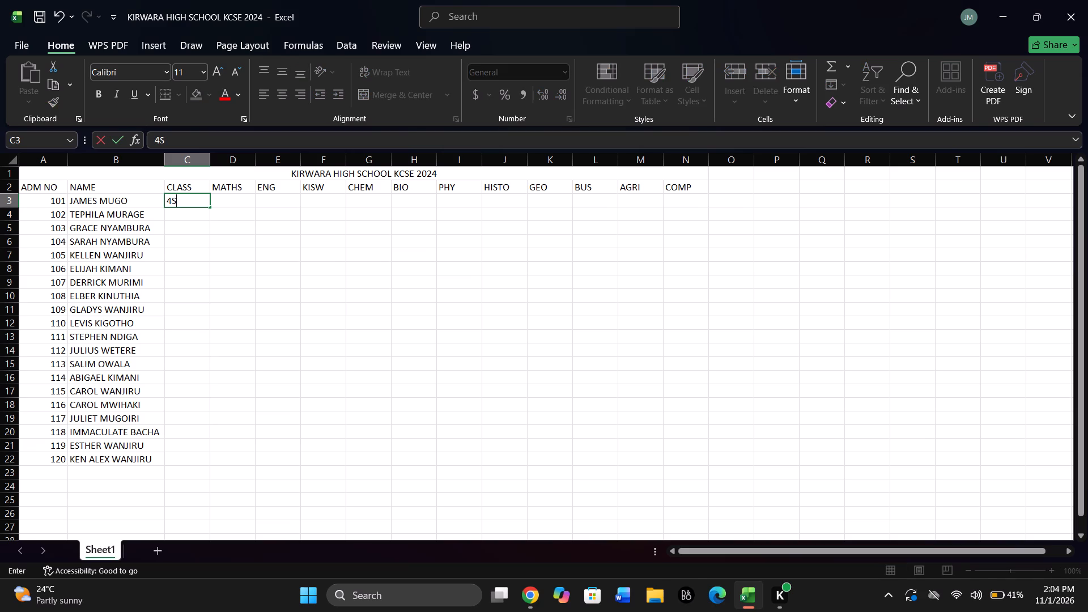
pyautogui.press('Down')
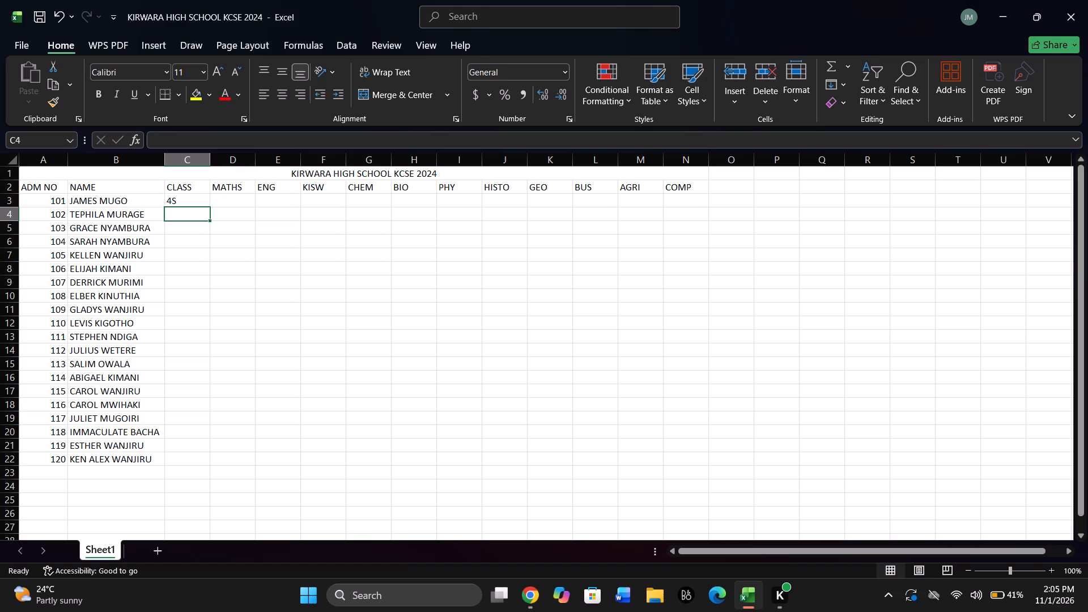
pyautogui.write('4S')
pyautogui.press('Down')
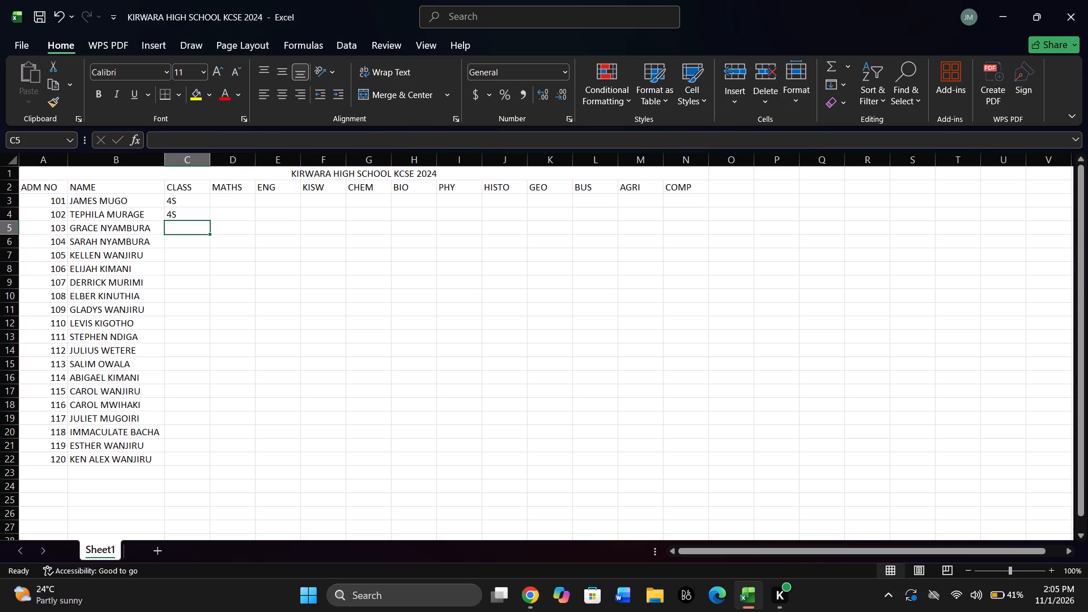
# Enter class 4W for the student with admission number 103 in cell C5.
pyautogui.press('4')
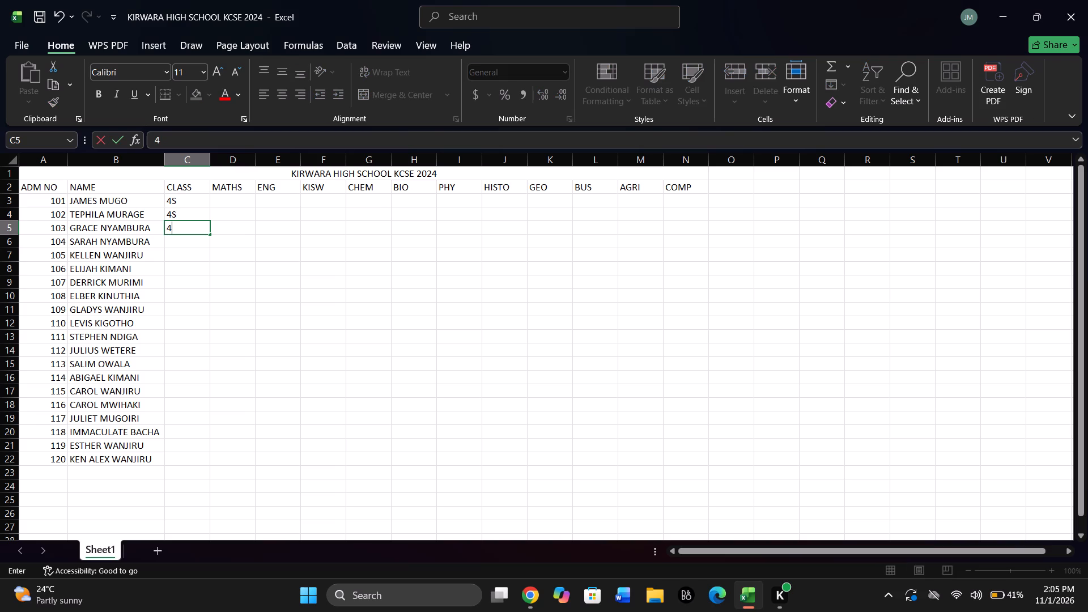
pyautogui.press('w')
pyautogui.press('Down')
# Enter class 4H for the students with admission numbers 104 to 107 in cells C6 to C9.
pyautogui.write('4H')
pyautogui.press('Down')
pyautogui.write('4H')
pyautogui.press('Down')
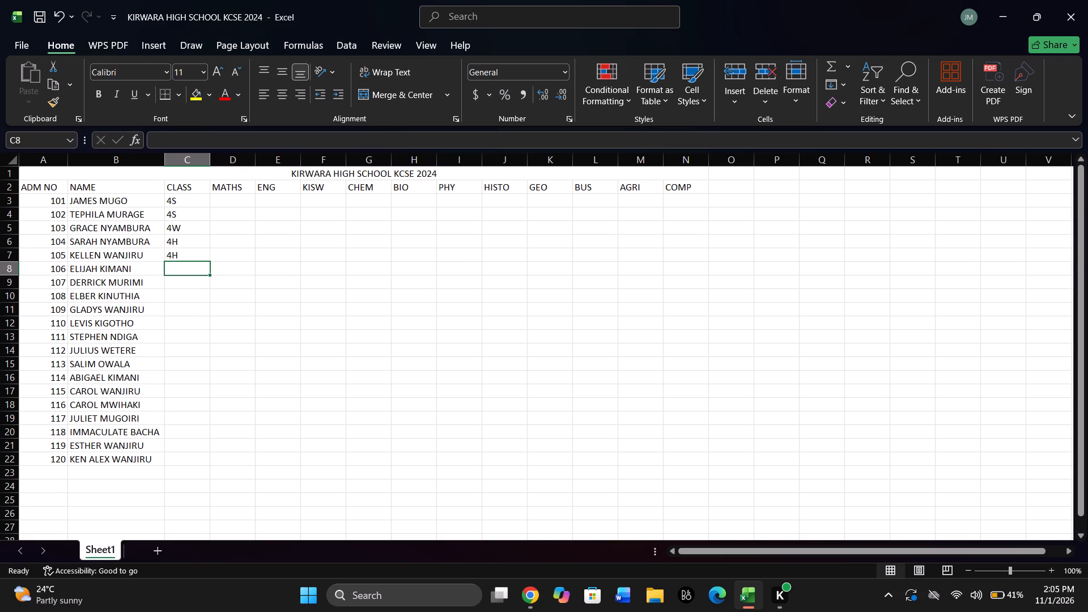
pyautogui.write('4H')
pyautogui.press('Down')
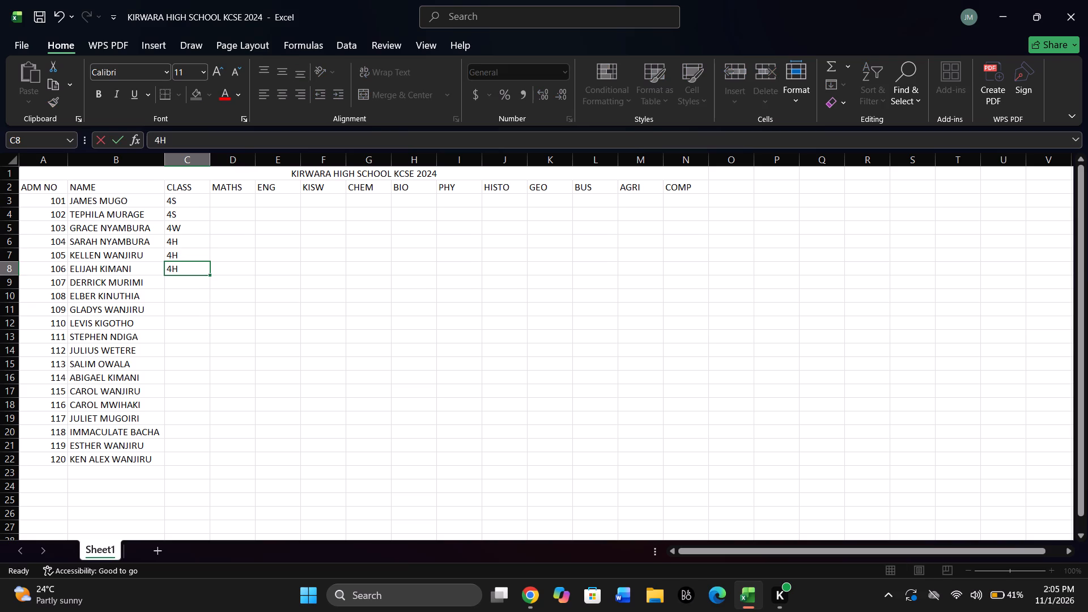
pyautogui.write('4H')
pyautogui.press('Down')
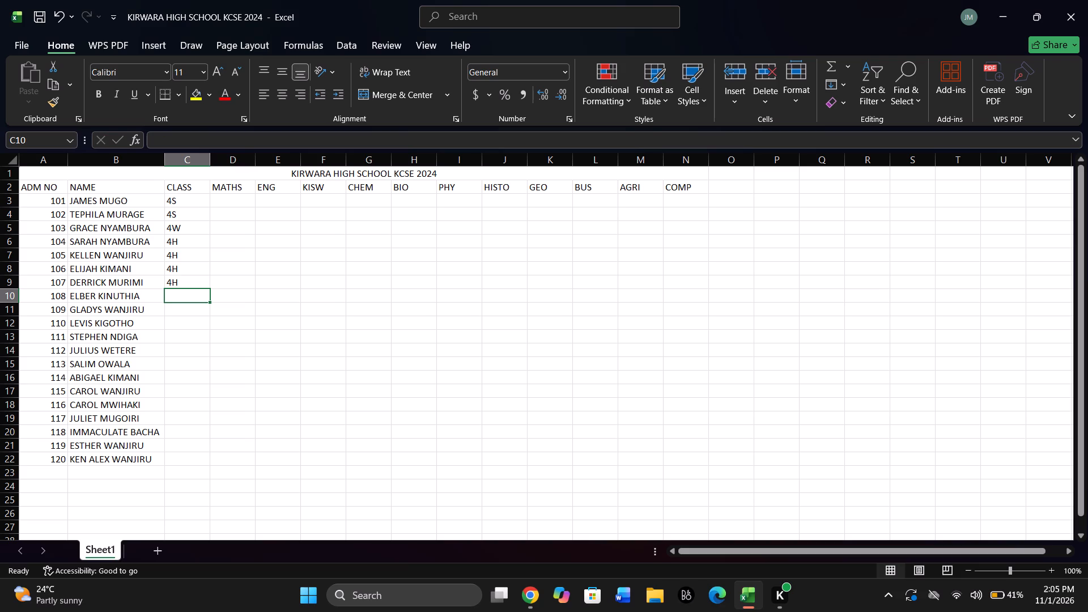
# Change the class of the student with admission number 103 in cell C5 to 4S.
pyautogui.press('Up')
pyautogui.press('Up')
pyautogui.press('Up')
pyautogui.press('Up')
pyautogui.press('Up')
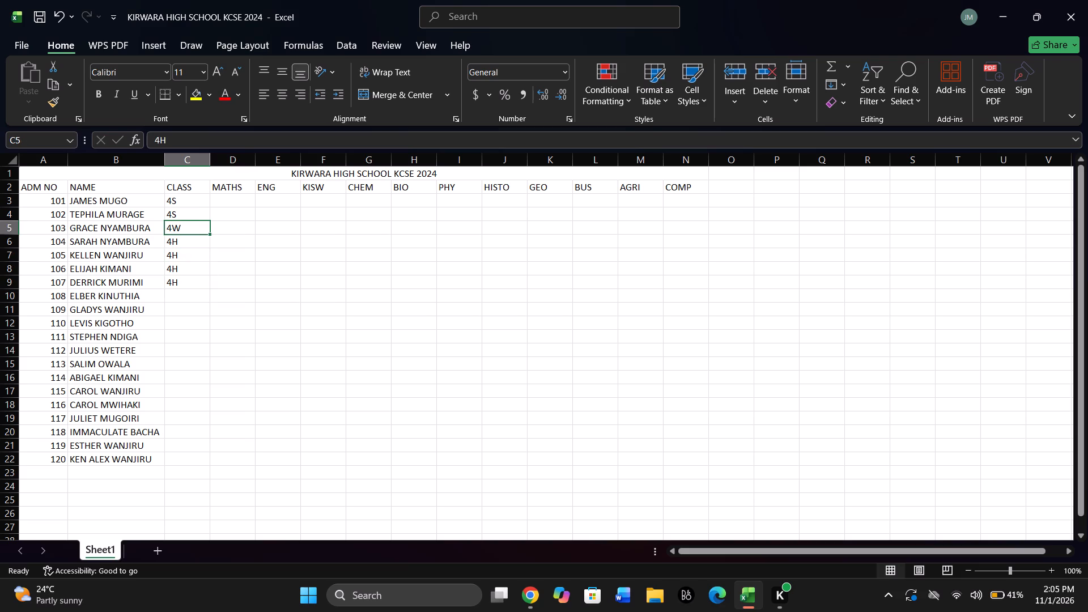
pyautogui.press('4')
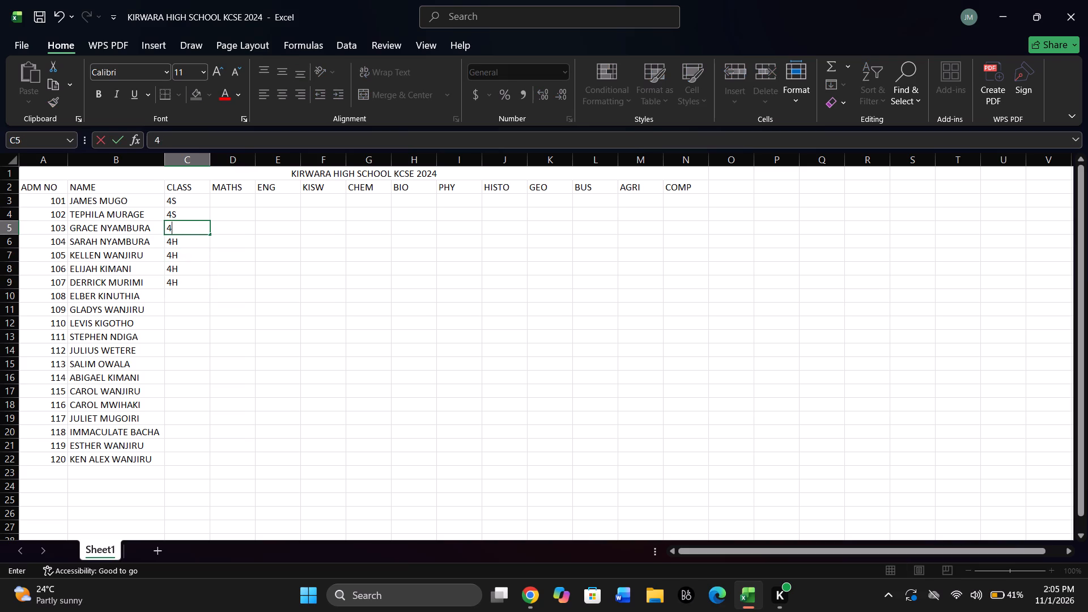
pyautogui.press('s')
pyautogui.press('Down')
# Enter class 4S for the student with admission number 108 in cell C10.
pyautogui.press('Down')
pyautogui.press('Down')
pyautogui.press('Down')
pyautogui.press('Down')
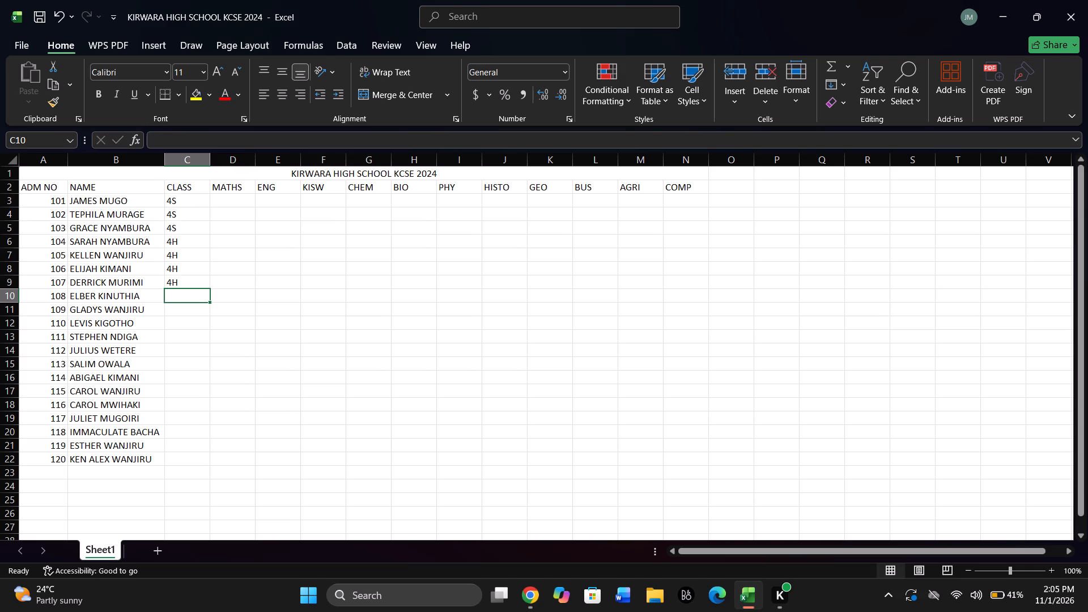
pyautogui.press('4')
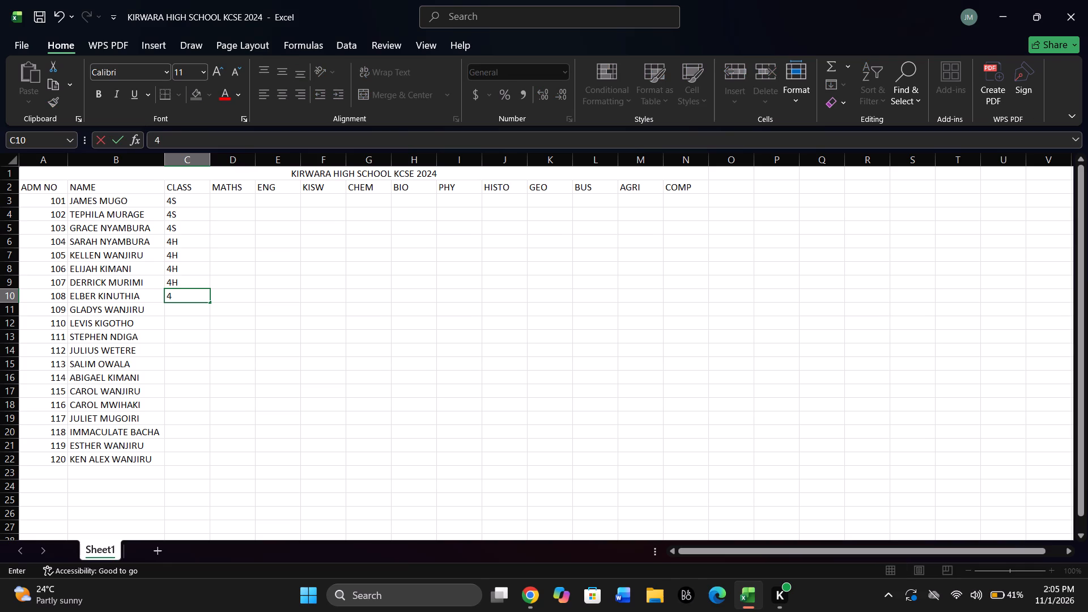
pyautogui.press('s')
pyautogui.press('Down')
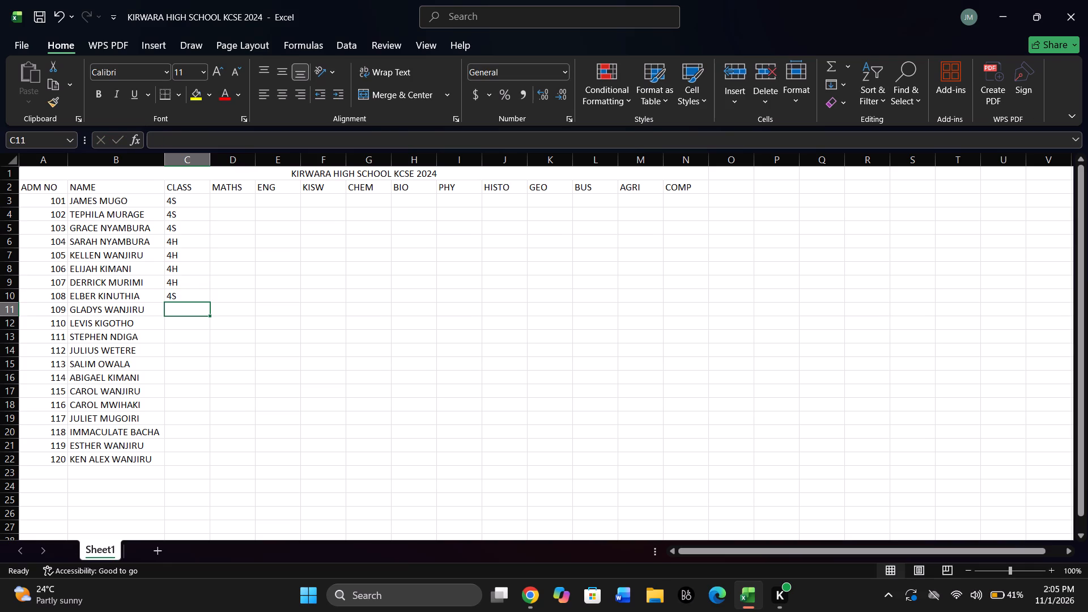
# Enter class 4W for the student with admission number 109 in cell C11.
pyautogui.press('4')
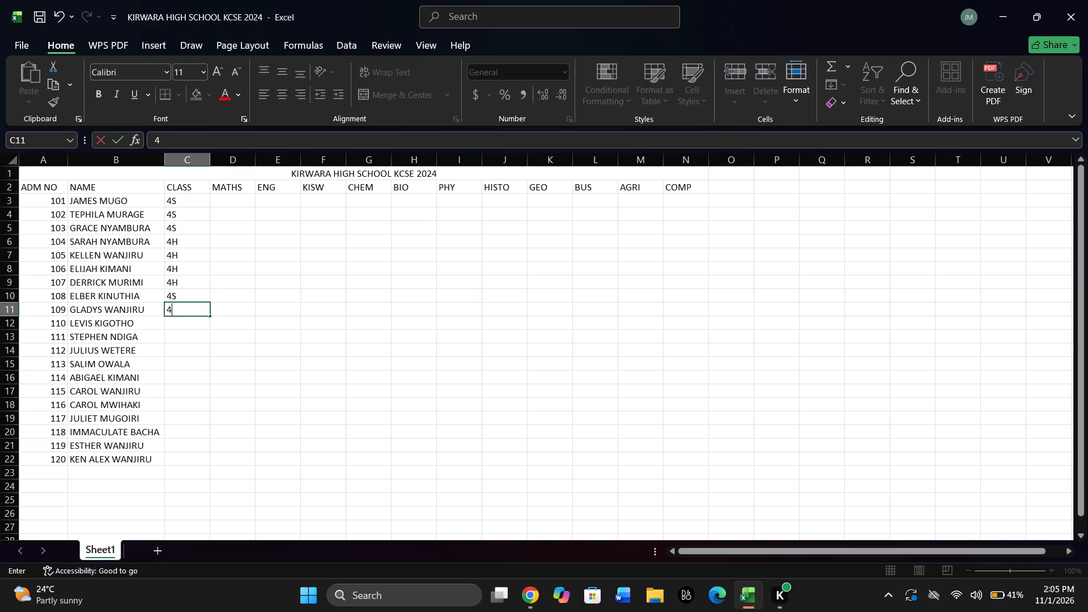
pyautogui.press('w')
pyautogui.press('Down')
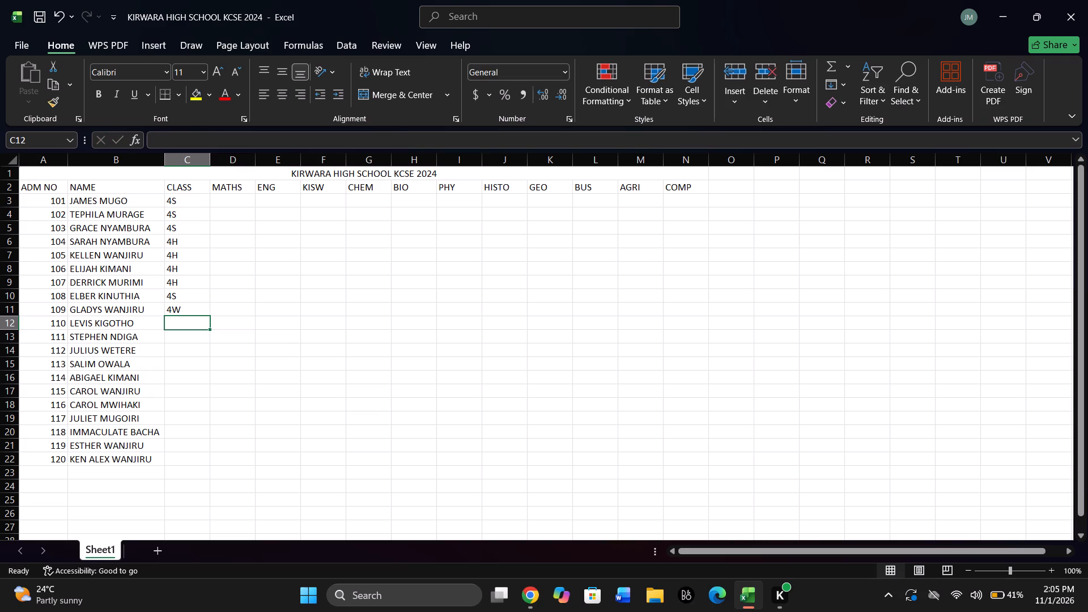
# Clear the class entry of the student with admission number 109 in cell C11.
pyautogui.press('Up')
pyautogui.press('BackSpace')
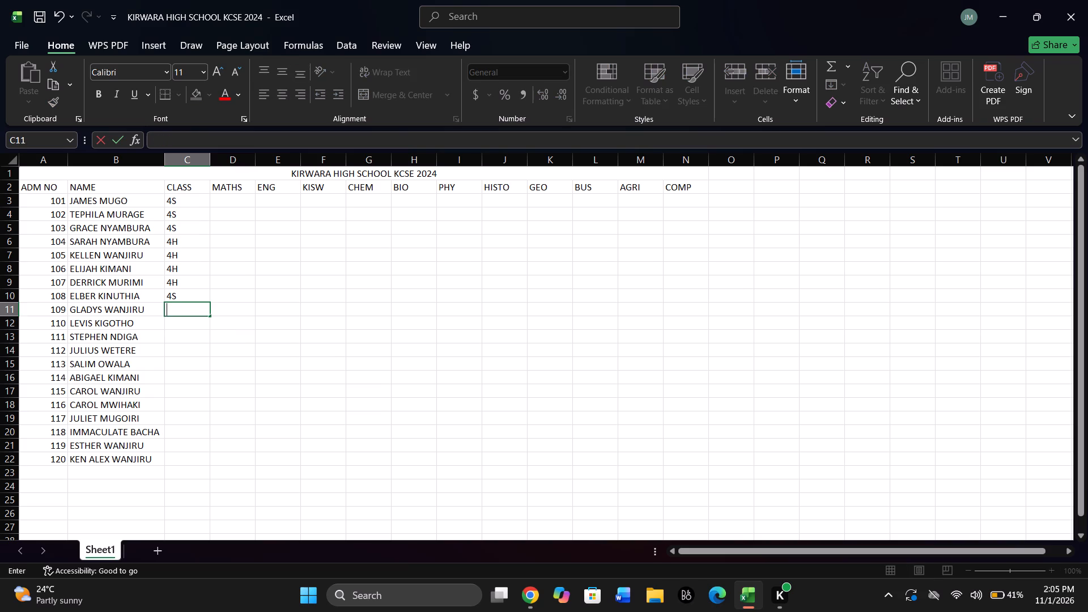
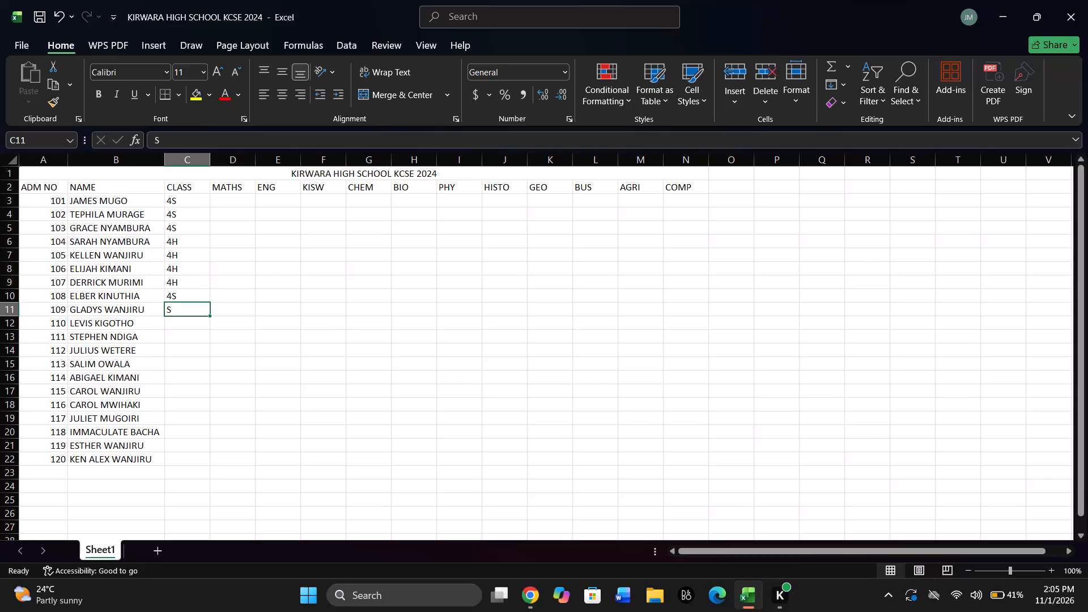
# Enter class 4S for admission numbers 109 and 110 in C11:C12, and 4H for 111 to 113 in C13:C15.
pyautogui.press('BackSpace')
pyautogui.write('4S')
pyautogui.press('Down')
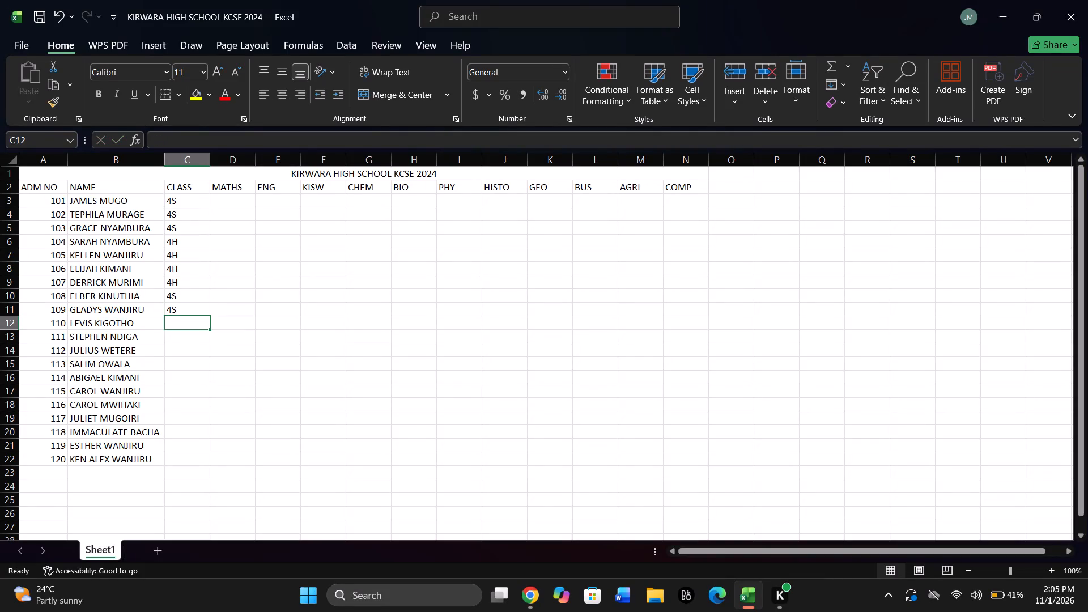
pyautogui.write('4S')
pyautogui.press('Down')
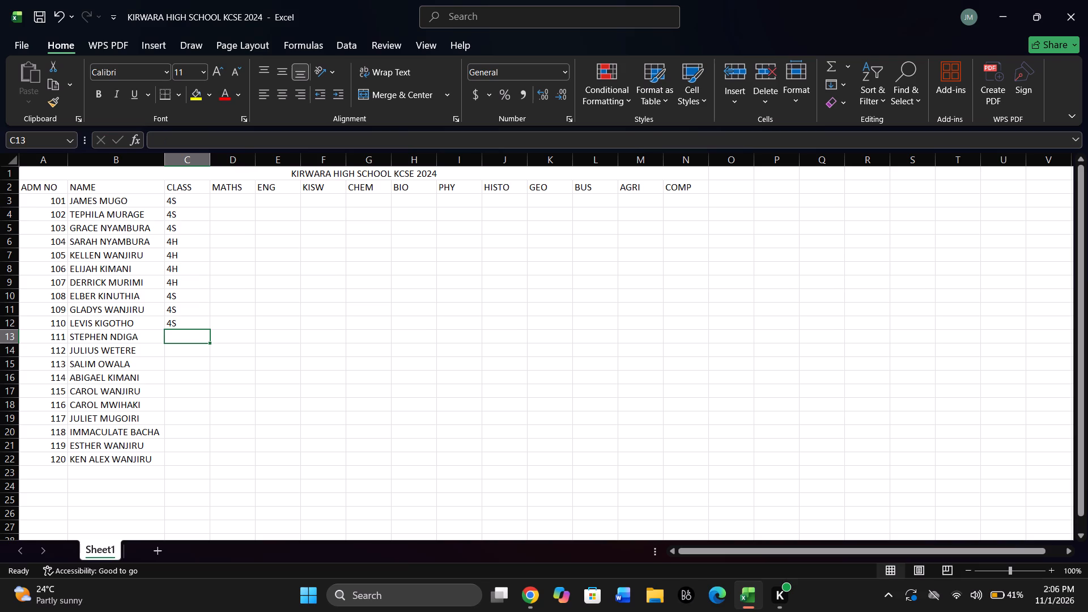
pyautogui.write('4H')
pyautogui.press('Down')
pyautogui.write('4H')
pyautogui.press('Down')
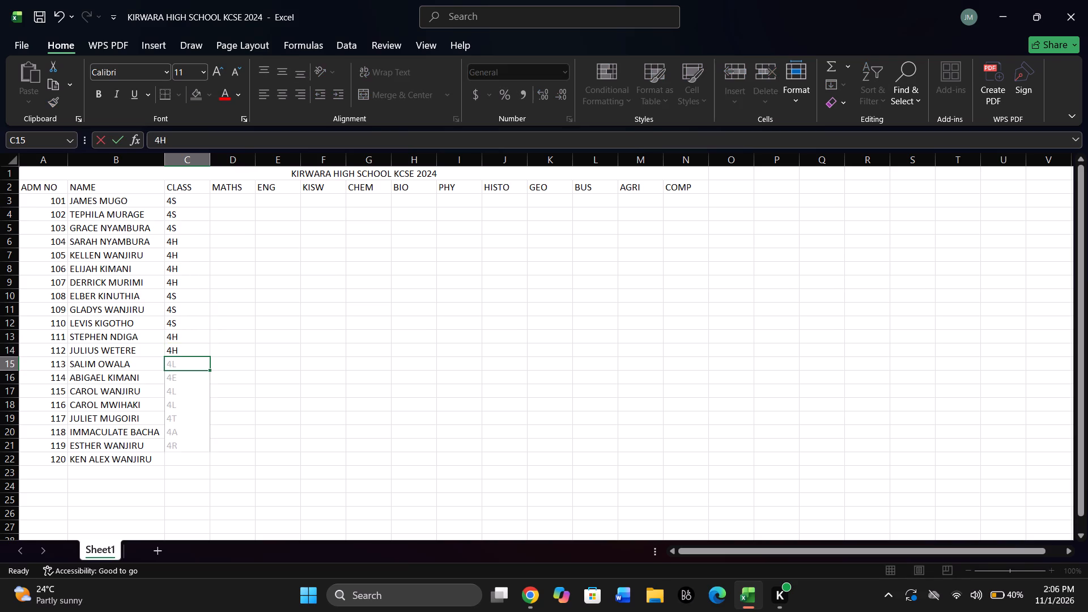
pyautogui.write('4H')
pyautogui.press('Down')
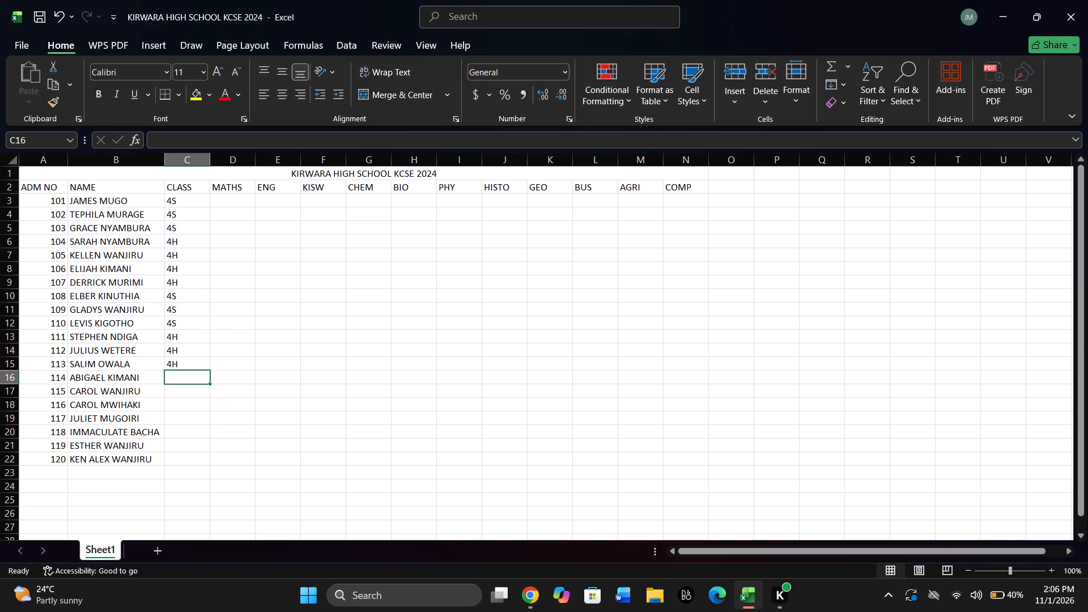
# Enter class 4S for admission numbers 114 to 118 in C16:C20, and 4H for 119 and 120 in C21:C22.
pyautogui.write('4S')
pyautogui.press('Down')
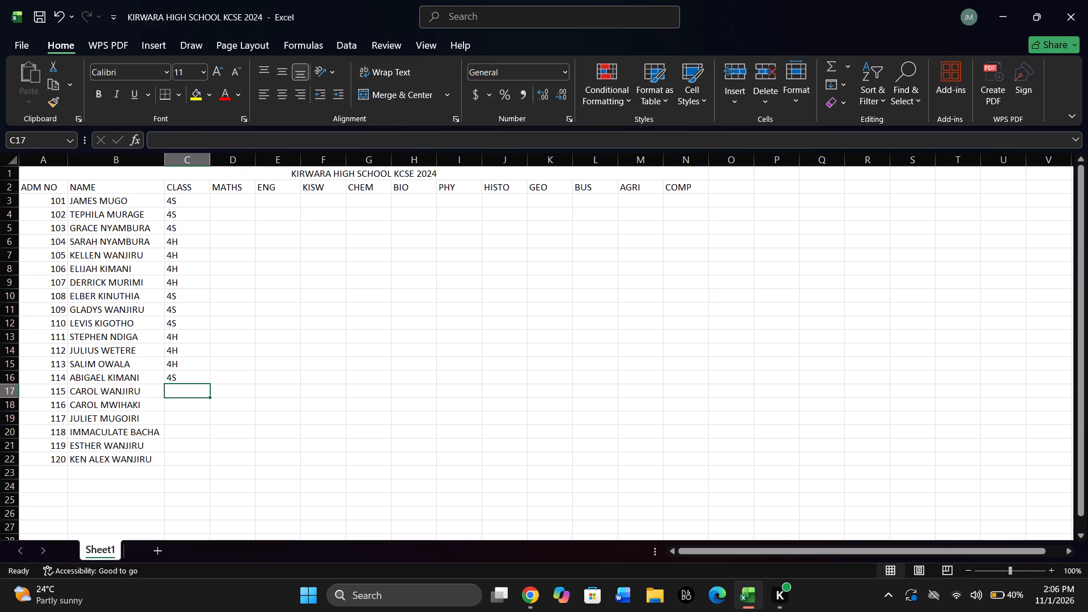
pyautogui.write('4S')
pyautogui.press('Down')
pyautogui.write('4S')
pyautogui.press('Down')
pyautogui.write('4S')
pyautogui.press('Down')
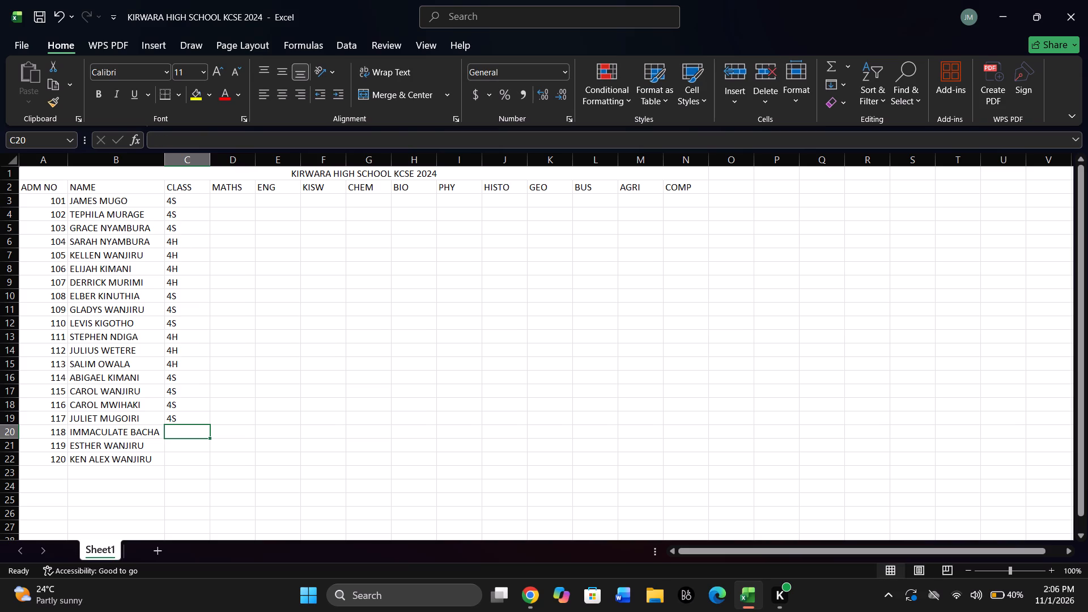
pyautogui.write('4S')
pyautogui.press('Down')
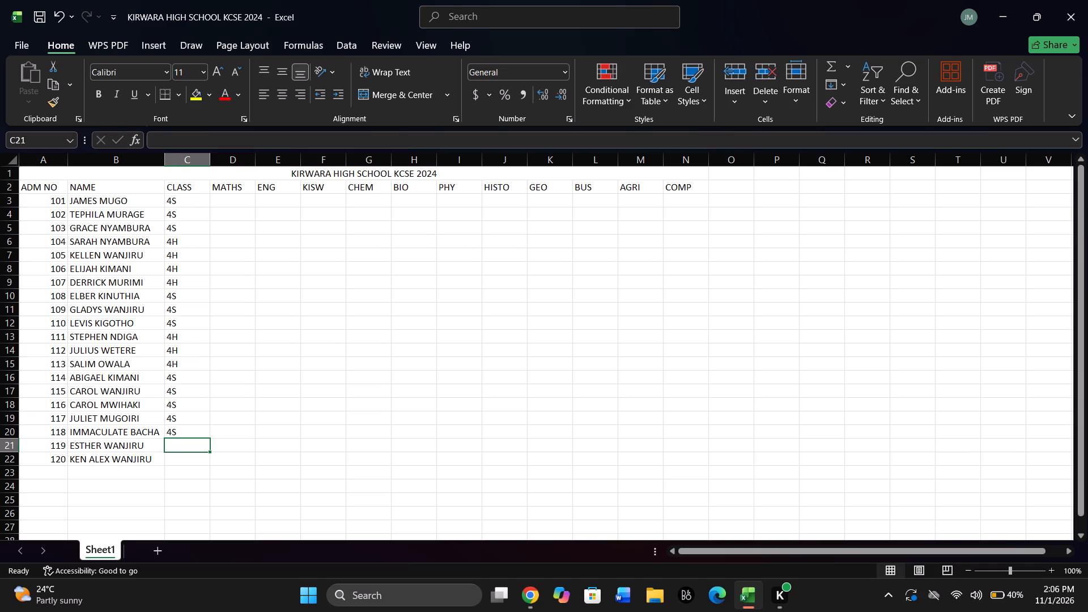
pyautogui.write('4H')
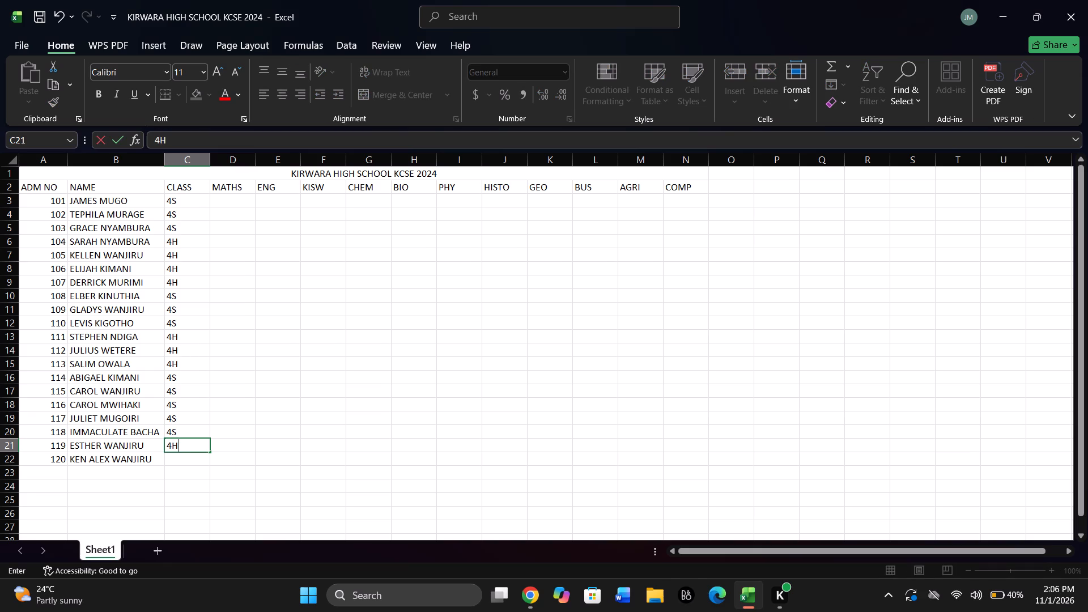
pyautogui.press('Down')
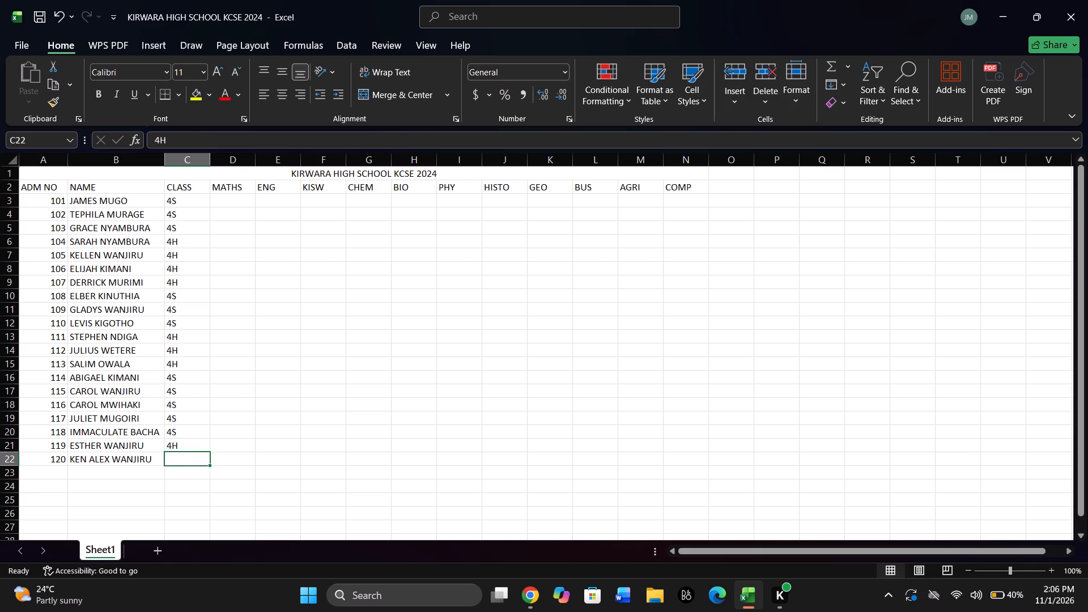
pyautogui.write('4H')
pyautogui.press('Down')
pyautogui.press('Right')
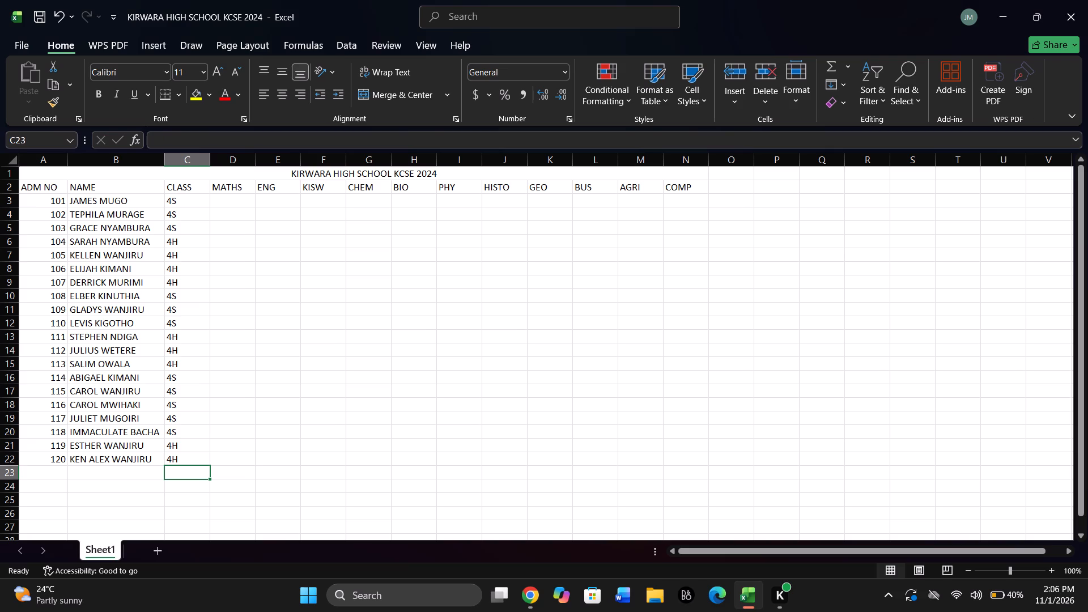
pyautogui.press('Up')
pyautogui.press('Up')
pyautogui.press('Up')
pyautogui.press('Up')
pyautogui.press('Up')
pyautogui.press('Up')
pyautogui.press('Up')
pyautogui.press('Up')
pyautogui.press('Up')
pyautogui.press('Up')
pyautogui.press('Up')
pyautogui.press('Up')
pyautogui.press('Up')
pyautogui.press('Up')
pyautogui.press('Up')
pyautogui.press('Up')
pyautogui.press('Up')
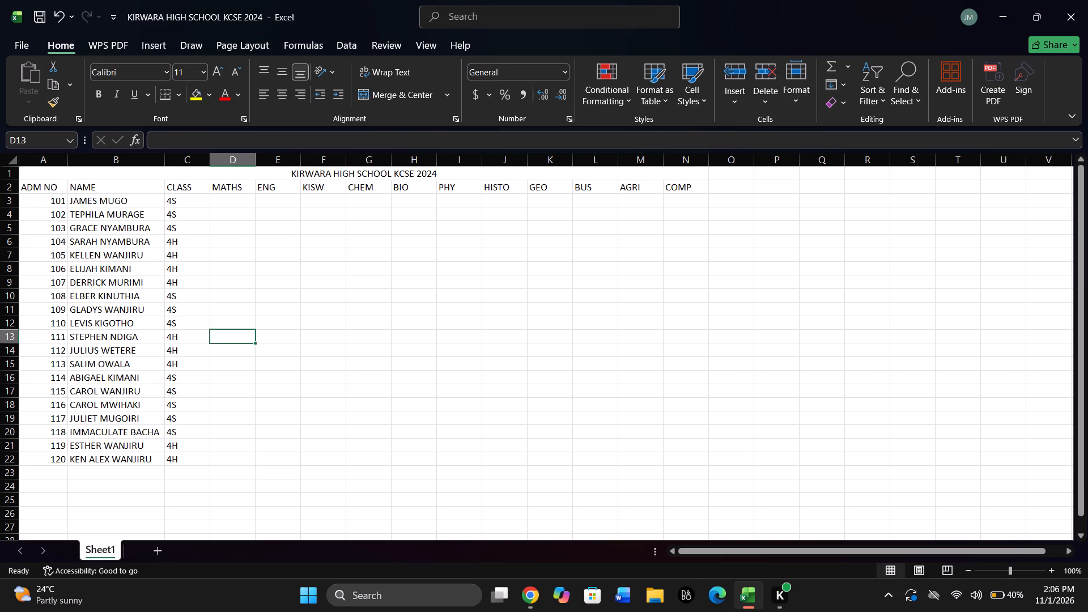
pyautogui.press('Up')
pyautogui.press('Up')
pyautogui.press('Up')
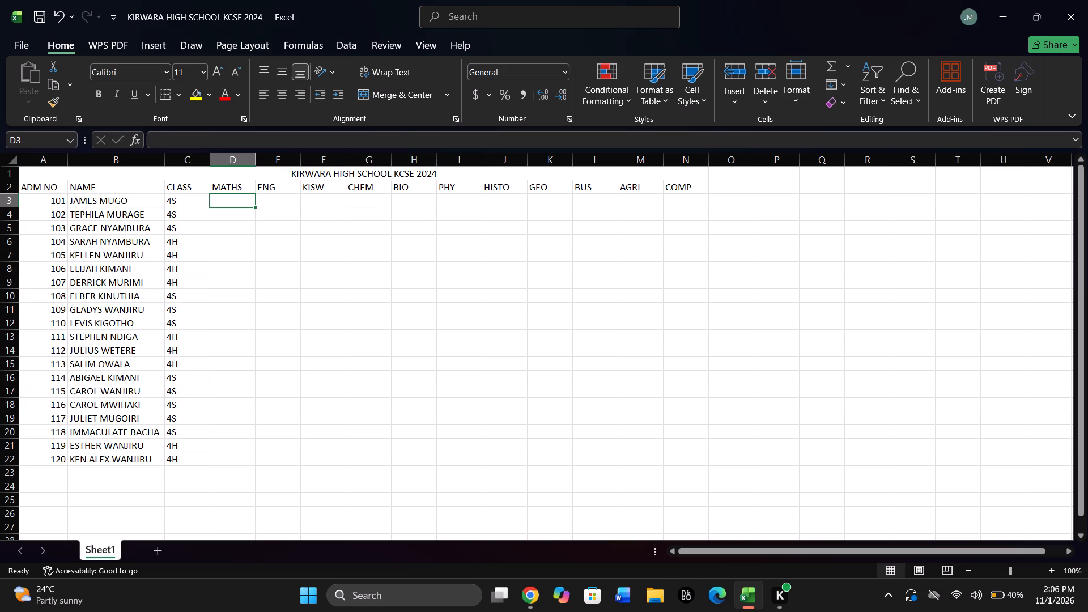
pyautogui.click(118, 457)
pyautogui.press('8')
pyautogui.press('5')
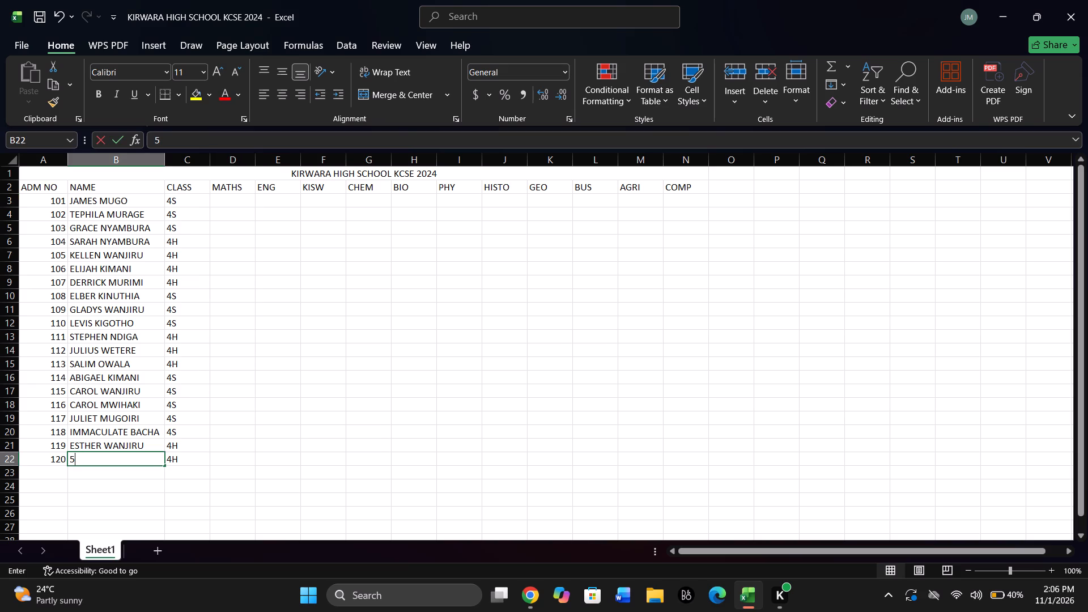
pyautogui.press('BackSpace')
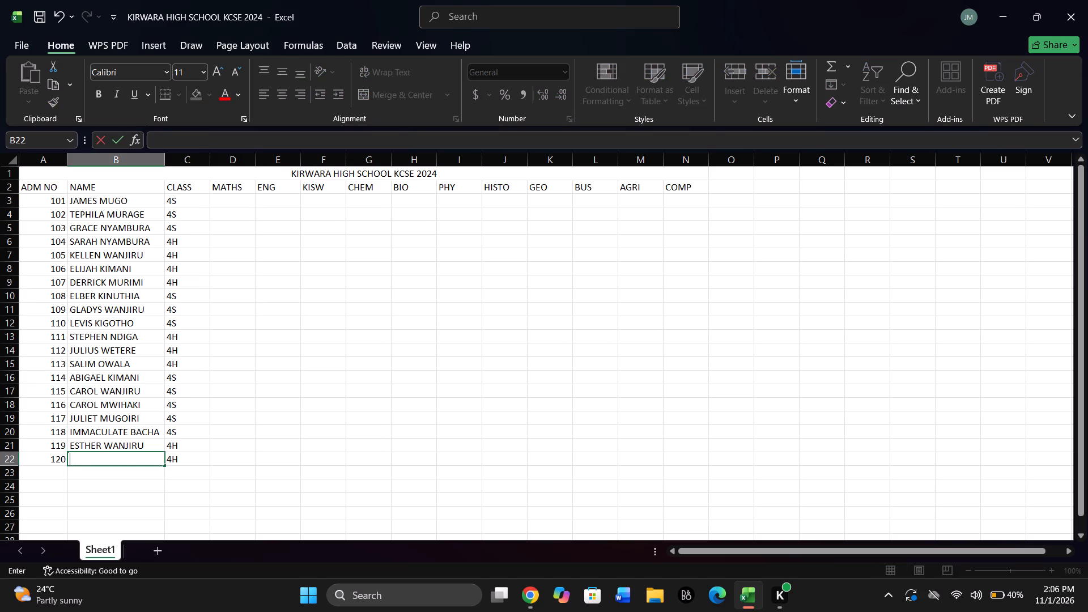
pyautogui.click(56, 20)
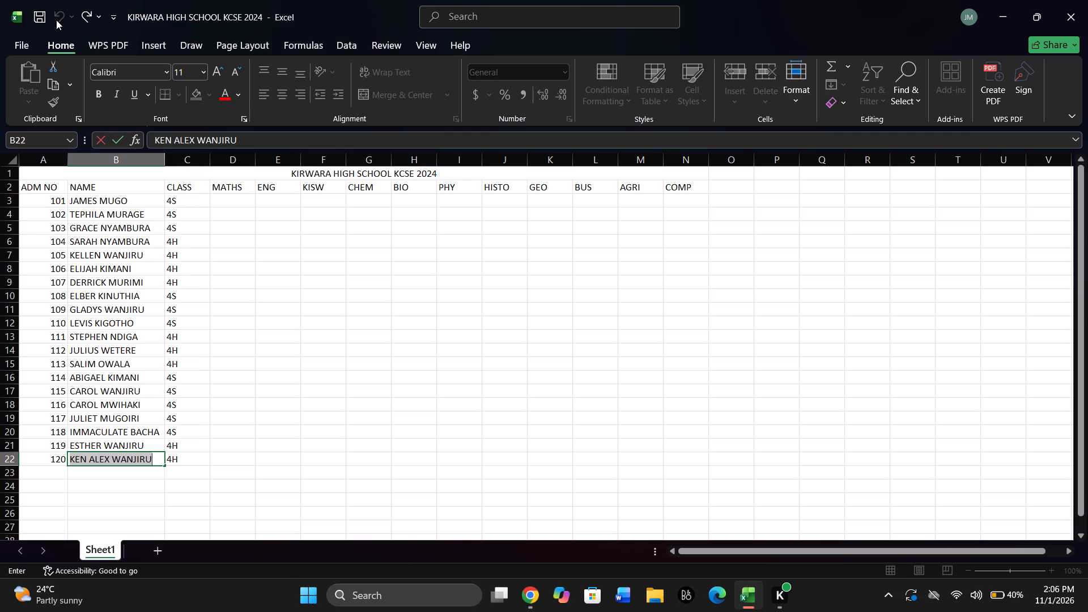
# Enter the MATHS marks 85, 87, 88, 89 and 87 for admission numbers 101 to 105 in cells D3 to D7.
pyautogui.click(235, 193)
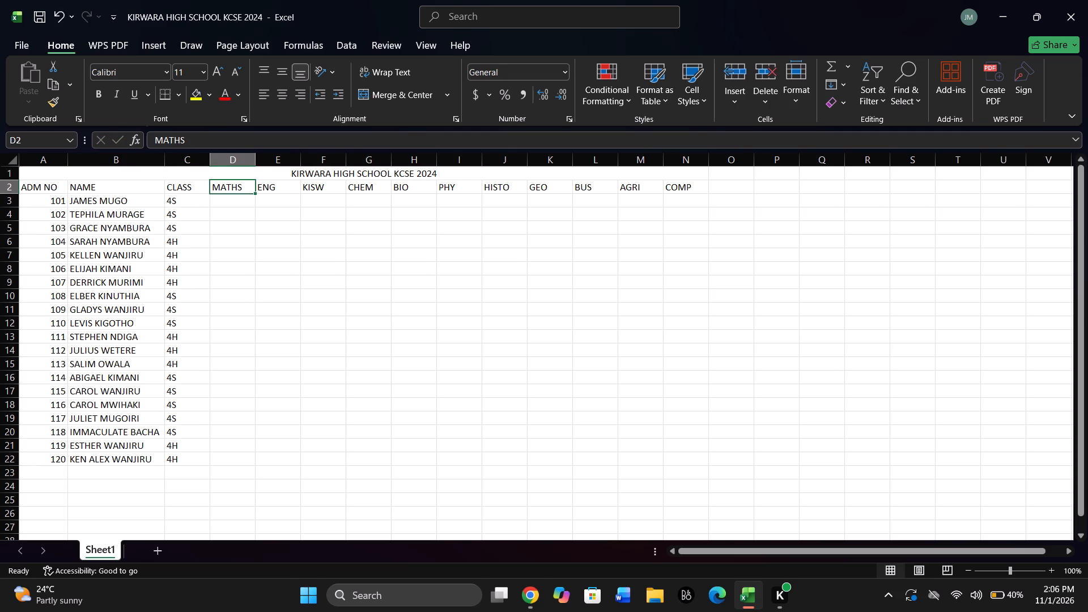
pyautogui.click(232, 203)
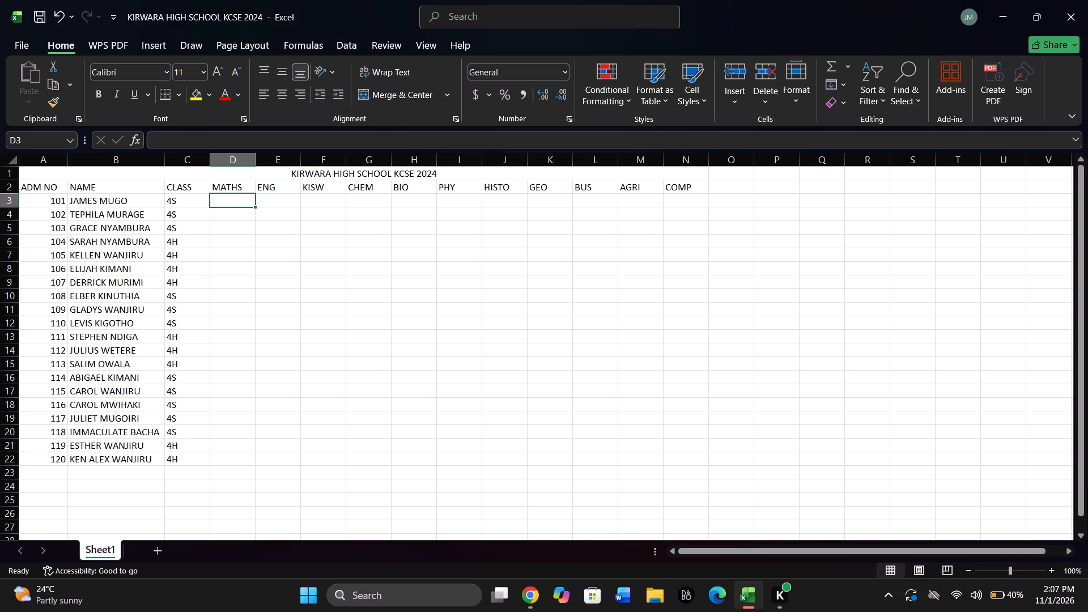
pyautogui.write('85')
pyautogui.press('Down')
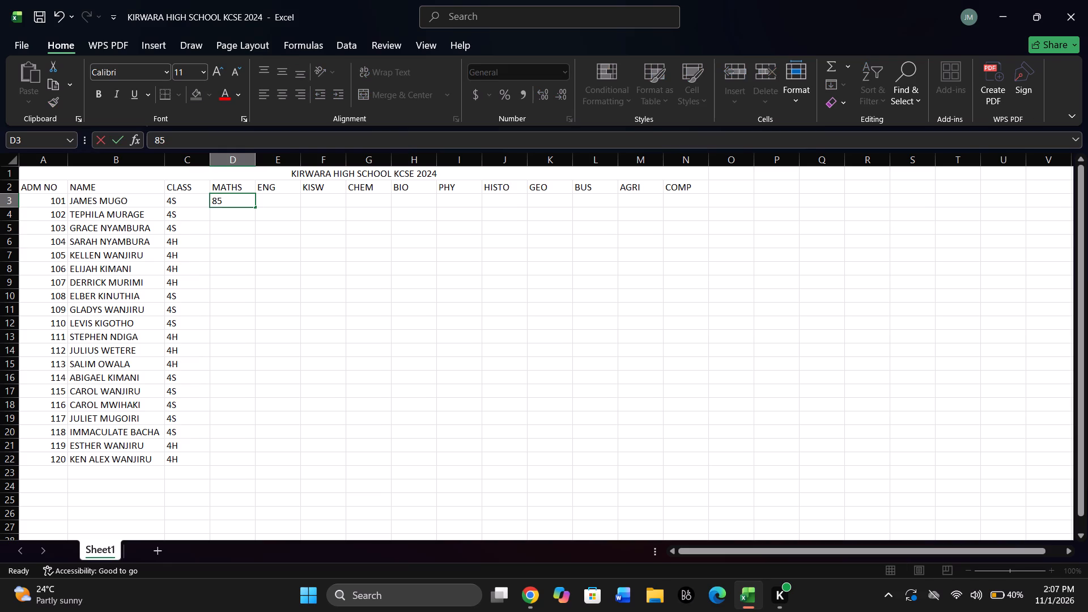
pyautogui.write('87')
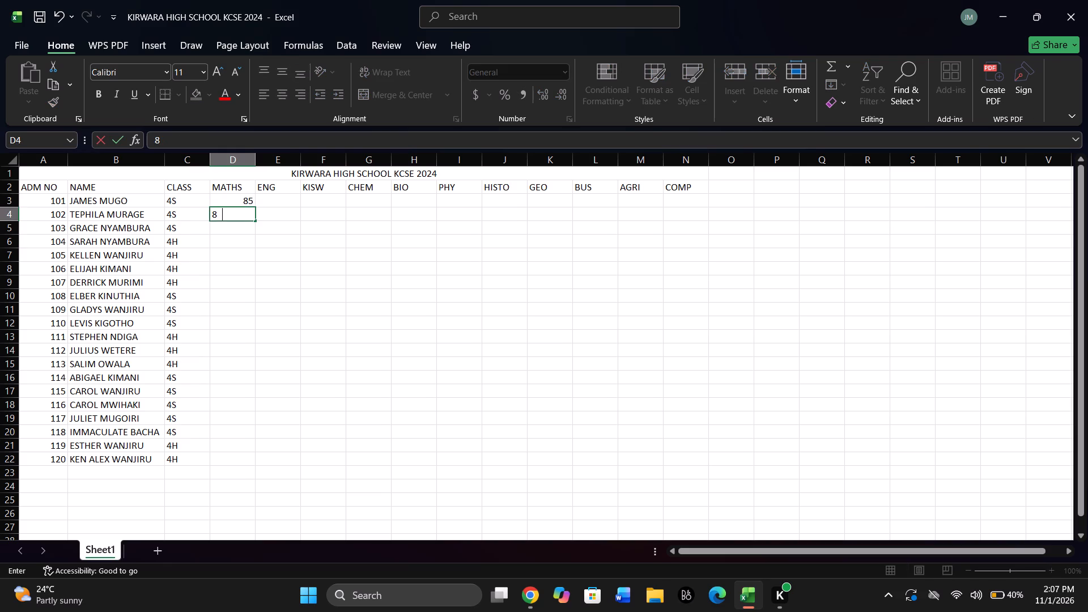
pyautogui.press('Down')
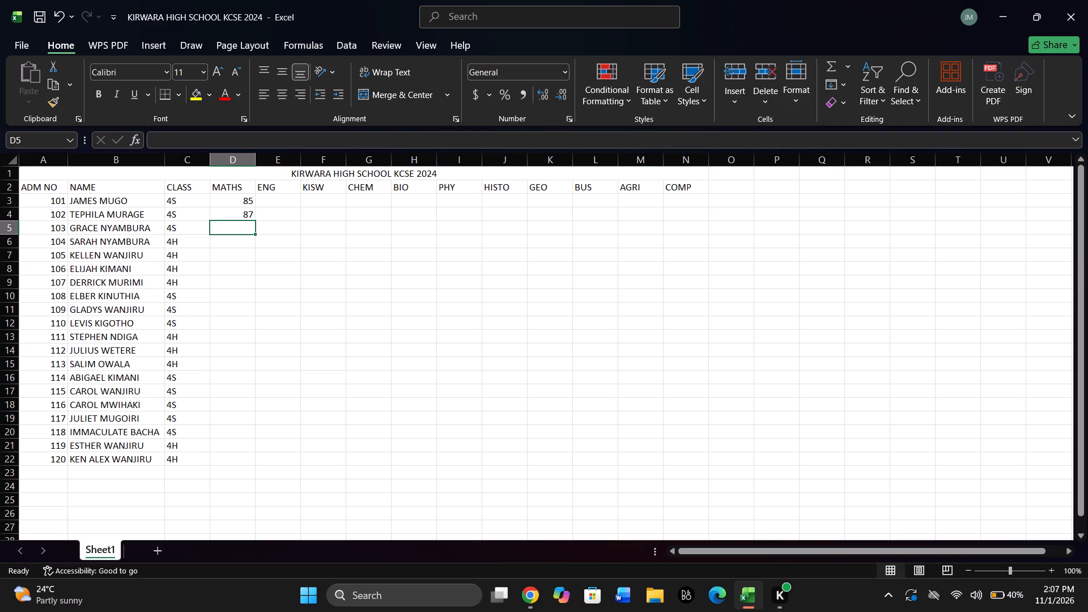
pyautogui.write('88')
pyautogui.press('Down')
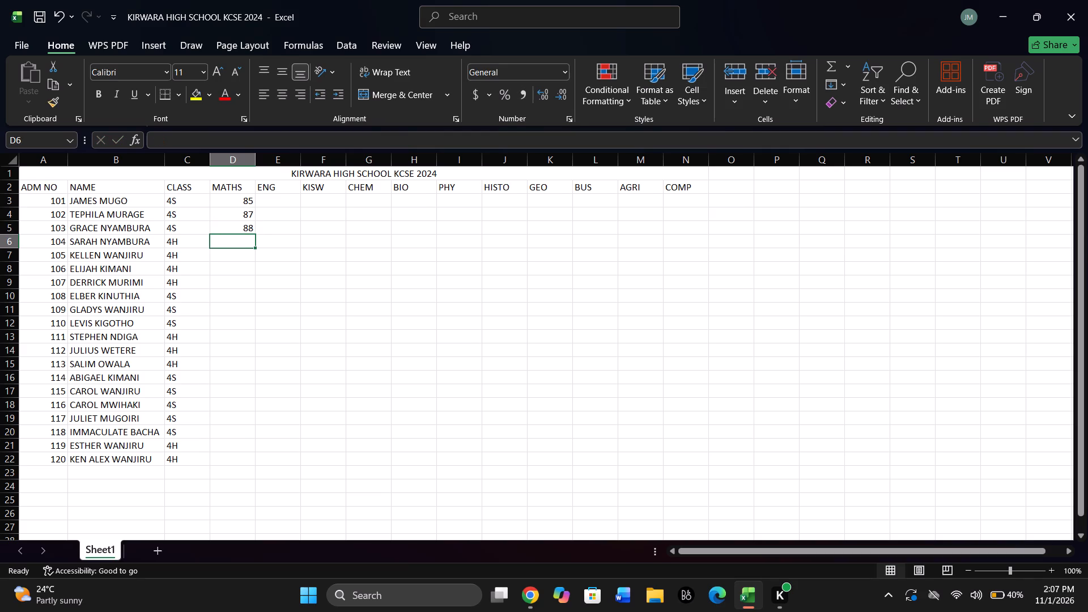
pyautogui.write('89')
pyautogui.press('Down')
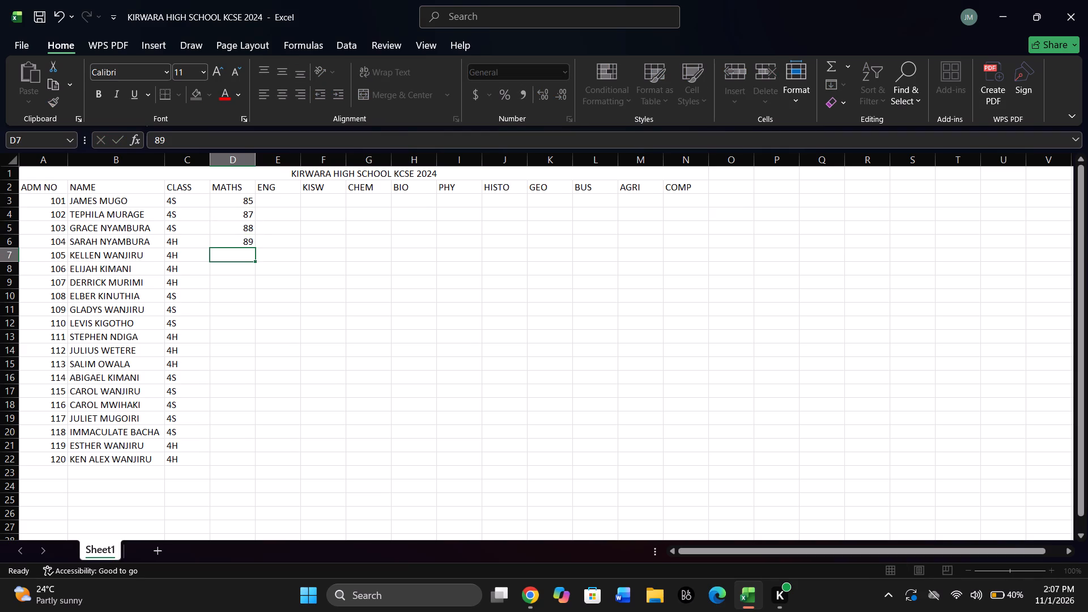
pyautogui.write('87')
pyautogui.press('Down')
# Enter the MATHS marks 86, 85, 87, 67 and 65 for admission numbers 106 to 110 in cells D8 to D12.
pyautogui.write('86')
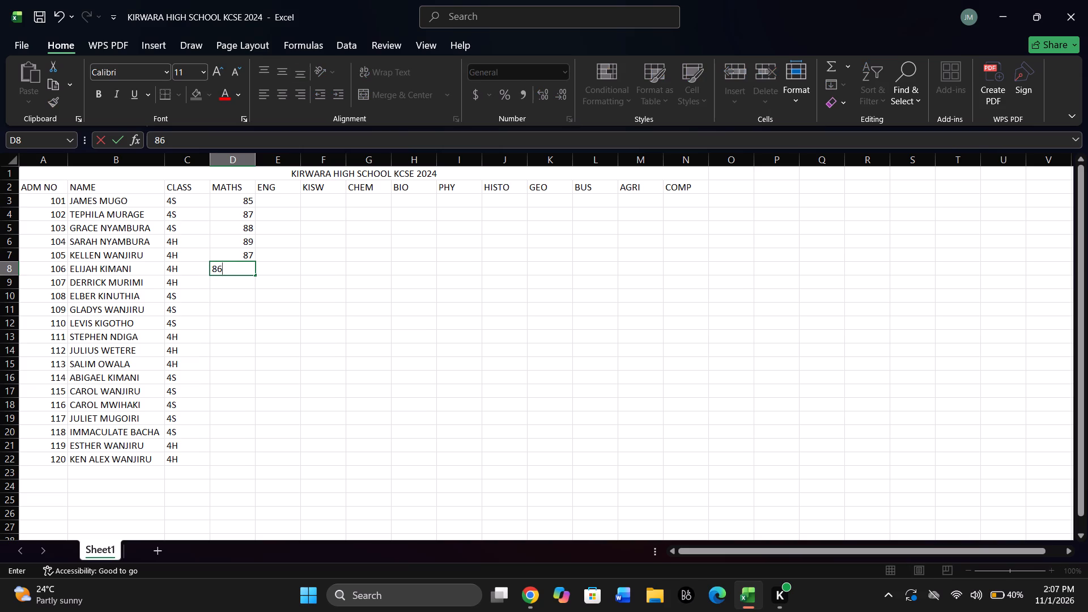
pyautogui.press('Down')
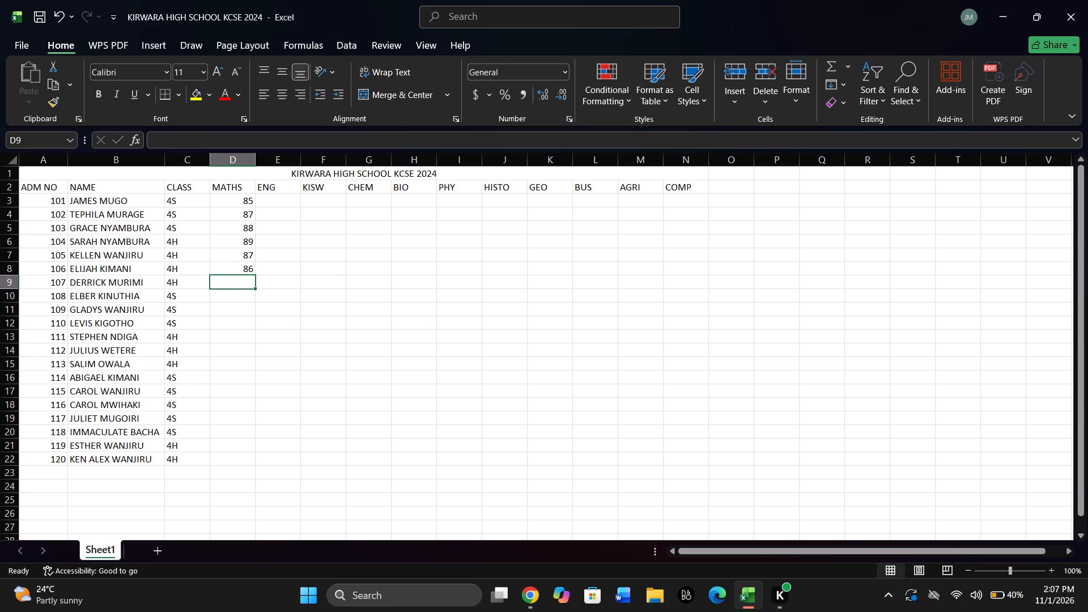
pyautogui.write('85')
pyautogui.press('Down')
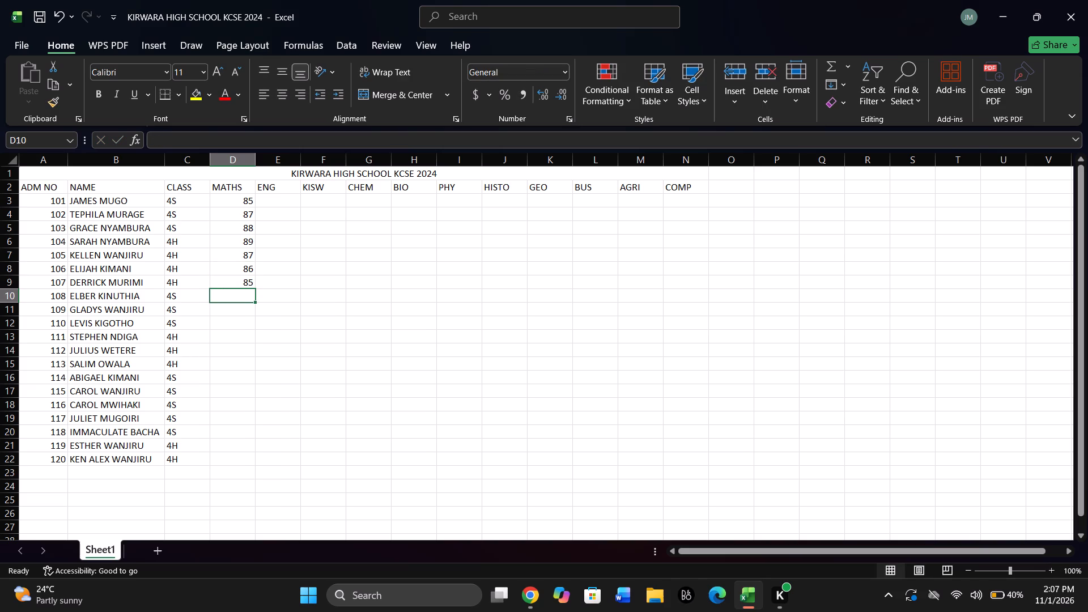
pyautogui.write('87')
pyautogui.press('Down')
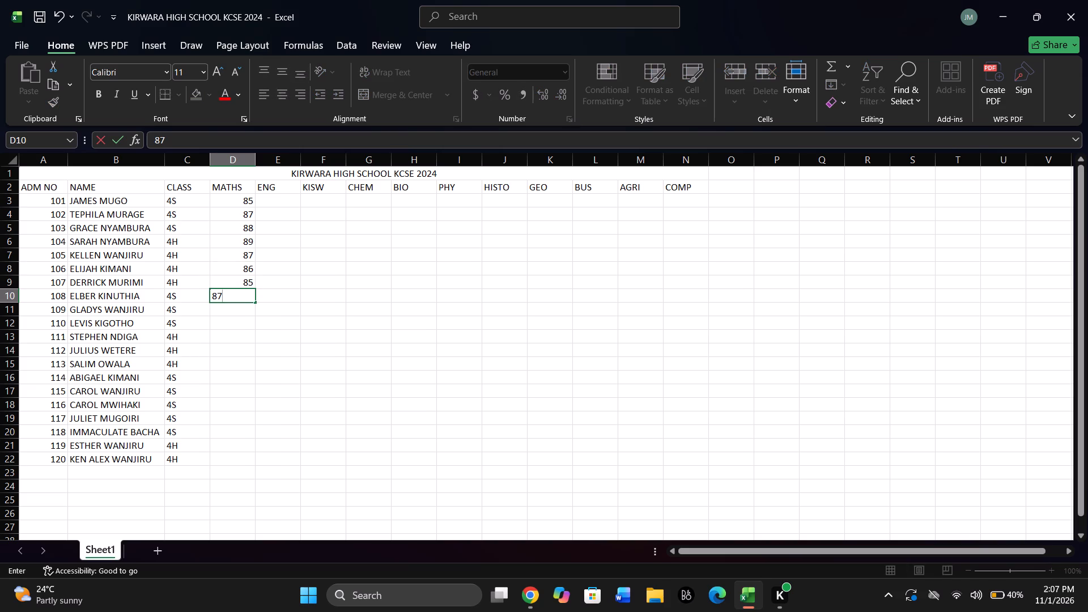
pyautogui.write('67')
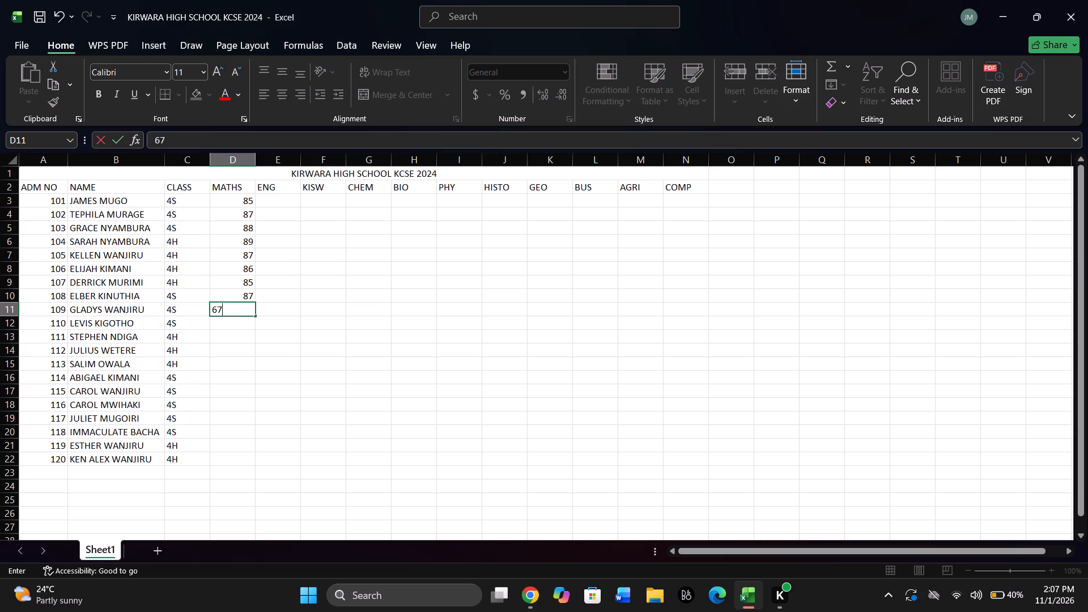
pyautogui.press('Down')
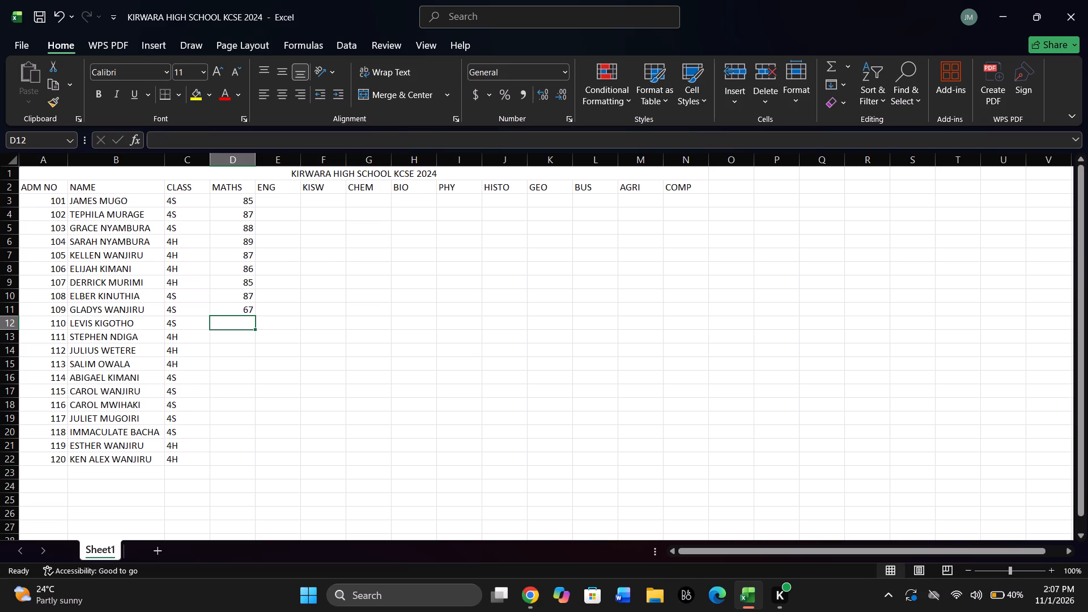
pyautogui.write('65')
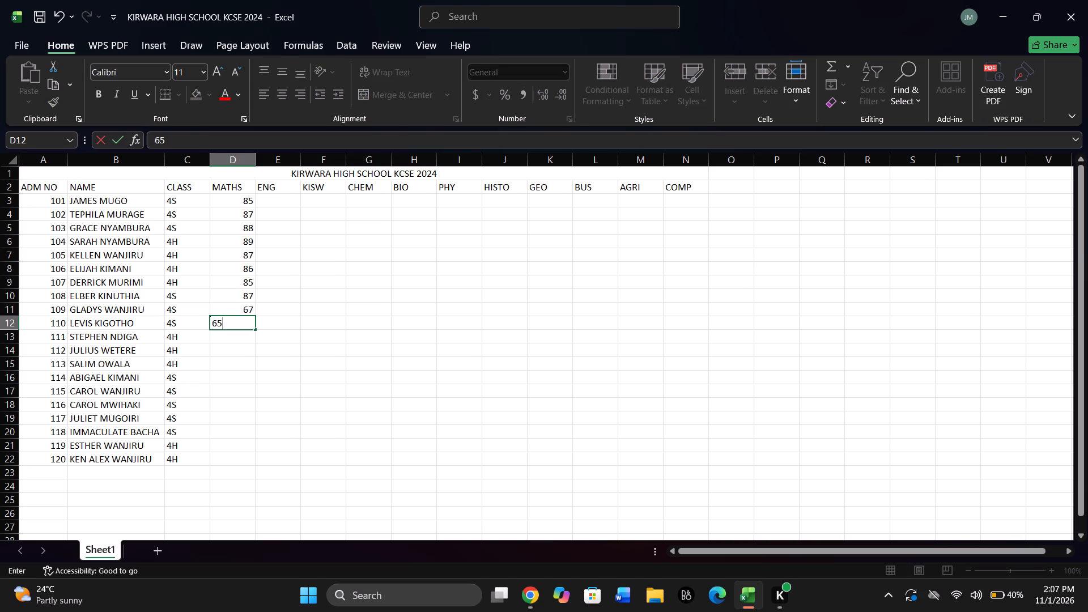
pyautogui.press('Down')
# Enter the MATHS marks 55, 52, 40, 55 and 52 for admission numbers 111 to 115 in cells D13 to D17.
pyautogui.write('55')
pyautogui.press('Down')
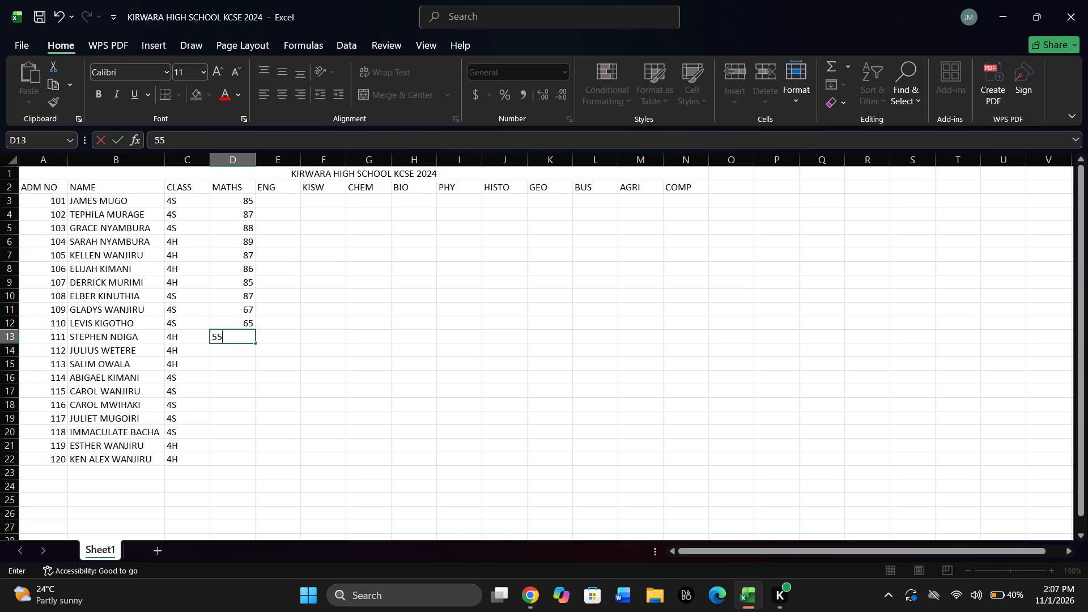
pyautogui.write('52')
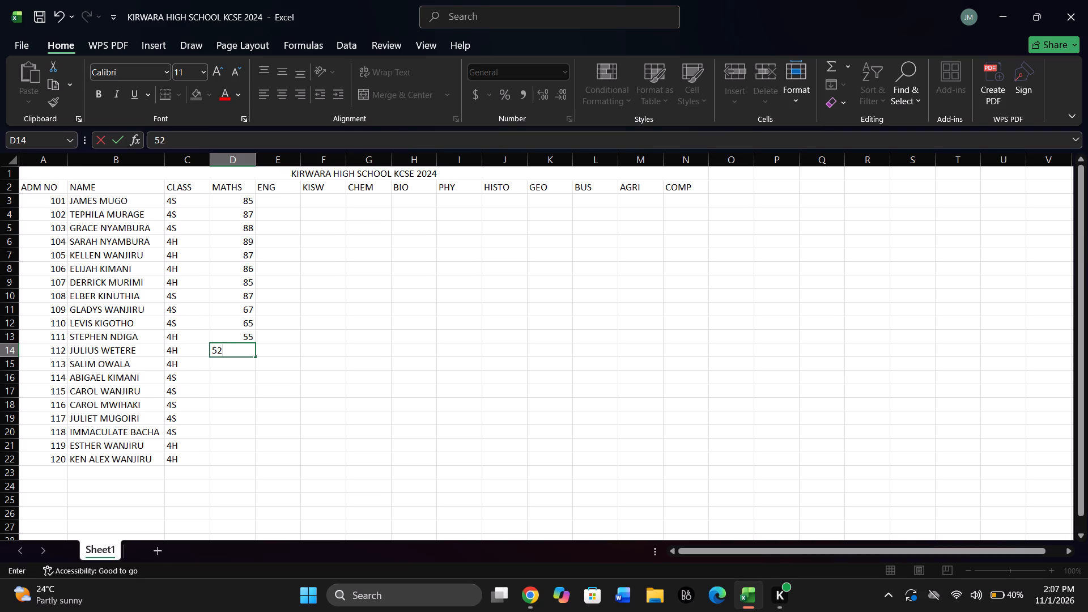
pyautogui.press('Down')
pyautogui.press('4')
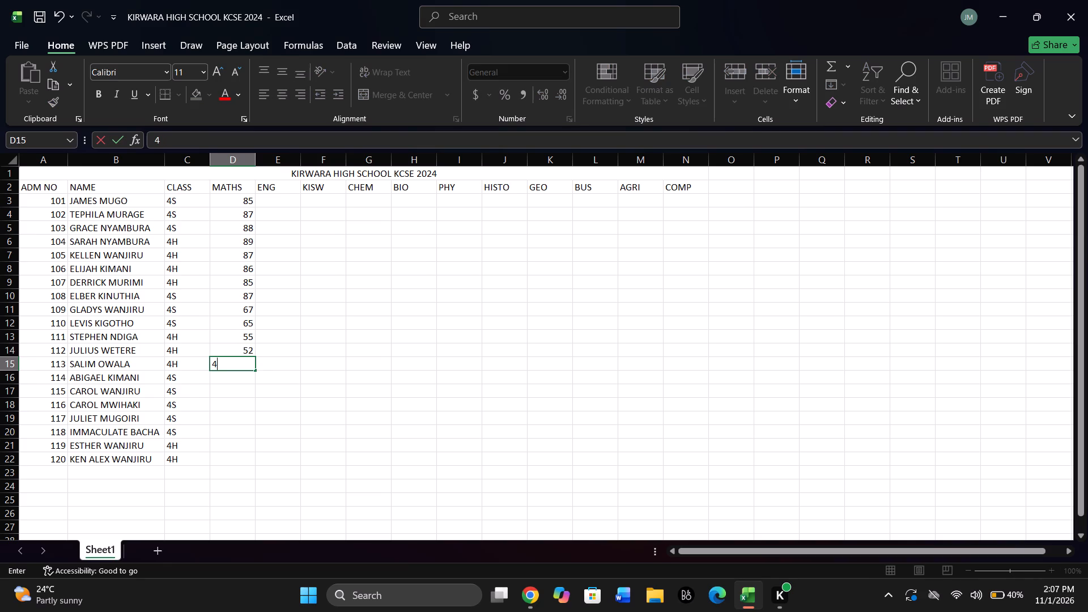
pyautogui.press('0')
pyautogui.press('Down')
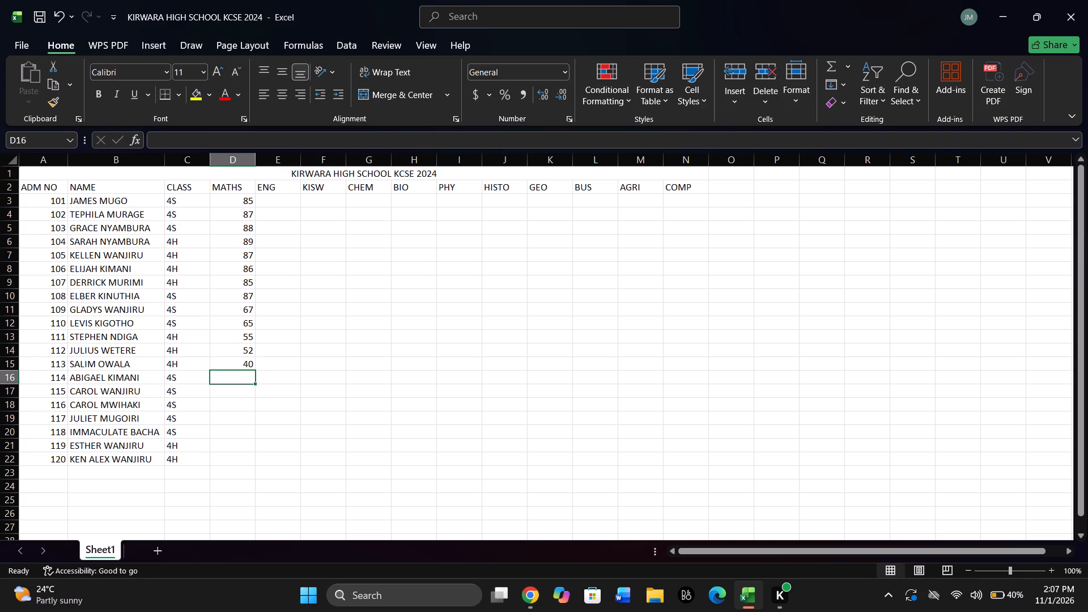
pyautogui.write('55')
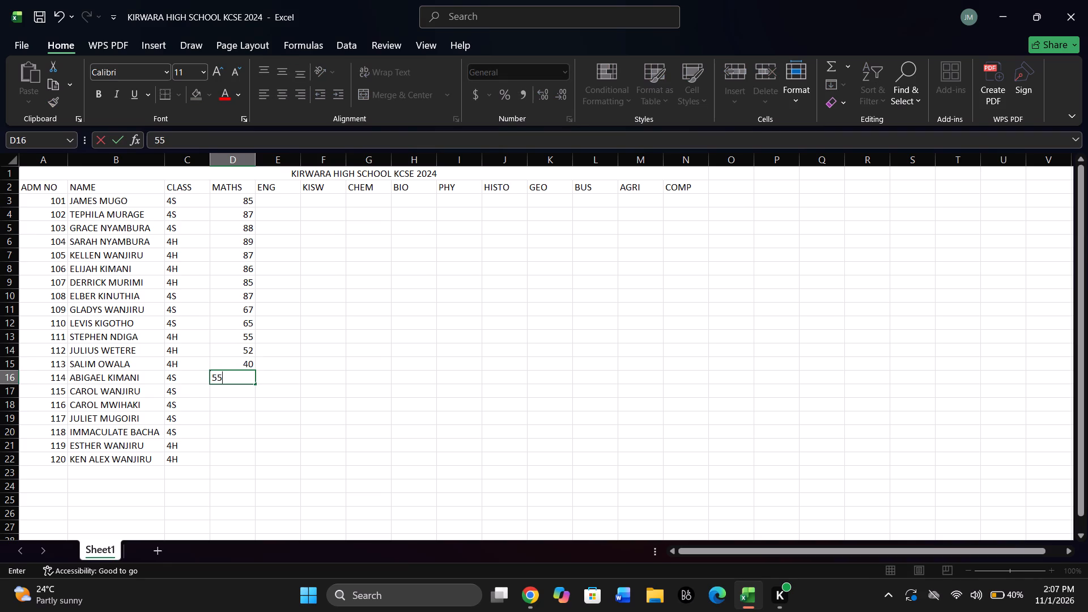
pyautogui.press('Down')
pyautogui.write('52')
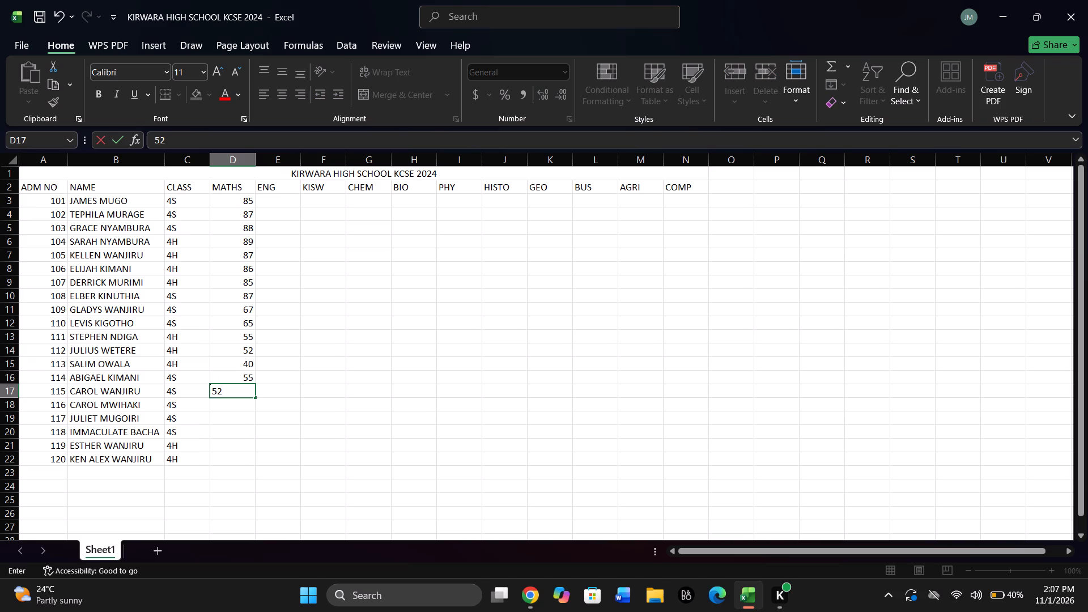
pyautogui.press('Down')
# Enter the MATHS marks 42, 40, 45, 46 and 47 for admission numbers 116 to 120 in cells D18 to D22.
pyautogui.write('42')
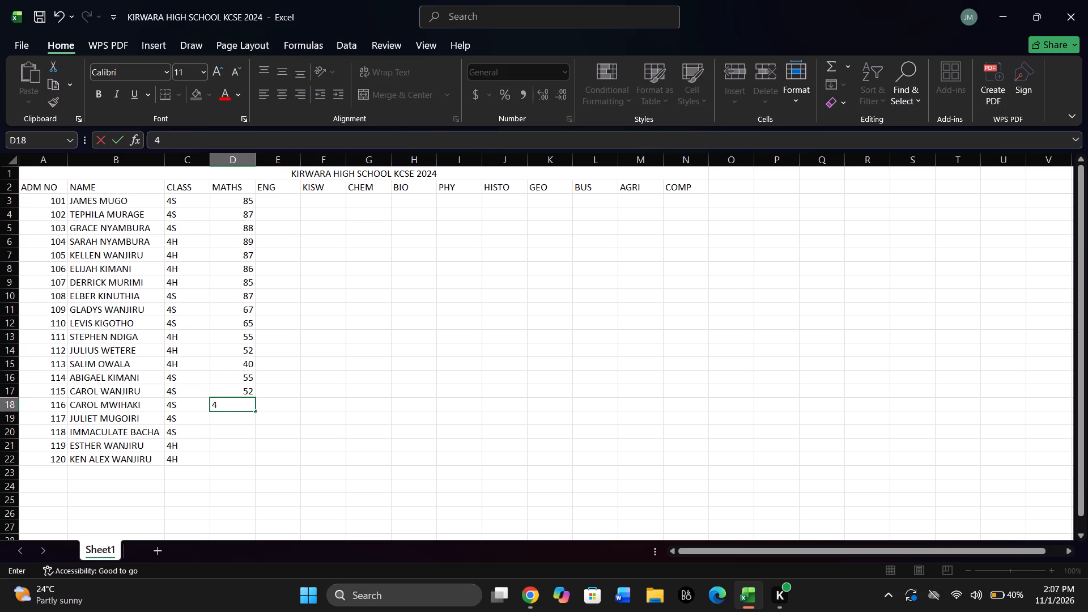
pyautogui.press('Down')
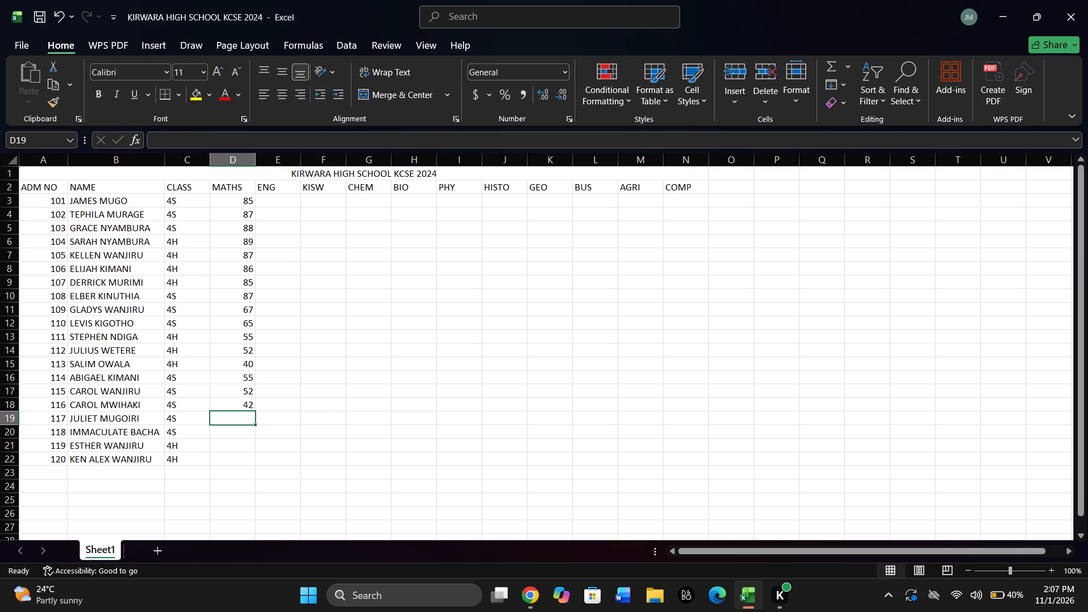
pyautogui.write('40')
pyautogui.press('Down')
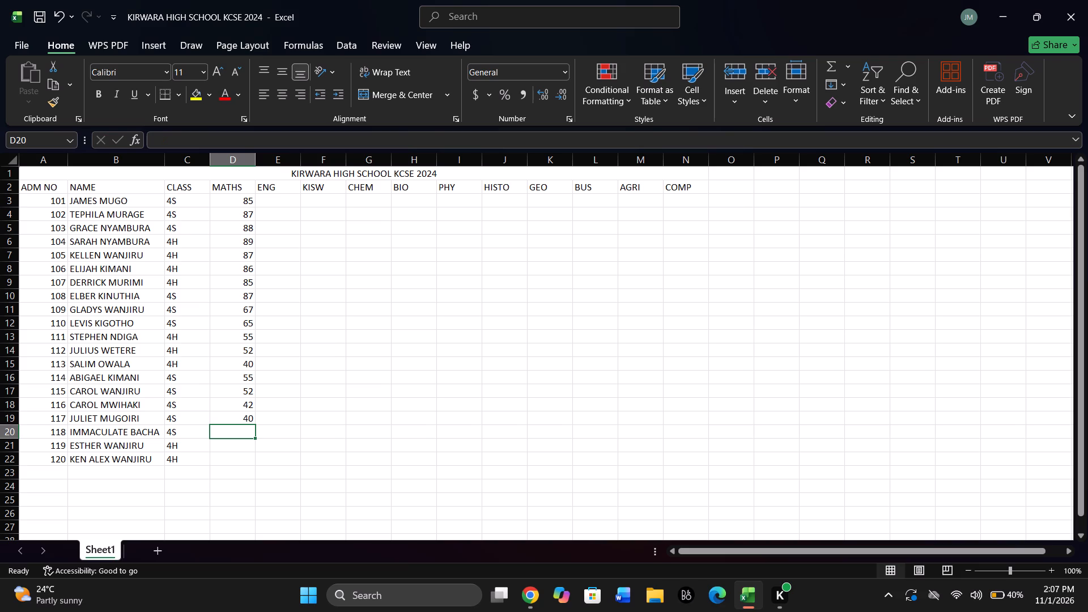
pyautogui.write('45')
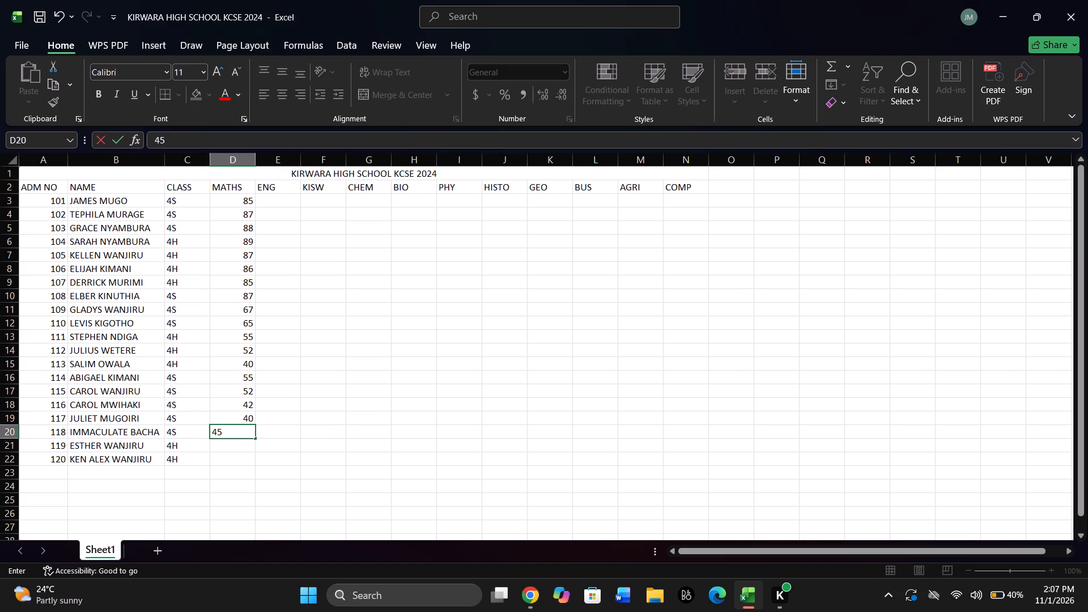
pyautogui.press('Down')
pyautogui.write('46')
pyautogui.press('Down')
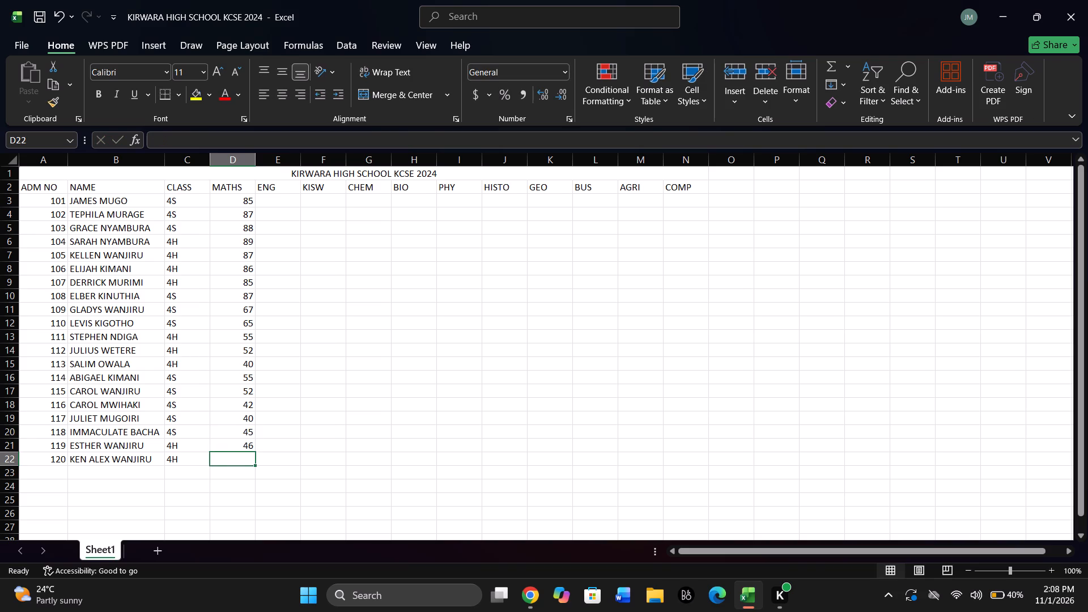
pyautogui.write('47')
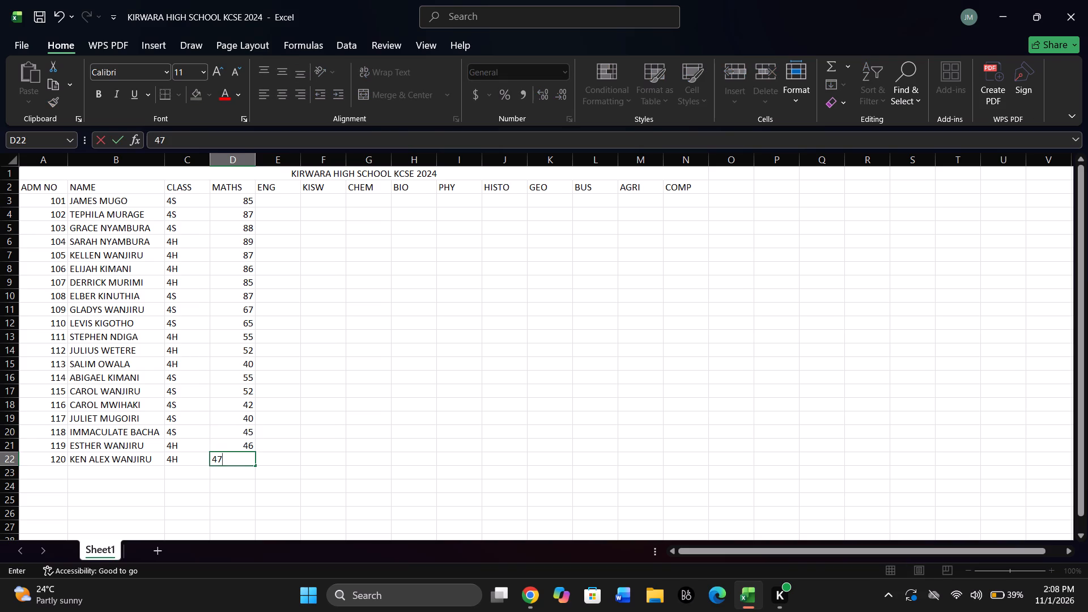
pyautogui.press('Right')
# Enter the ENG marks 75, 76, 77, 78 and 70 for admission numbers 101 to 105 in cells E3 to E7.
pyautogui.press('Up')
pyautogui.press('Up')
pyautogui.press('Up')
pyautogui.press('Up')
pyautogui.press('Up')
pyautogui.press('Up')
pyautogui.press('Up')
pyautogui.press('Up')
pyautogui.press('Up')
pyautogui.press('Up')
pyautogui.press('Up')
pyautogui.press('Up')
pyautogui.press('Up')
pyautogui.press('Up')
pyautogui.press('Up')
pyautogui.press('Up')
pyautogui.press('Up')
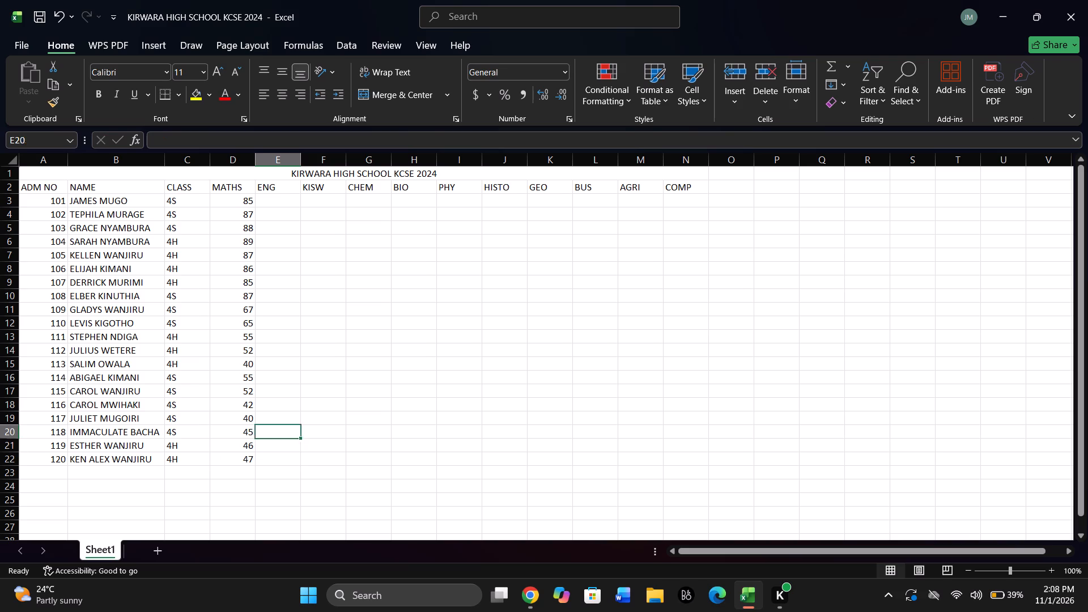
pyautogui.press('Up')
pyautogui.press('Up')
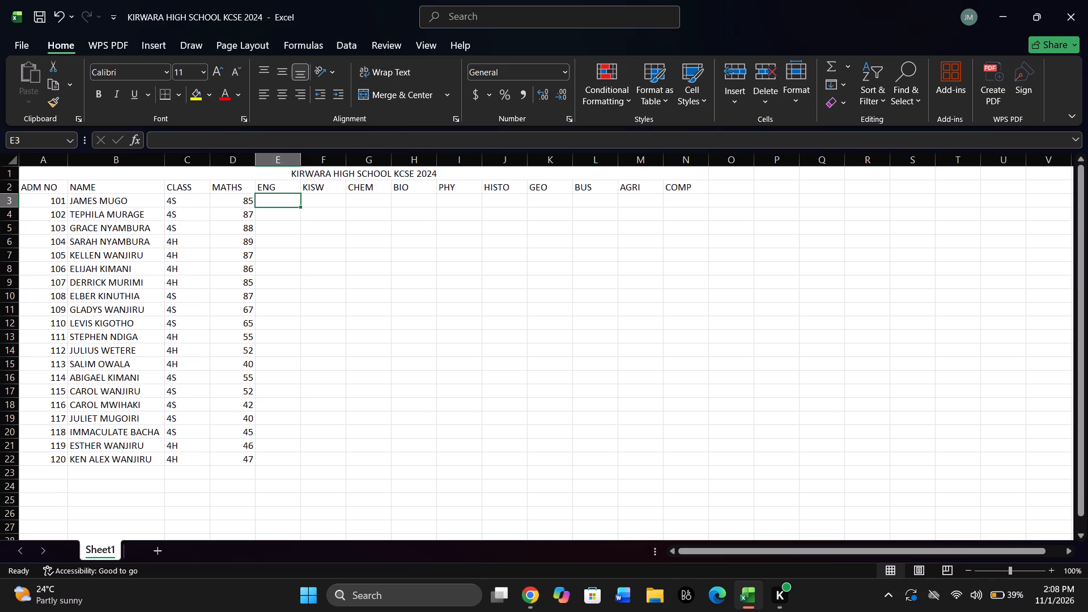
pyautogui.write('75')
pyautogui.press('Down')
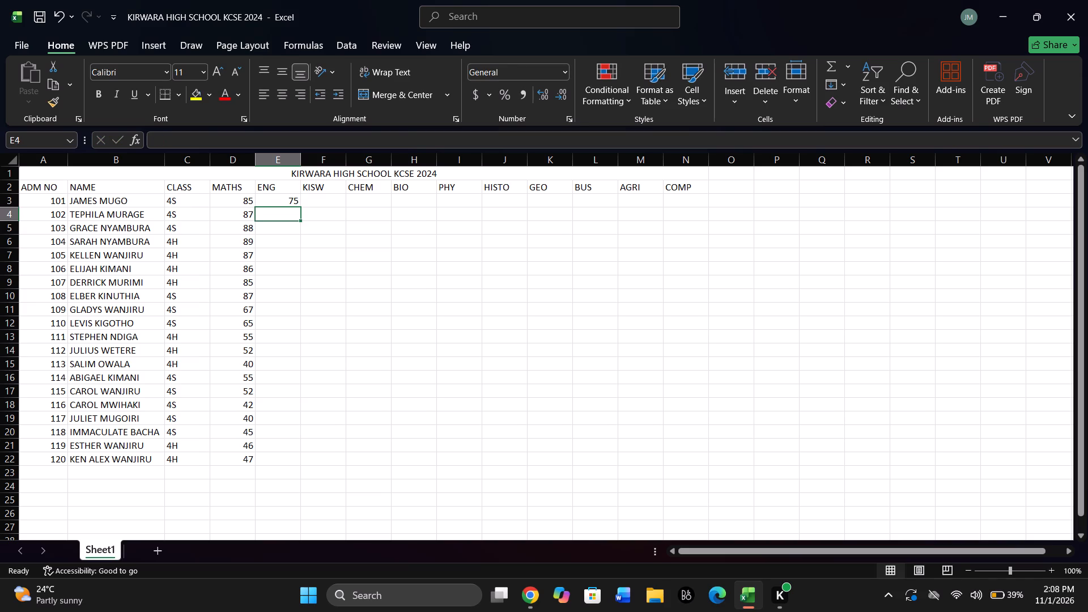
pyautogui.write('76')
pyautogui.press('Down')
pyautogui.write('77')
pyautogui.press('Down')
pyautogui.write('78')
pyautogui.press('Down')
pyautogui.press('7')
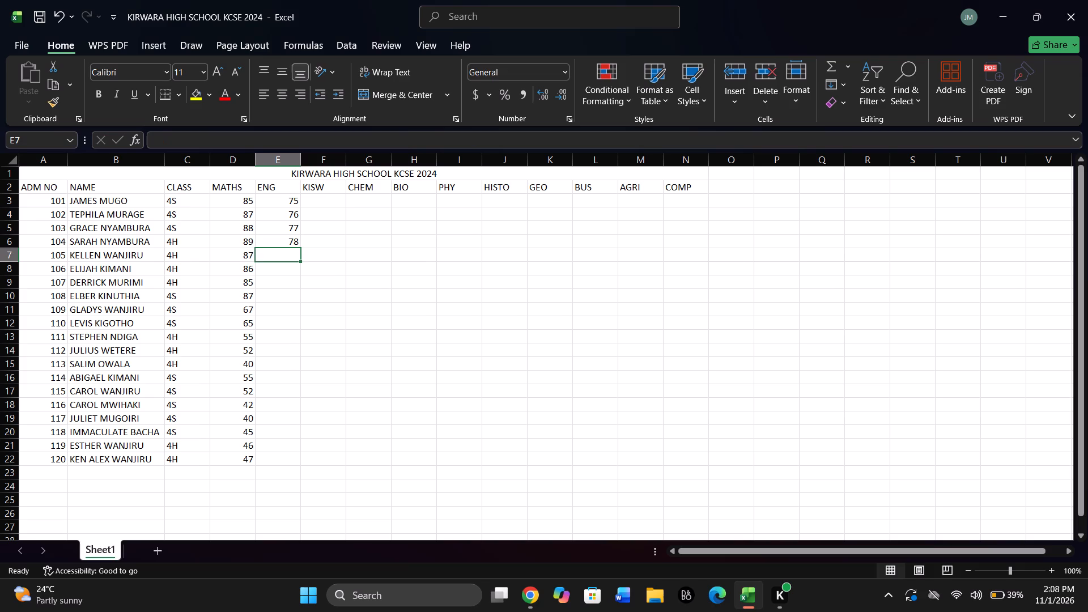
pyautogui.press('0')
pyautogui.press('Down')
# Enter the ENG marks 65, 70, 90, 87 and 65 for admission numbers 106 to 110 in cells E8 to E12.
pyautogui.write('65')
pyautogui.press('Down')
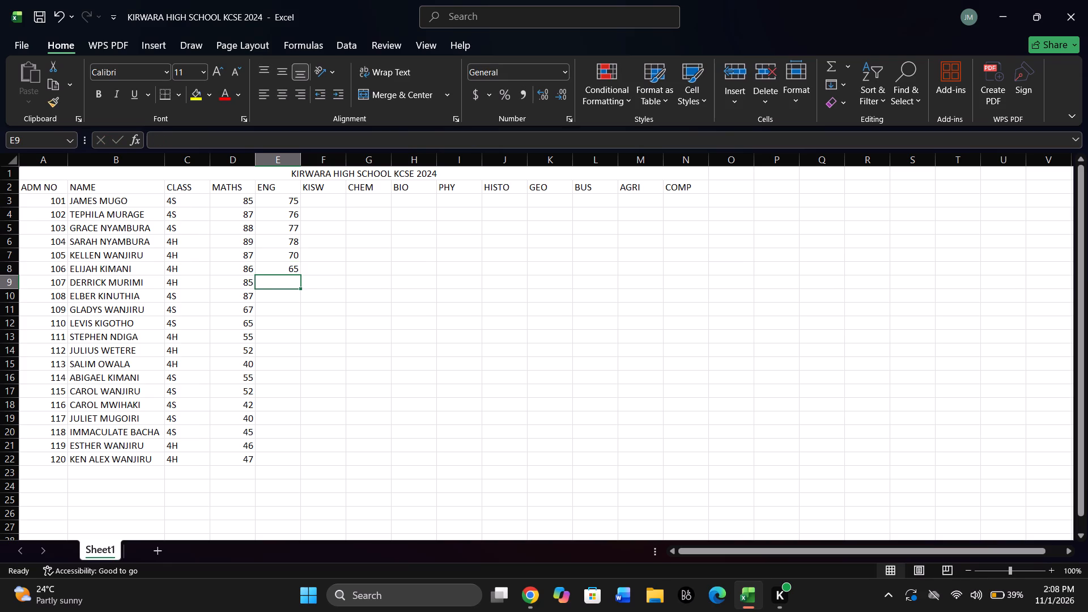
pyautogui.write('70')
pyautogui.press('Down')
pyautogui.press('9')
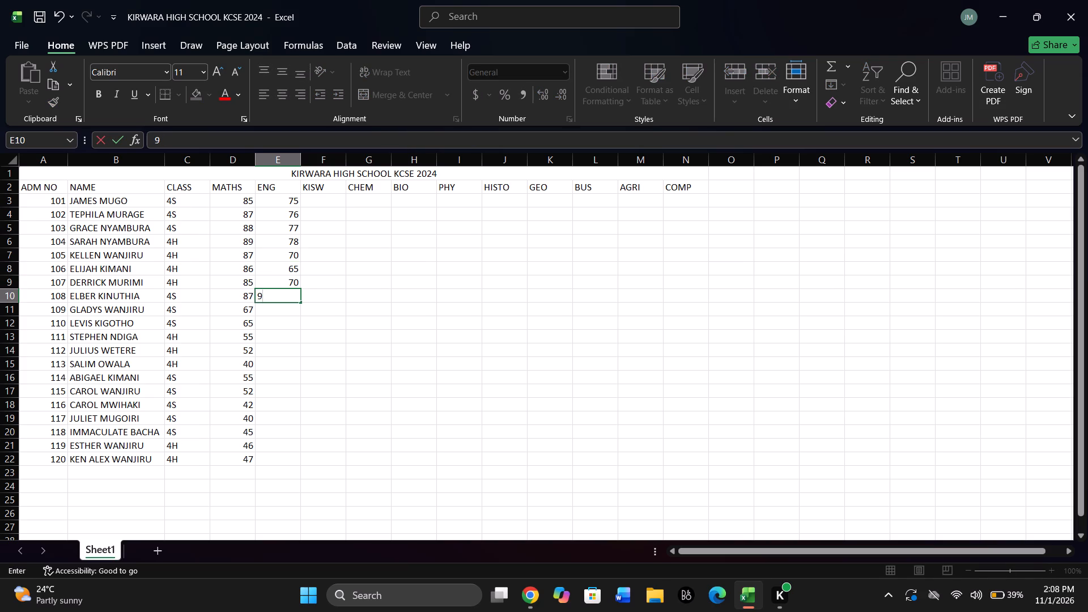
pyautogui.press('0')
pyautogui.press('Down')
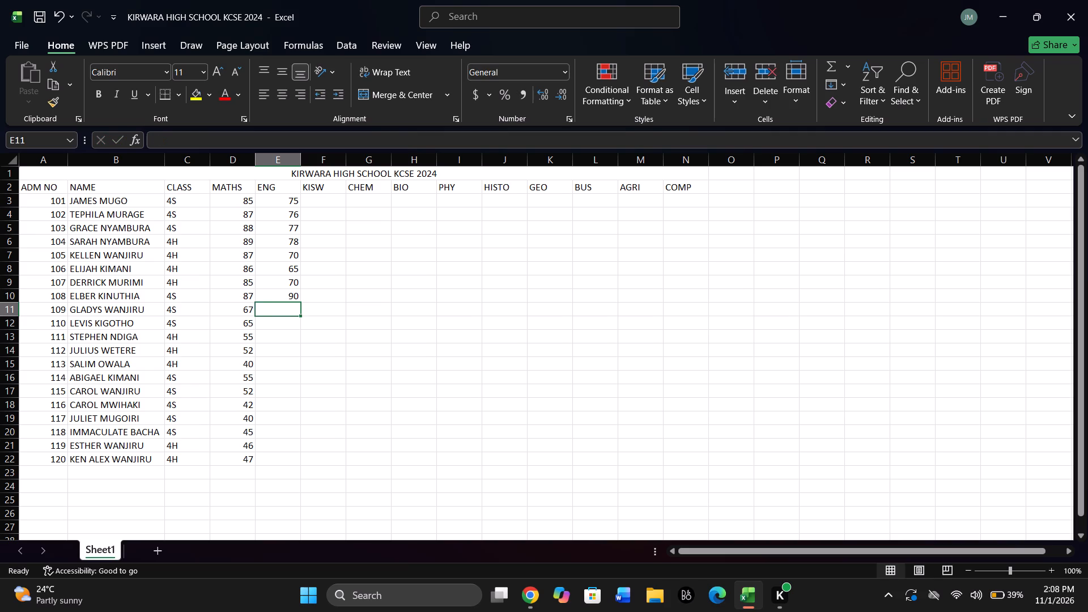
pyautogui.write('87')
pyautogui.press('Down')
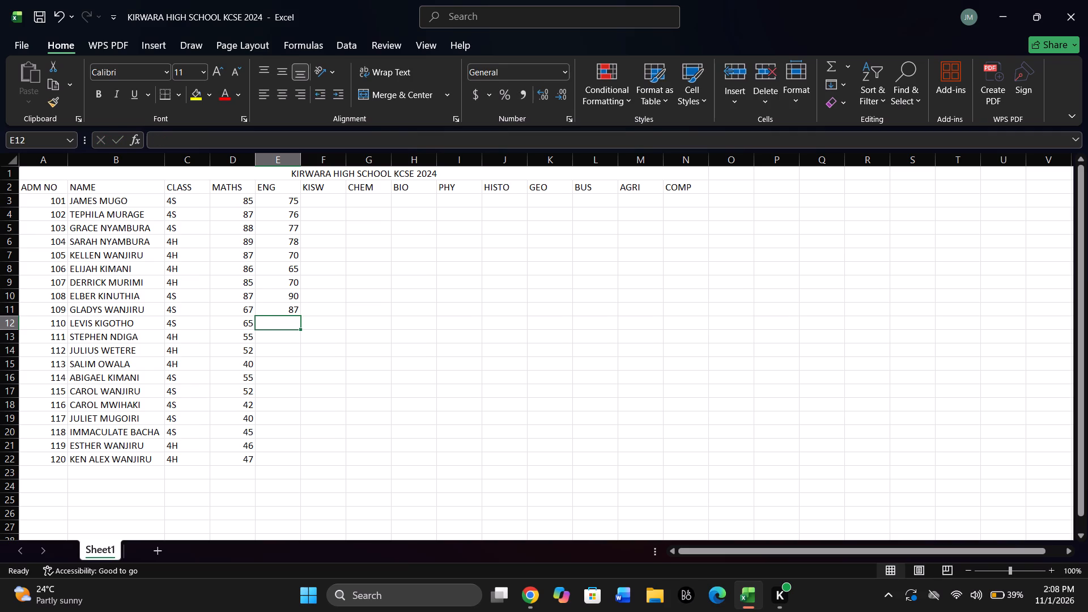
pyautogui.write('65')
pyautogui.press('Down')
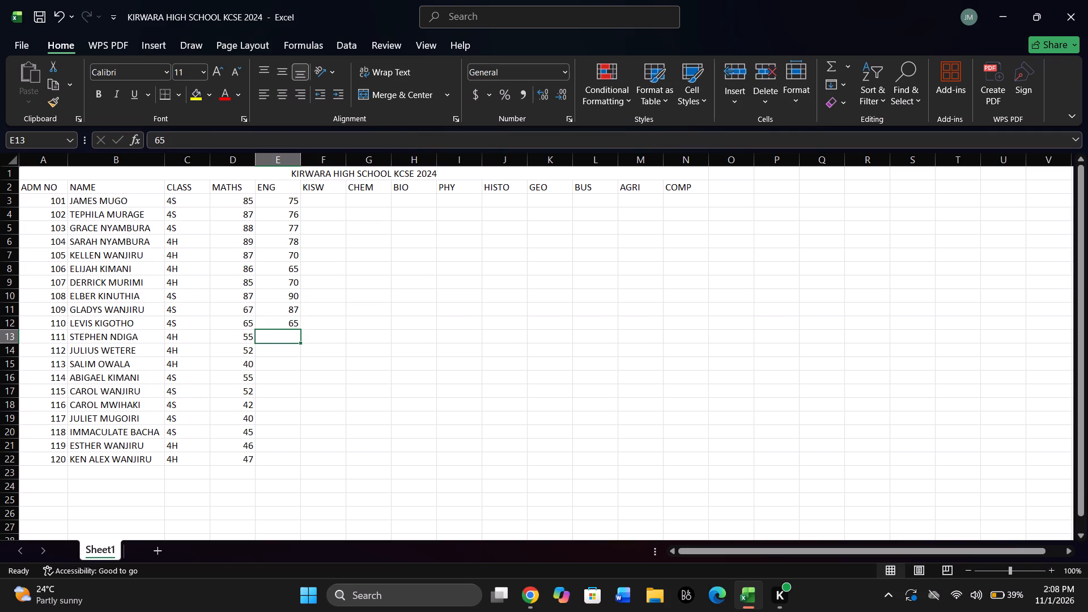
# Enter the ENG marks 42, 45, 55, 54 and 85 for admission numbers 111 to 115 in cells E13 to E17.
pyautogui.press('4')
pyautogui.press('2')
pyautogui.press('Down')
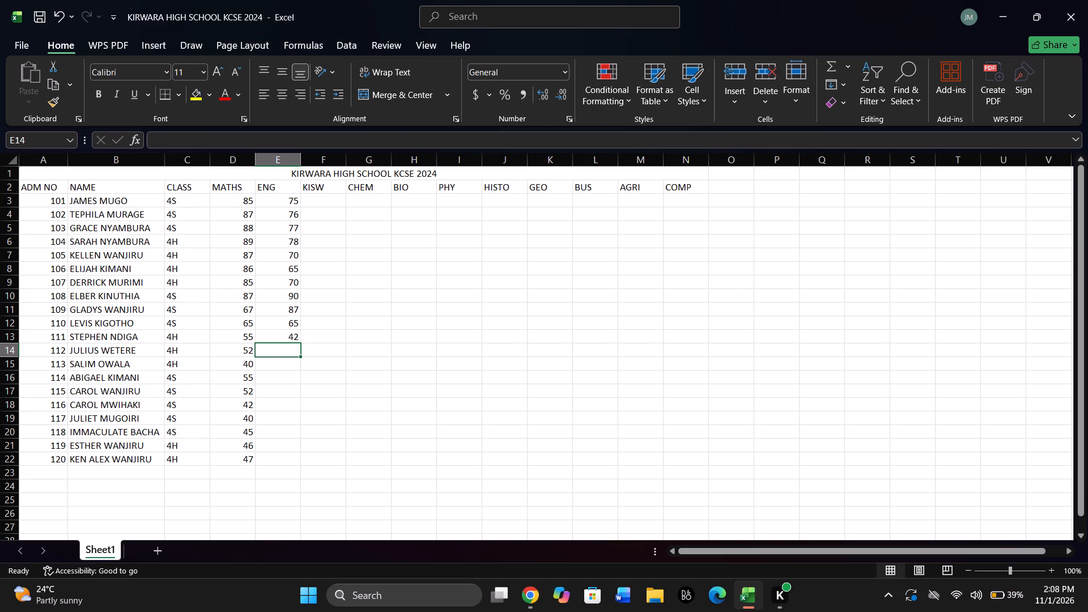
pyautogui.write('45')
pyautogui.press('Down')
pyautogui.write('55')
pyautogui.press('Down')
pyautogui.write('54')
pyautogui.press('Down')
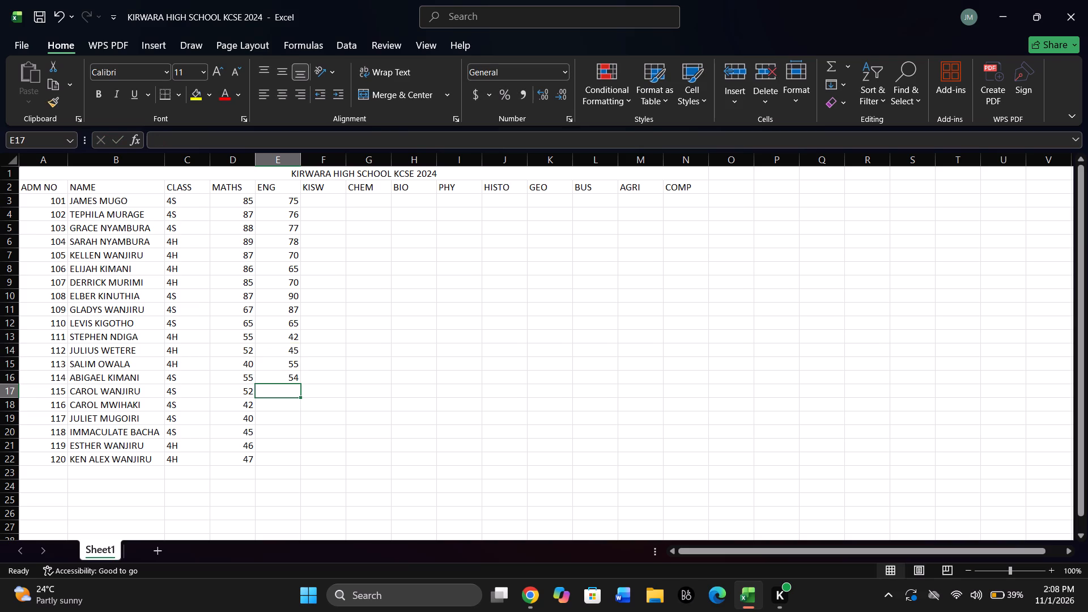
pyautogui.write('85')
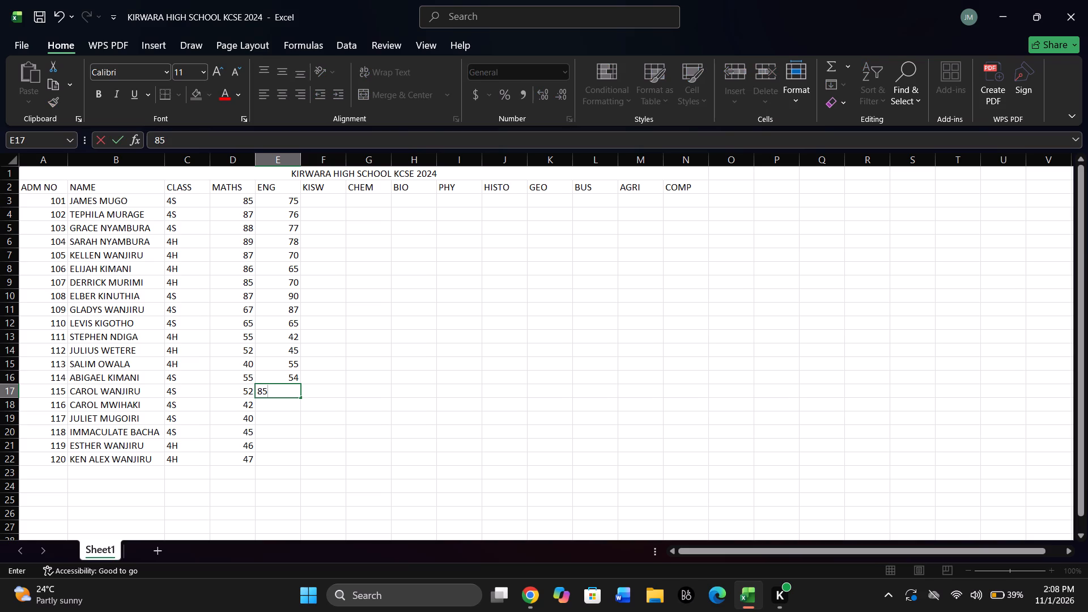
pyautogui.press('Down')
# Enter the ENG marks 87, 52, 55, 54 and 57 for admission numbers 116 to 120 in cells E18 to E22.
pyautogui.write('87')
pyautogui.press('Down')
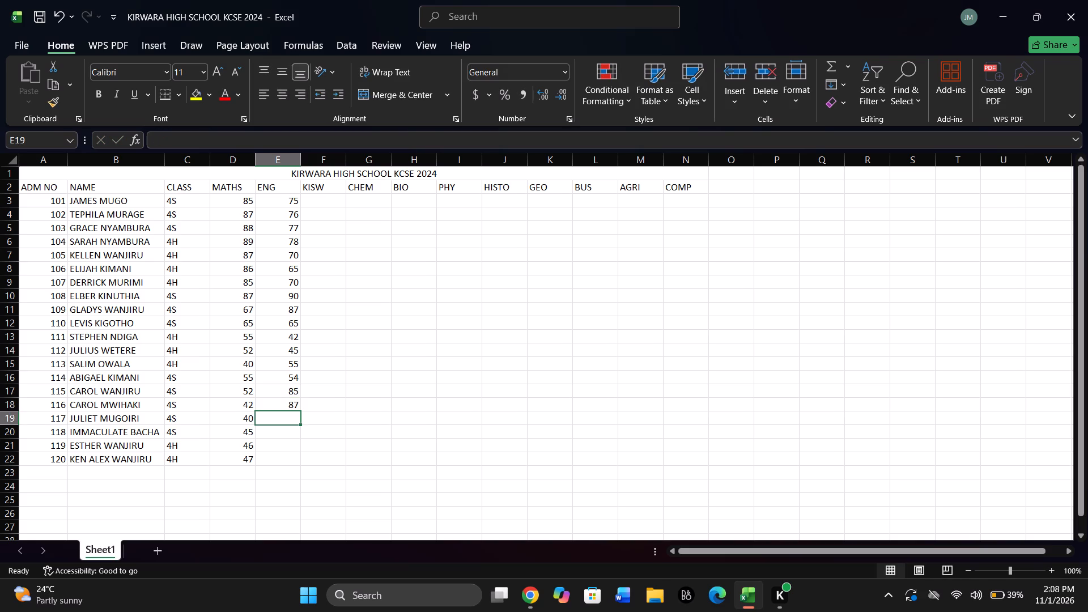
pyautogui.write('52')
pyautogui.press('Down')
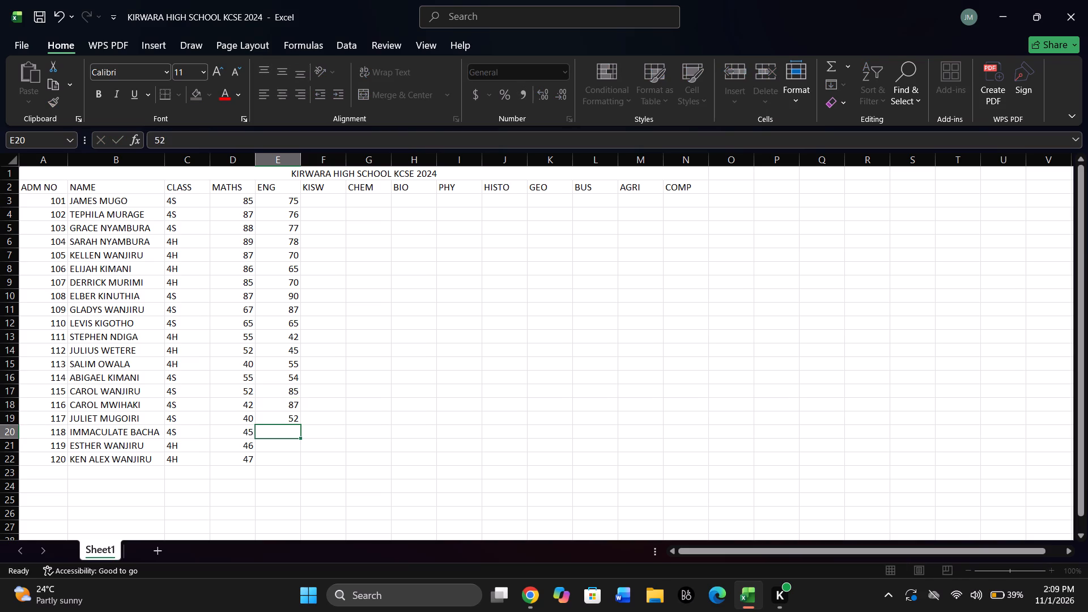
pyautogui.write('55')
pyautogui.press('Down')
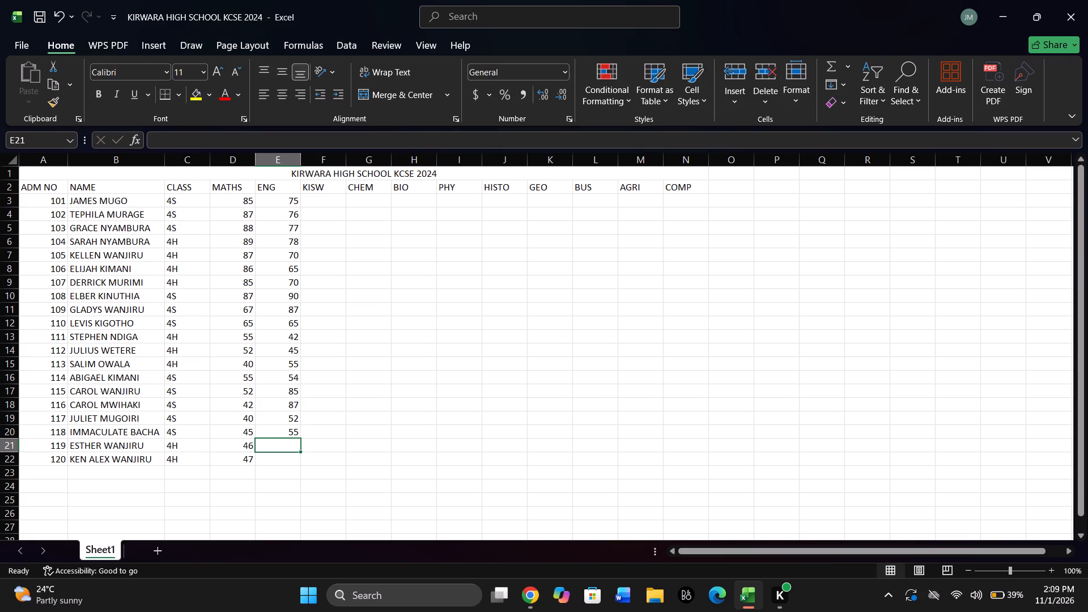
pyautogui.write('54')
pyautogui.press('Down')
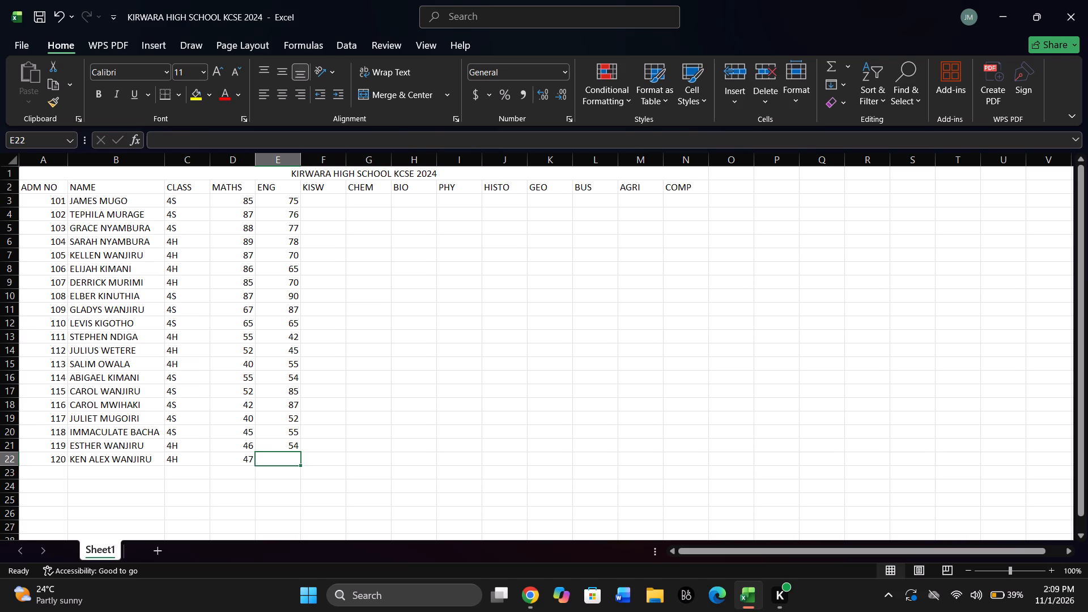
pyautogui.write('57')
pyautogui.press('Right')
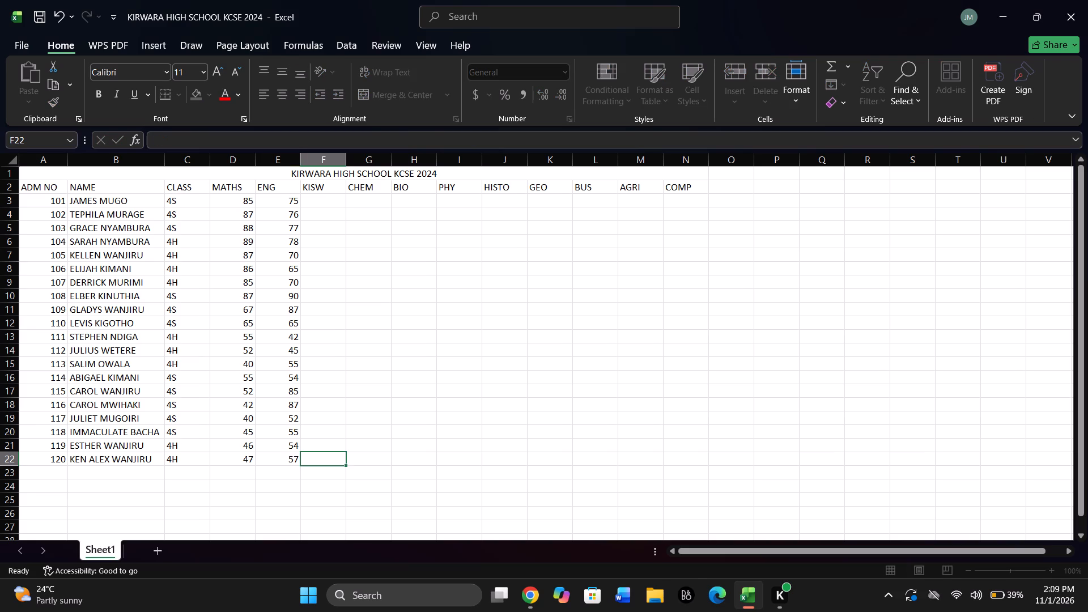
# Enter the KISW marks 85, 67, 75, 76 and 65 for admission numbers 101 to 105 in cells F3 to F7.
pyautogui.press('Up')
pyautogui.press('Up')
pyautogui.press('Up')
pyautogui.press('Up')
pyautogui.press('Up')
pyautogui.press('Up')
pyautogui.press('Up')
pyautogui.press('Up')
pyautogui.press('Up')
pyautogui.press('Up')
pyautogui.press('Up')
pyautogui.press('Up')
pyautogui.press('Up')
pyautogui.press('Up')
pyautogui.press('Up')
pyautogui.press('Up')
pyautogui.press('Up')
pyautogui.press('Up')
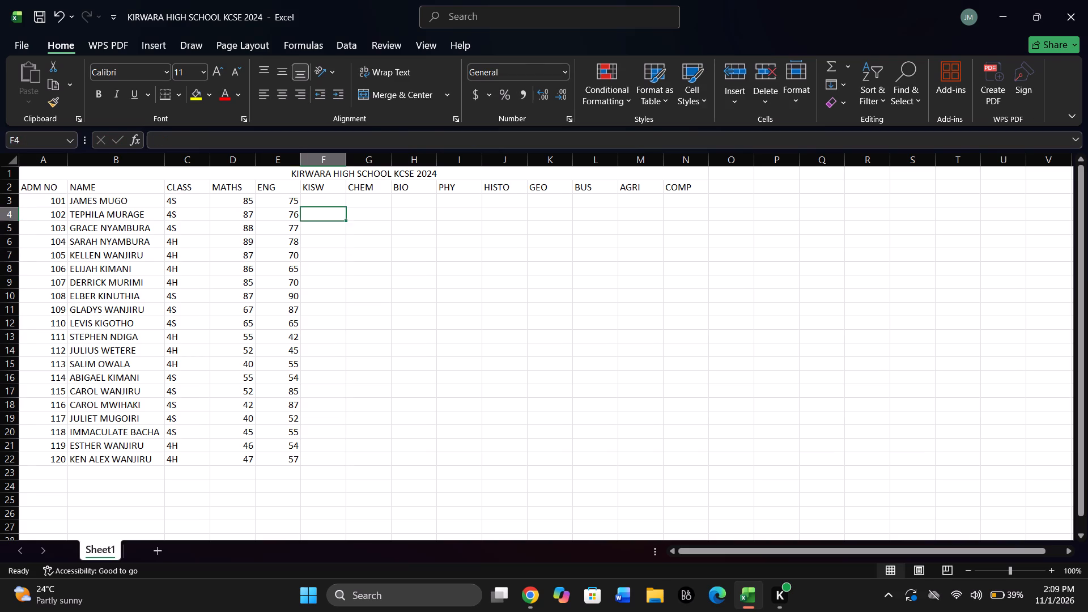
pyautogui.press('Up')
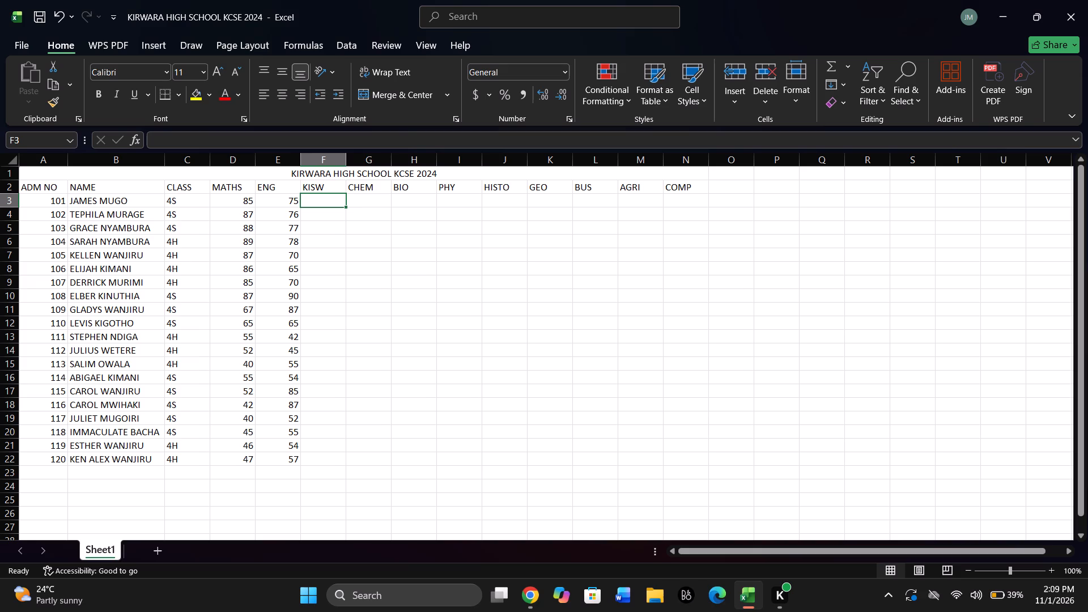
pyautogui.write('85')
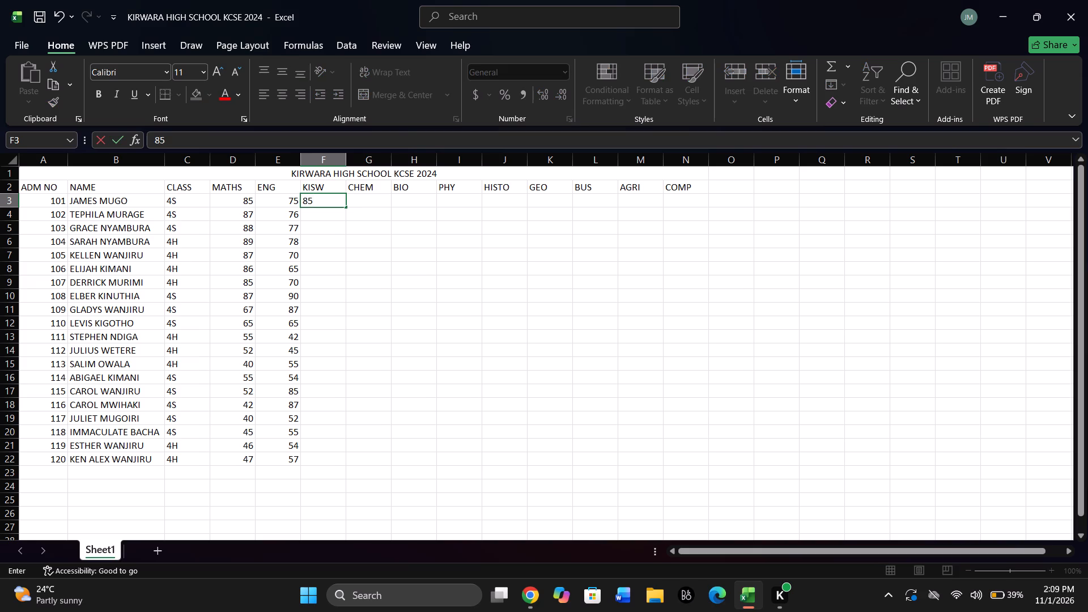
pyautogui.press('Down')
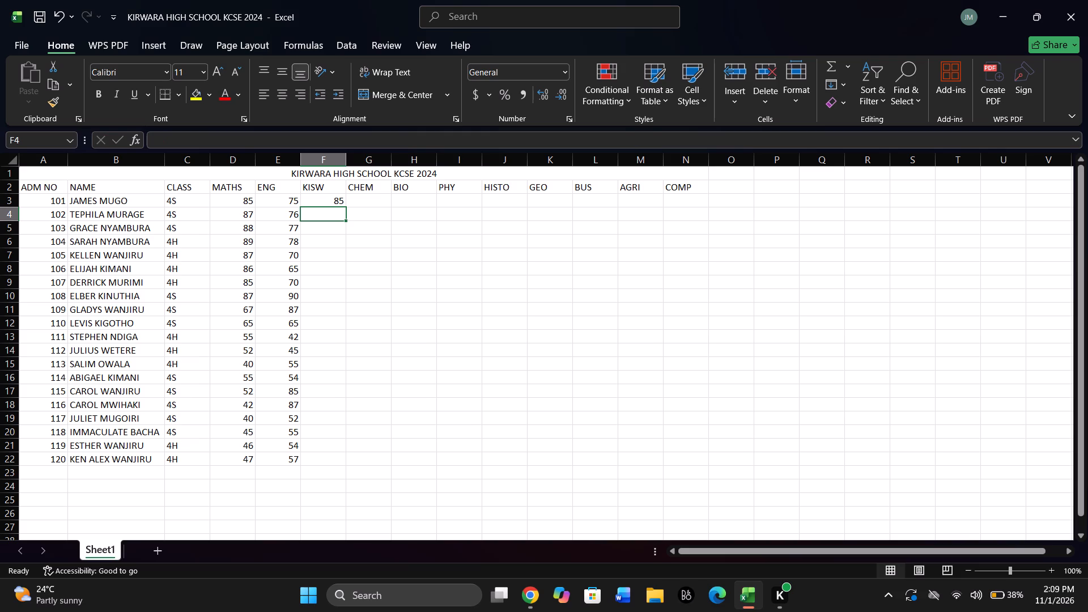
pyautogui.press('Down')
pyautogui.press('Up')
pyautogui.write('67')
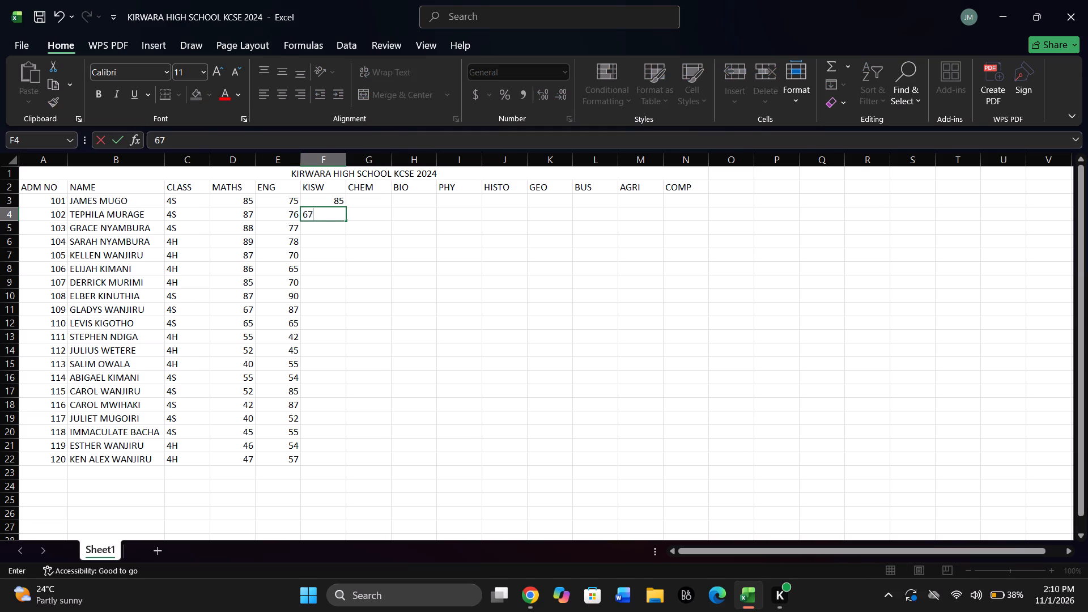
pyautogui.press('Down')
pyautogui.write('75')
pyautogui.press('Down')
pyautogui.write('76')
pyautogui.press('Down')
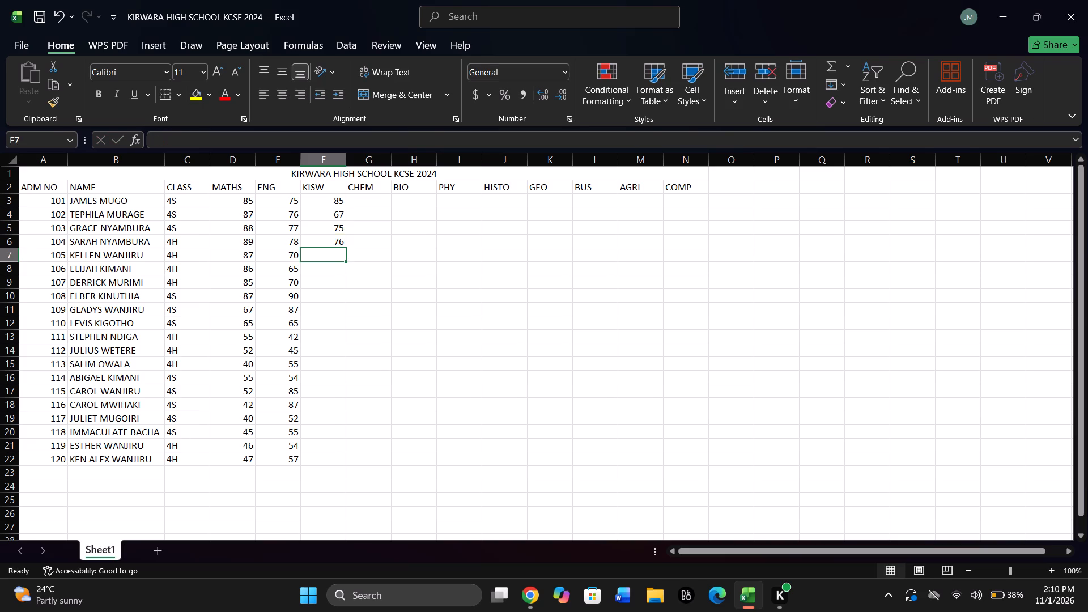
pyautogui.write('65')
pyautogui.press('Down')
# Enter the KISW marks 55, 54, 52, 51 and 42 for admission numbers 106 to 110 in cells F8 to F12.
pyautogui.write('55')
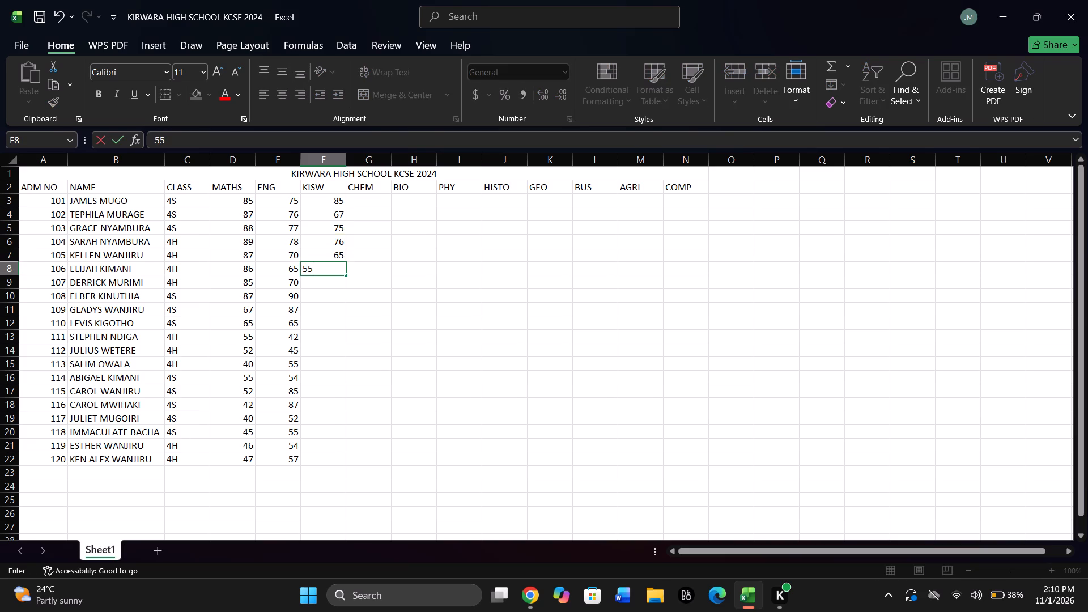
pyautogui.press('Down')
pyautogui.write('54')
pyautogui.press('Down')
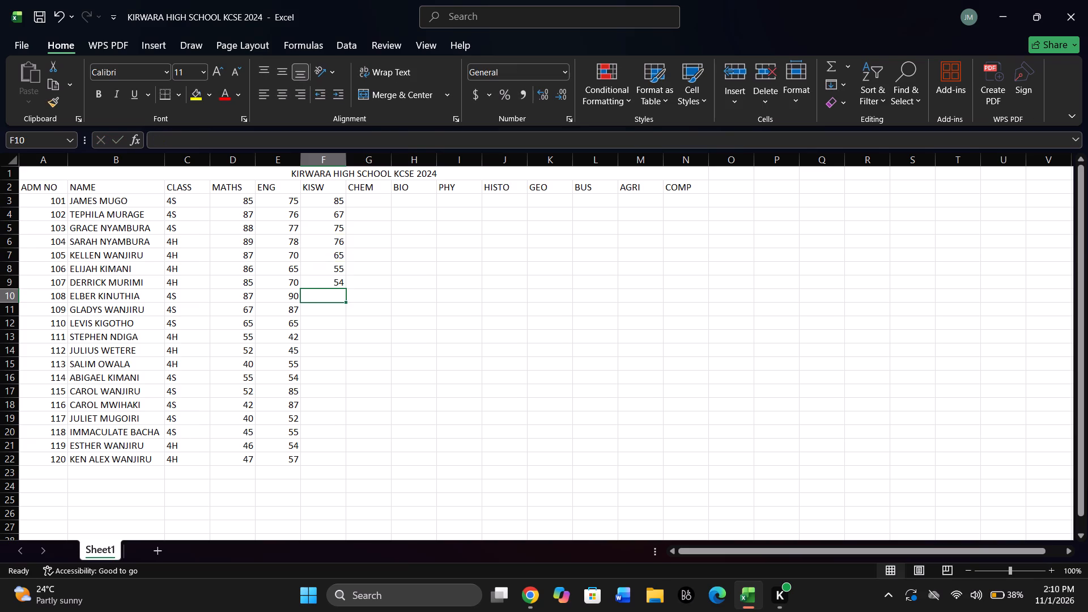
pyautogui.write('52')
pyautogui.press('Down')
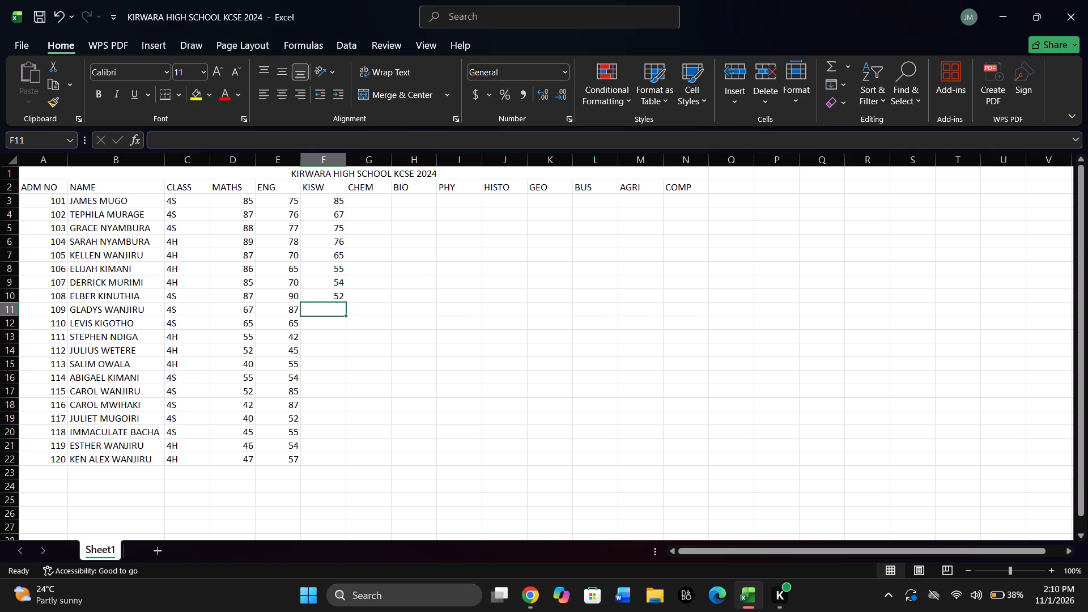
pyautogui.write('51')
pyautogui.press('Down')
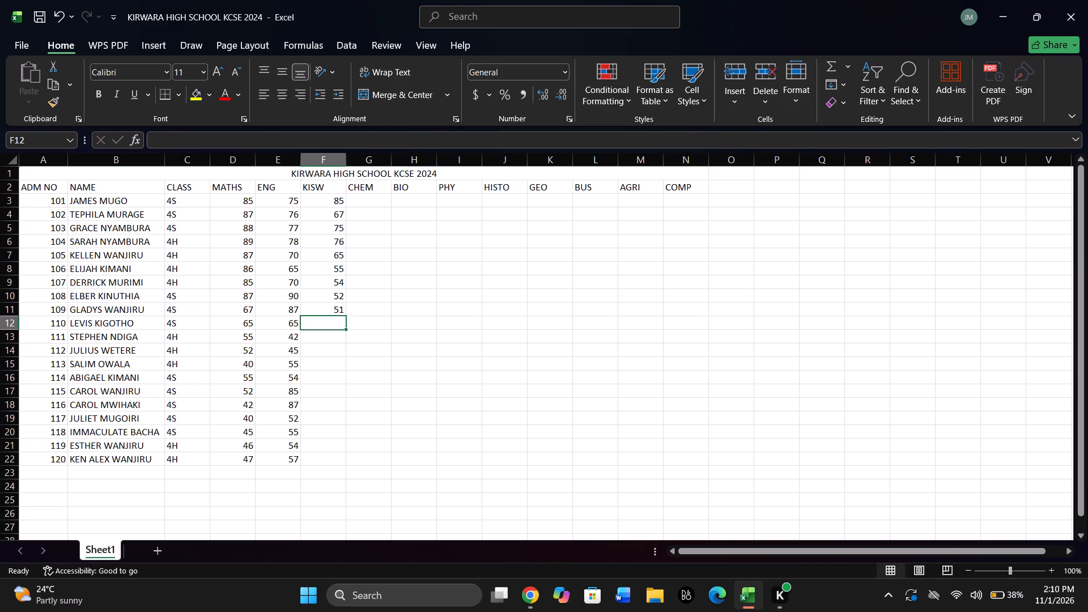
pyautogui.press('Down')
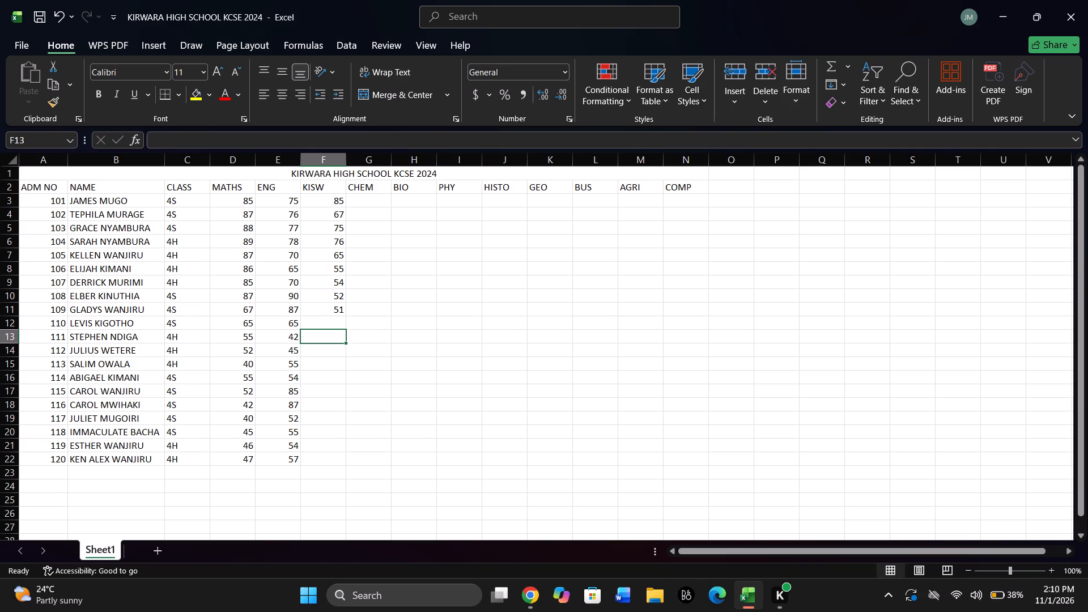
pyautogui.press('Up')
pyautogui.write('42')
pyautogui.press('Down')
# Enter the KISW marks 40, 55, 50, 67 and 75 for admission numbers 111 to 115 in cells F13 to F17.
pyautogui.write('40')
pyautogui.press('Down')
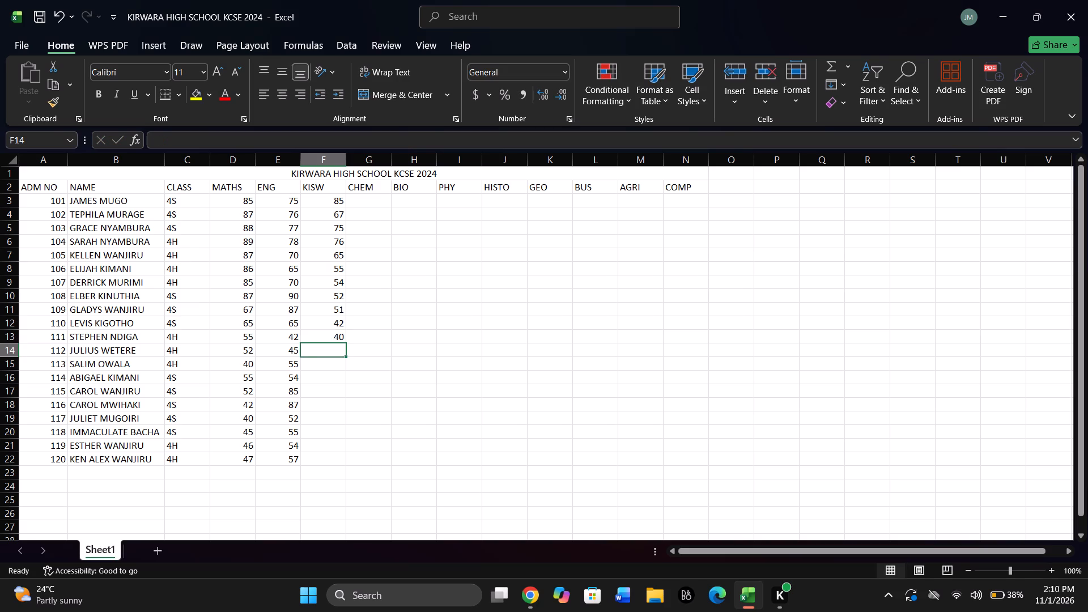
pyautogui.write('55')
pyautogui.press('Down')
pyautogui.write('50')
pyautogui.press('Down')
pyautogui.write('97')
pyautogui.press('Down')
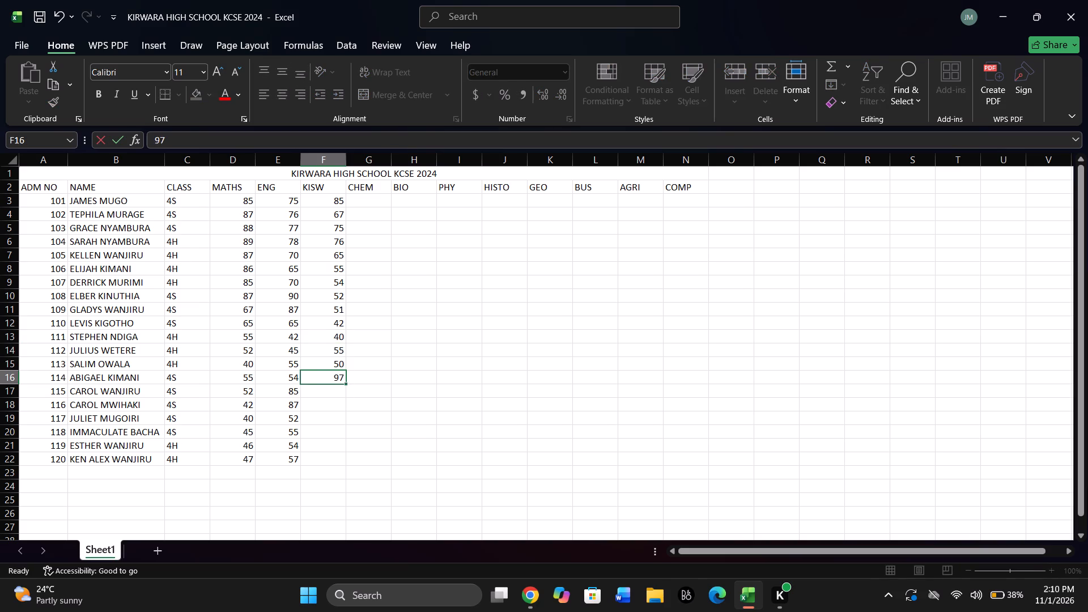
pyautogui.press('Up')
pyautogui.press('BackSpace')
pyautogui.write('67')
pyautogui.press('Down')
pyautogui.write('75')
pyautogui.press('Down')
# Enter the KISW marks 67, 52, 50, 54 and 53 for admission numbers 116 to 120 in cells F18 to F22.
pyautogui.write('67')
pyautogui.press('Down')
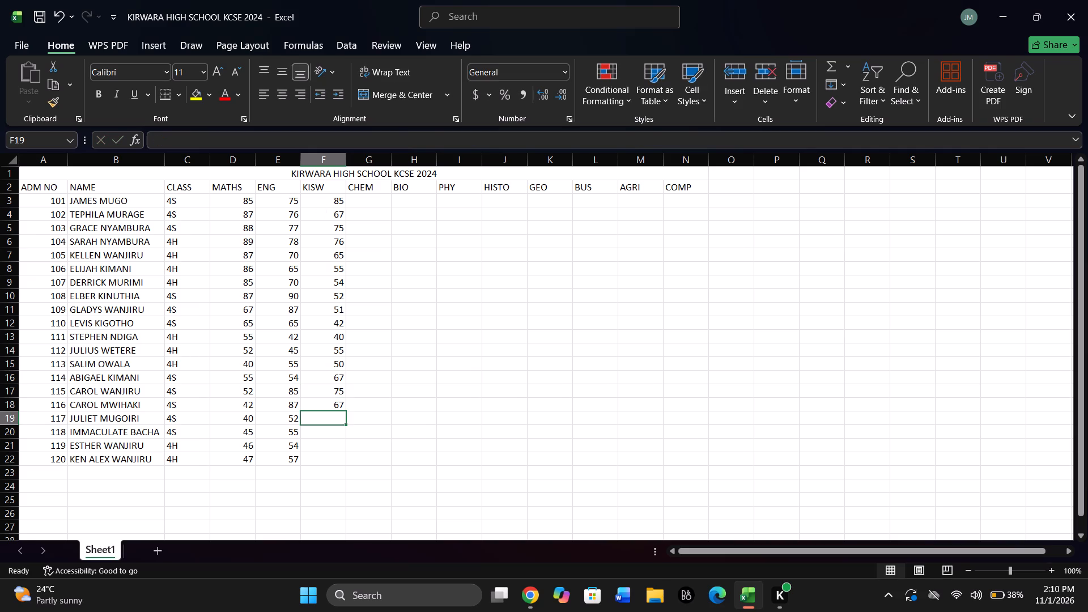
pyautogui.write('52')
pyautogui.press('Down')
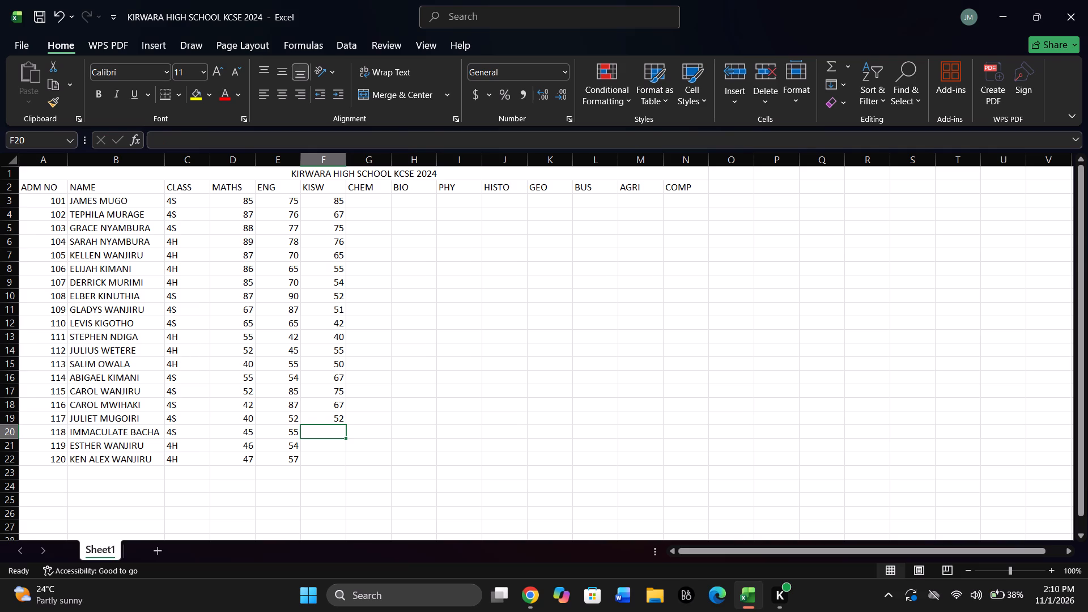
pyautogui.write('50')
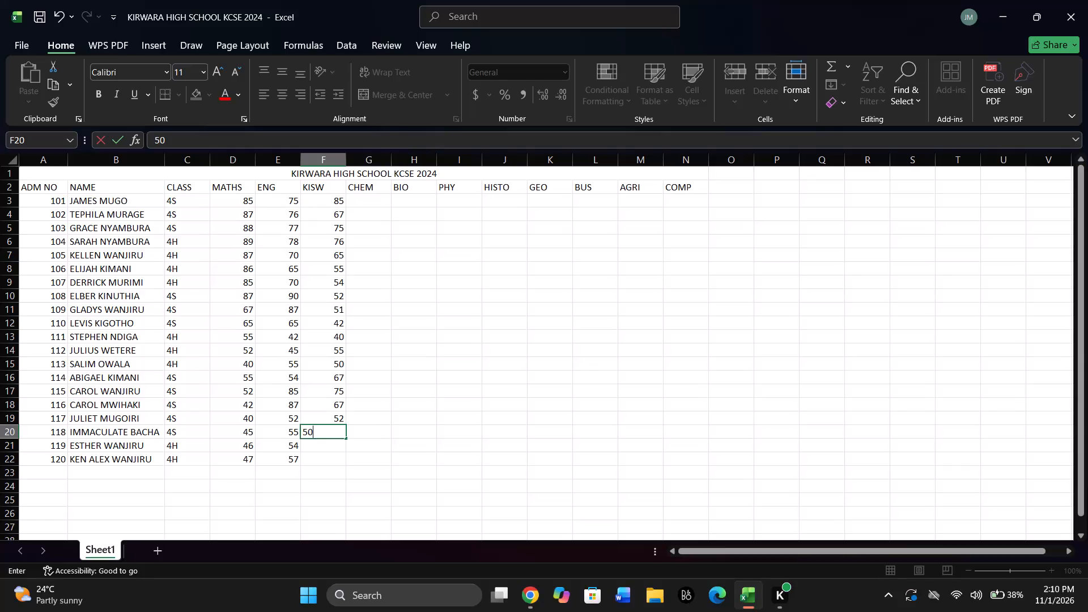
pyautogui.press('Down')
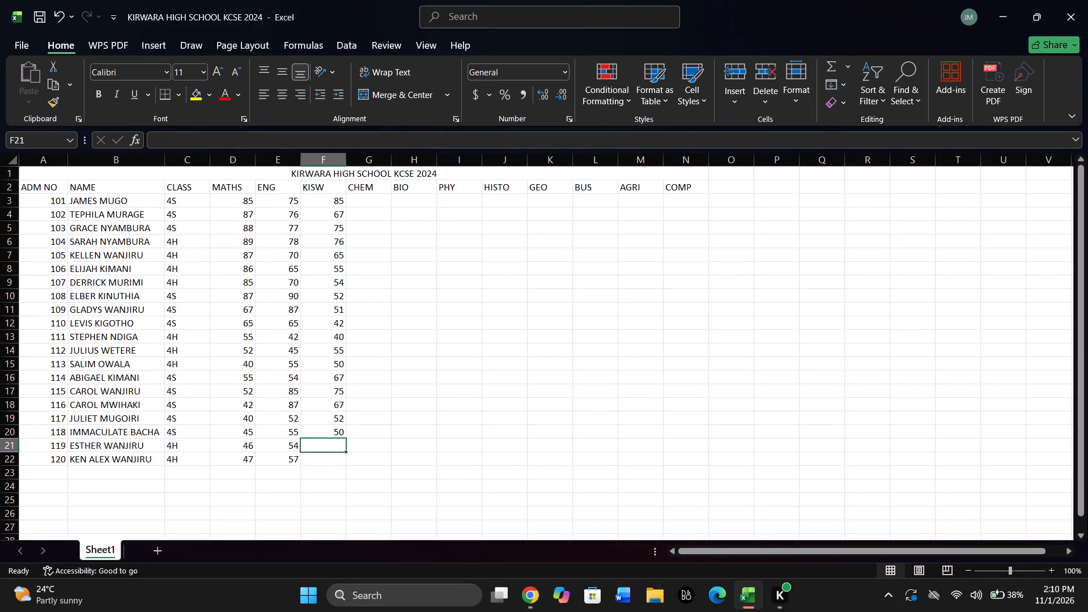
pyautogui.write('54')
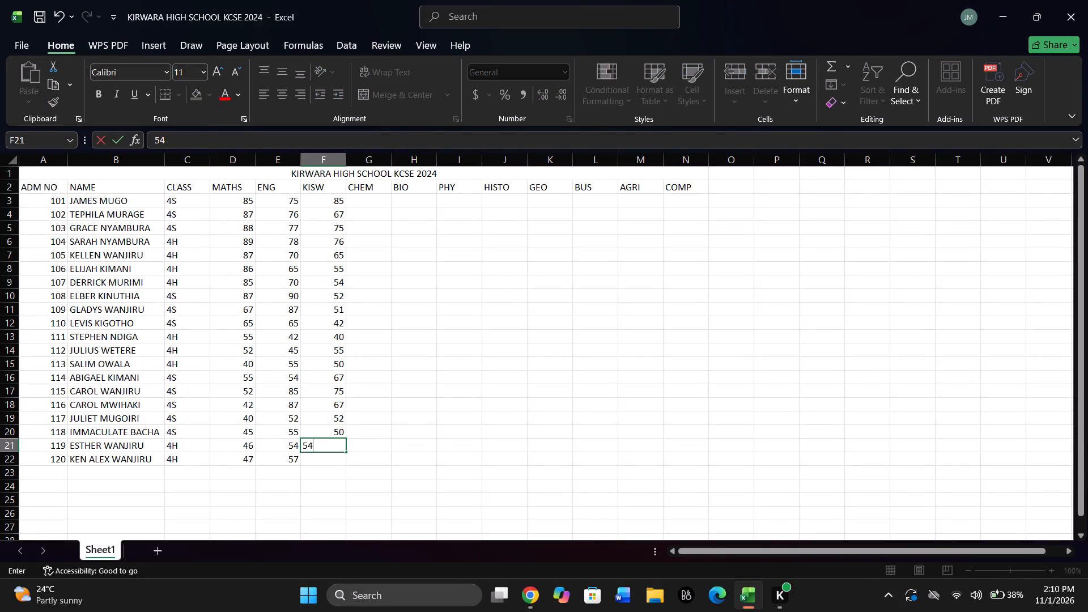
pyautogui.press('Down')
pyautogui.write('53')
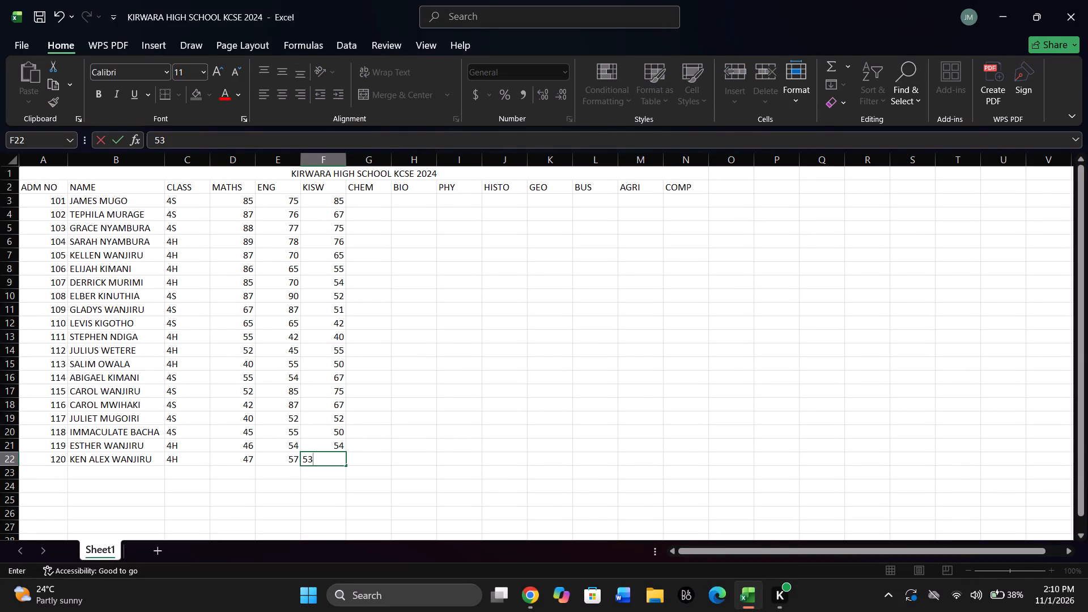
pyautogui.press('Right')
# Enter the CHEM marks 90, 75, 80, 70 and 75 for admission numbers 101 to 105 in cells G3 to G7.
pyautogui.press('Up')
pyautogui.press('Up')
pyautogui.press('Up')
pyautogui.press('Up')
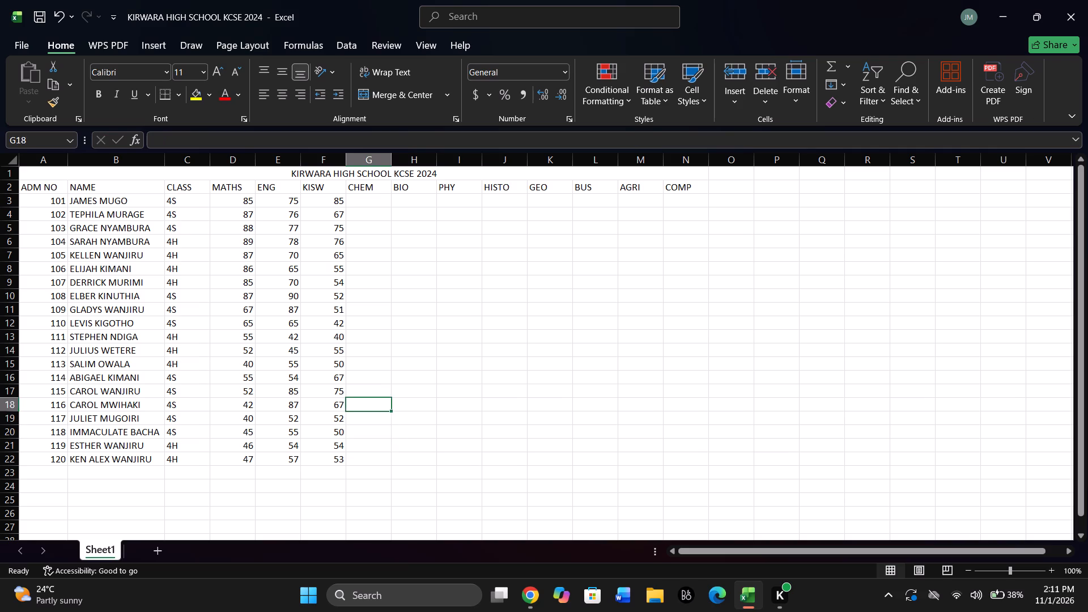
pyautogui.press('Up')
pyautogui.press('Up')
pyautogui.press('Up')
pyautogui.press('Up')
pyautogui.press('Up')
pyautogui.press('Up')
pyautogui.press('Up')
pyautogui.press('Up')
pyautogui.press('Up')
pyautogui.press('Up')
pyautogui.press('Up')
pyautogui.press('Up')
pyautogui.press('Up')
pyautogui.press('Up')
pyautogui.press('Up')
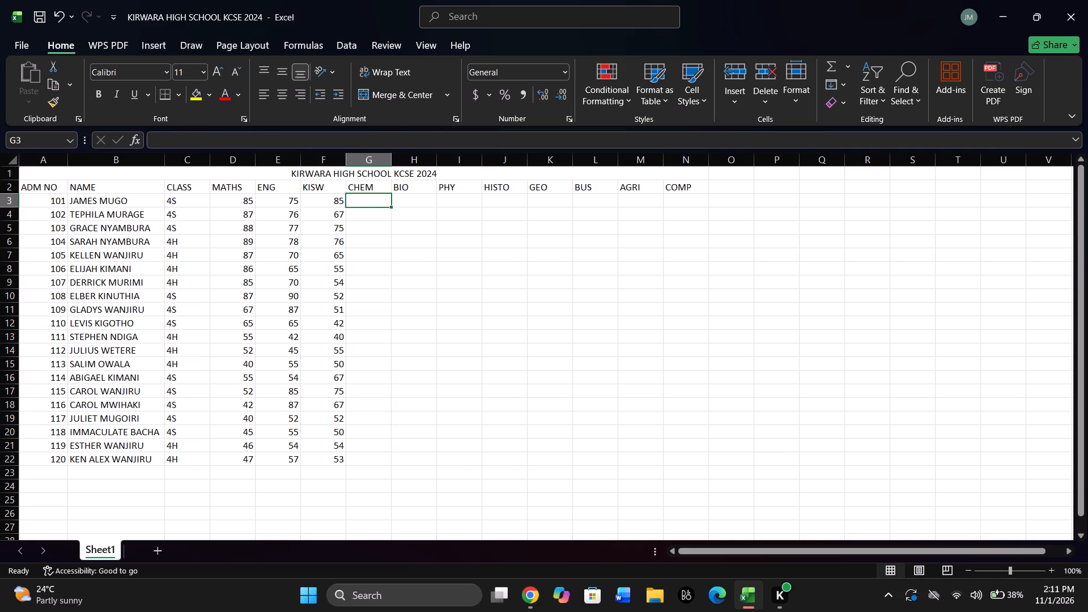
pyautogui.write('90')
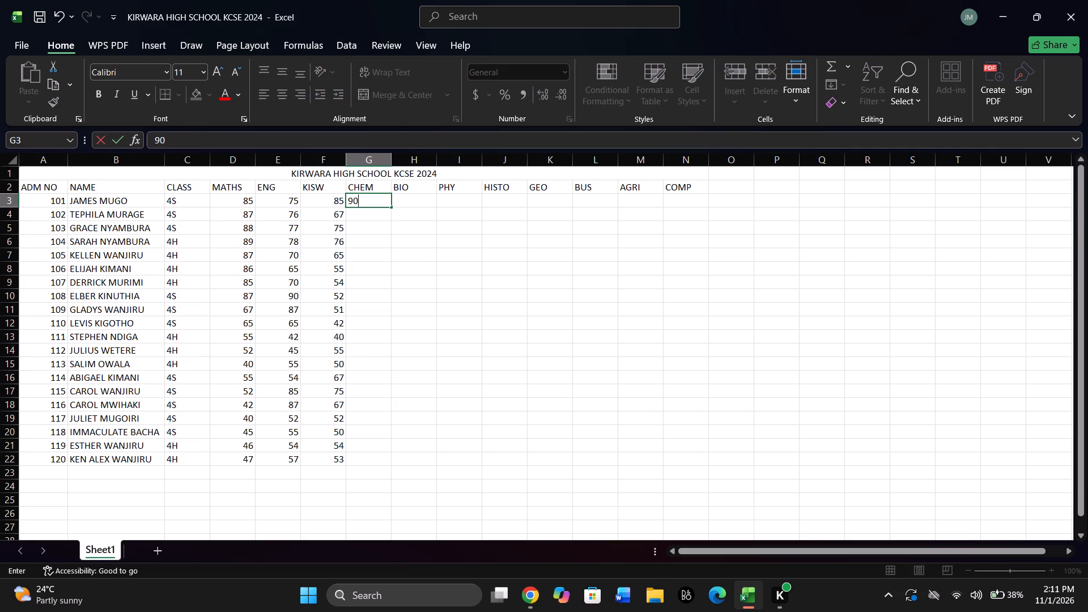
pyautogui.press('Down')
pyautogui.write('75')
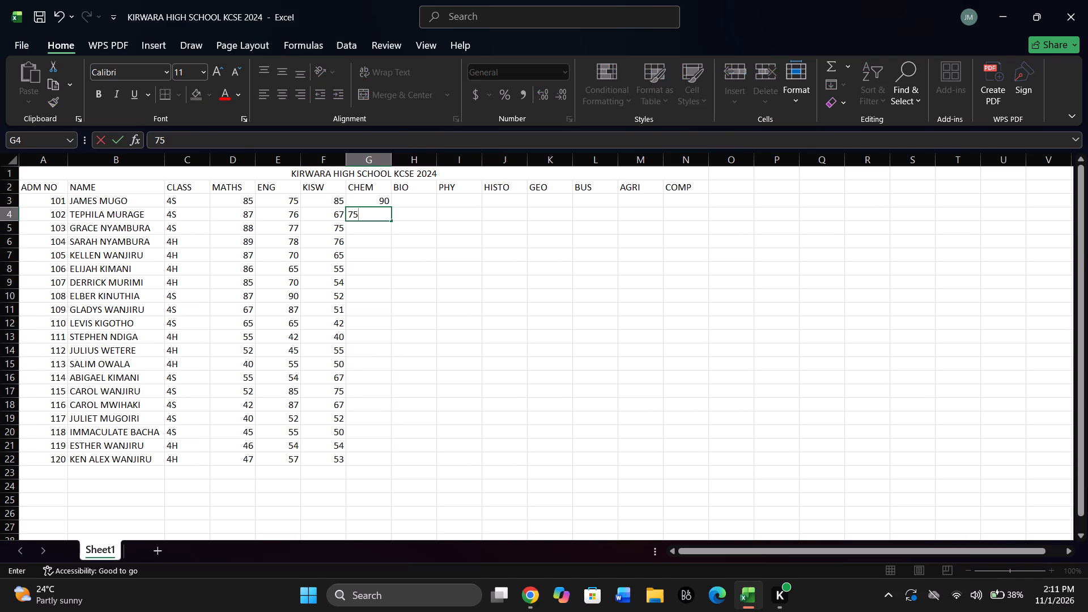
pyautogui.press('Down')
pyautogui.write('80')
pyautogui.press('Down')
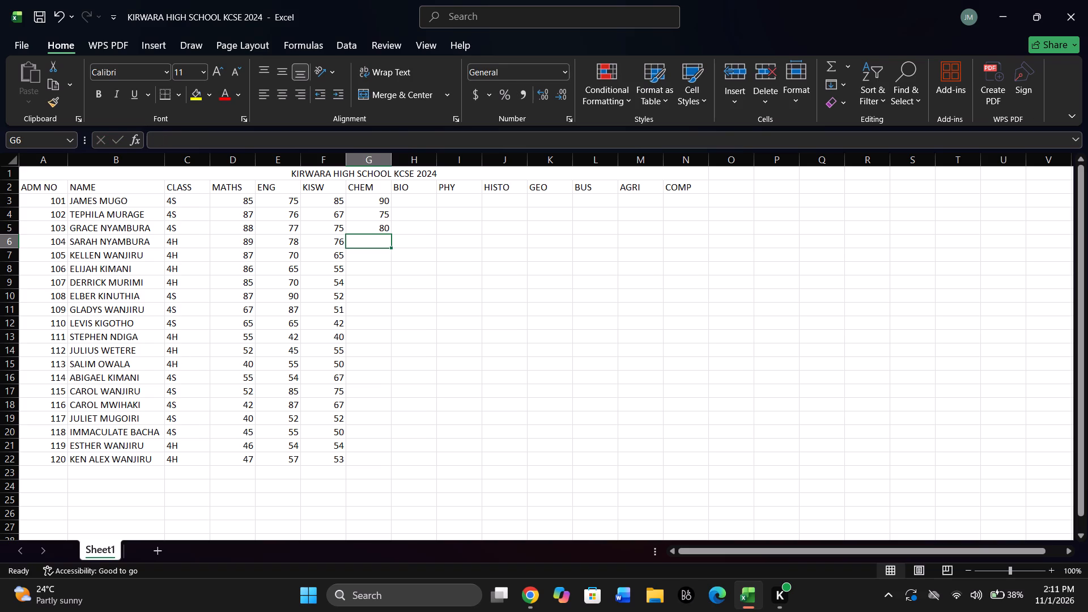
pyautogui.write('70')
pyautogui.press('Down')
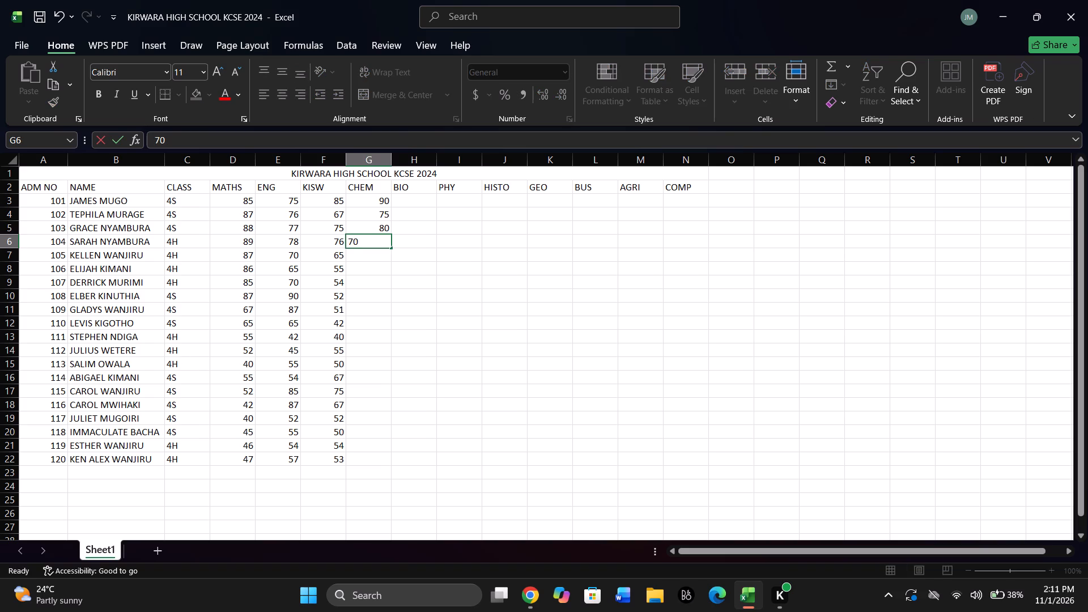
pyautogui.write('75')
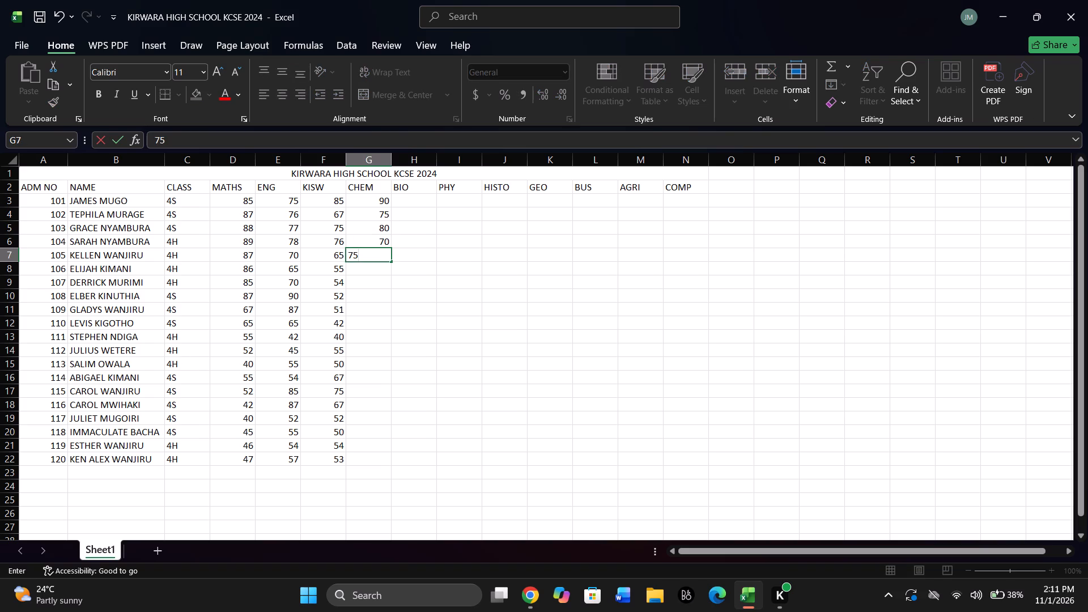
pyautogui.press('Down')
# Enter the CHEM marks 76, 77, 70, 65 and 55 for admission numbers 106 to 110 in cells G8 to G12.
pyautogui.write('76')
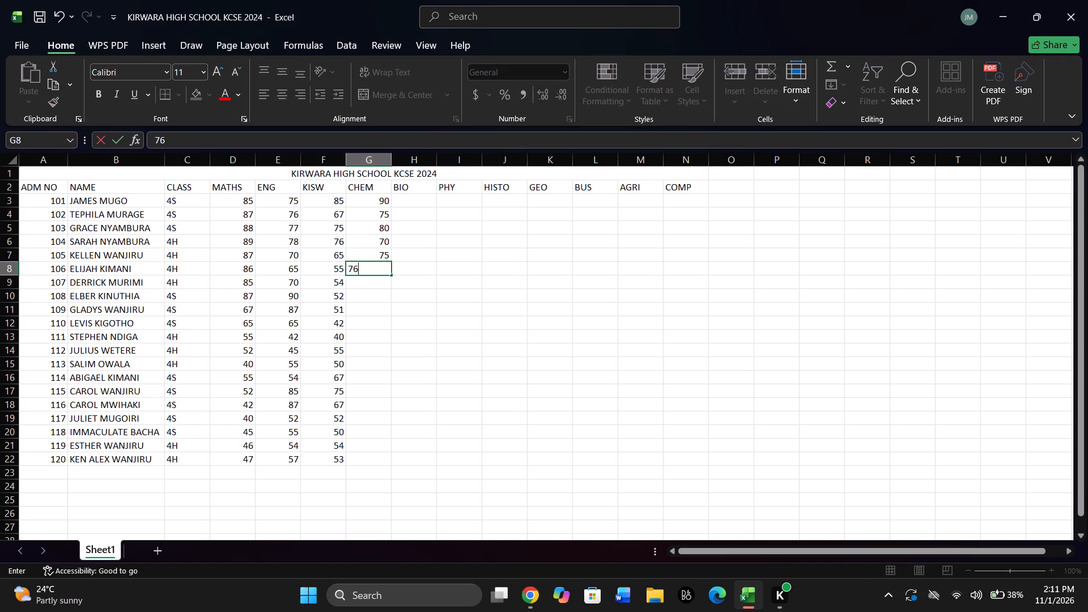
pyautogui.press('Down')
pyautogui.write('77')
pyautogui.press('Down')
pyautogui.press('7')
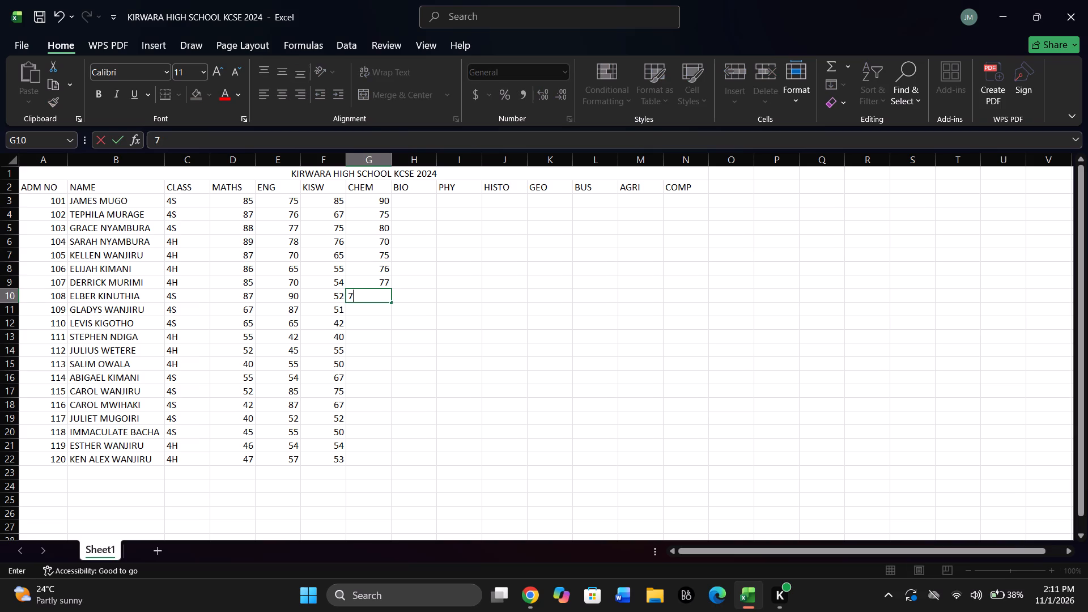
pyautogui.press('0')
pyautogui.press('Down')
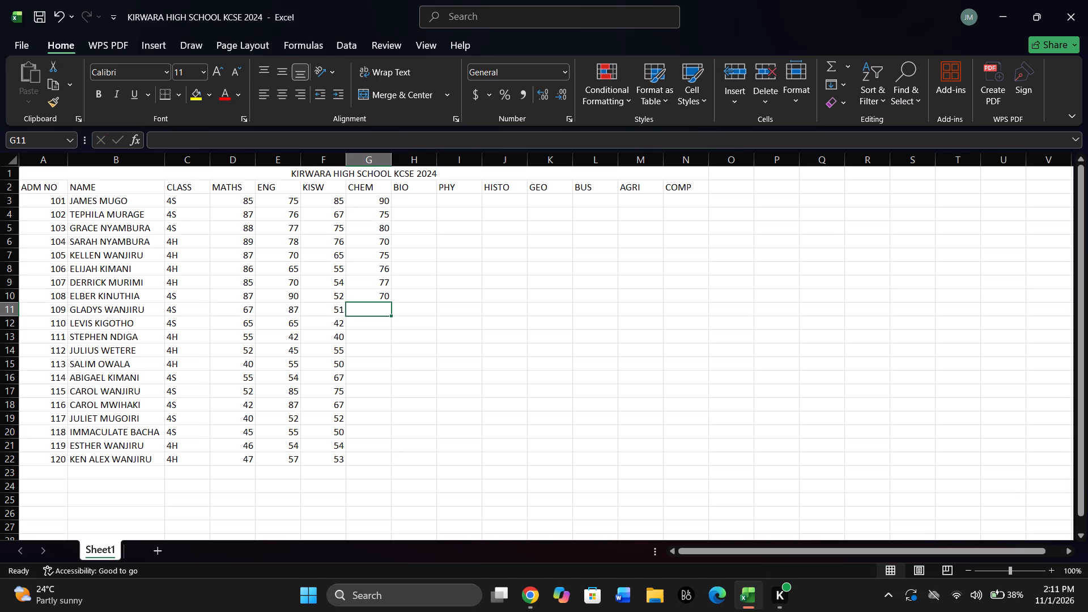
pyautogui.write('65')
pyautogui.press('Down')
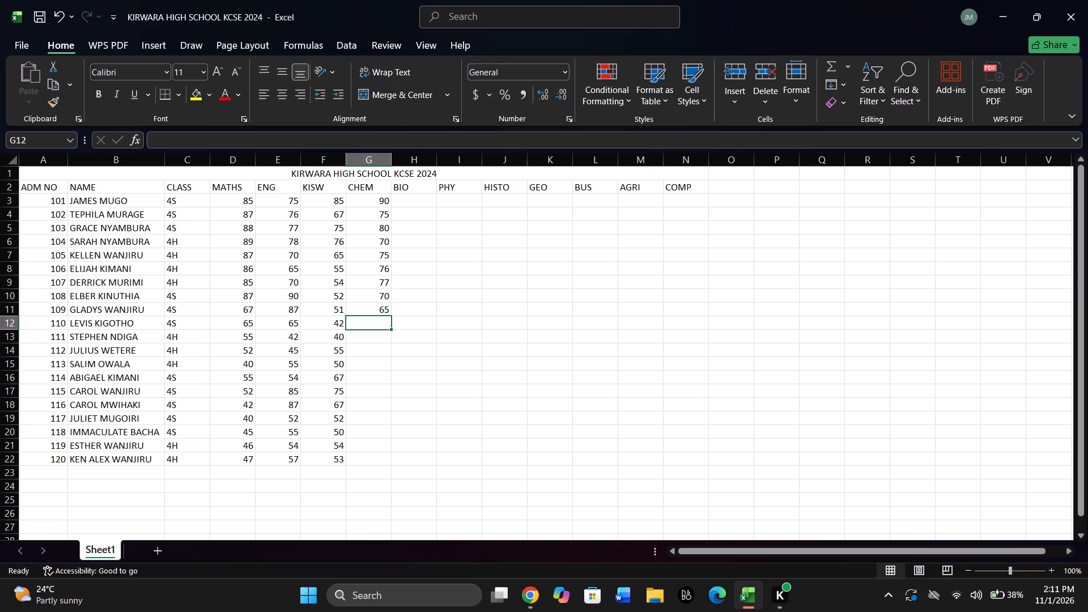
pyautogui.write('55')
pyautogui.press('Down')
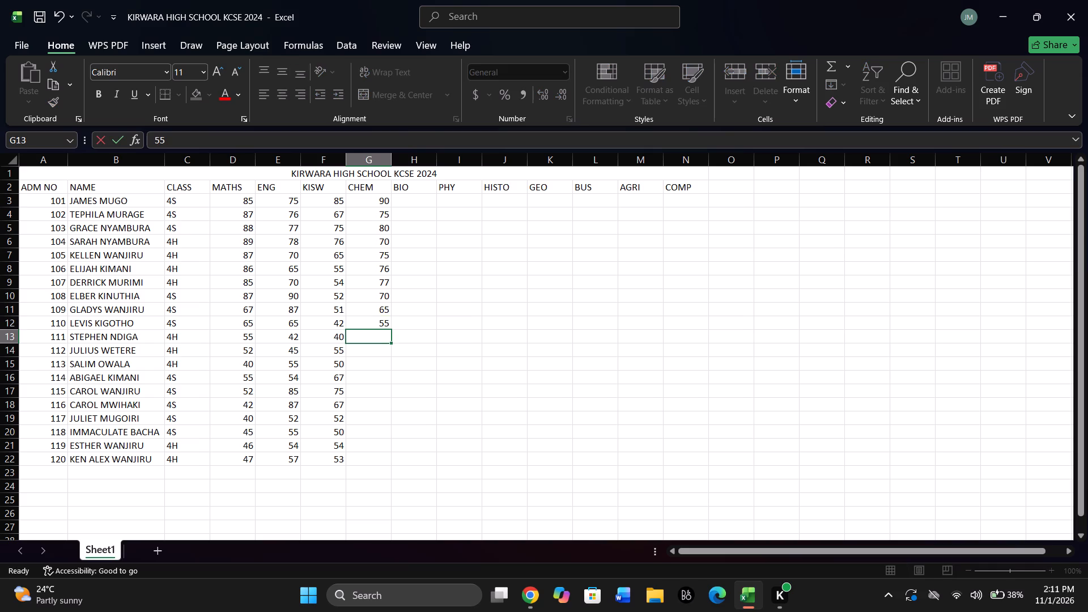
# Enter the CHEM marks 54, 50, 75, 52 and 75 for admission numbers 111 to 115 in cells G13 to G17.
pyautogui.write('54')
pyautogui.press('Down')
pyautogui.write('50')
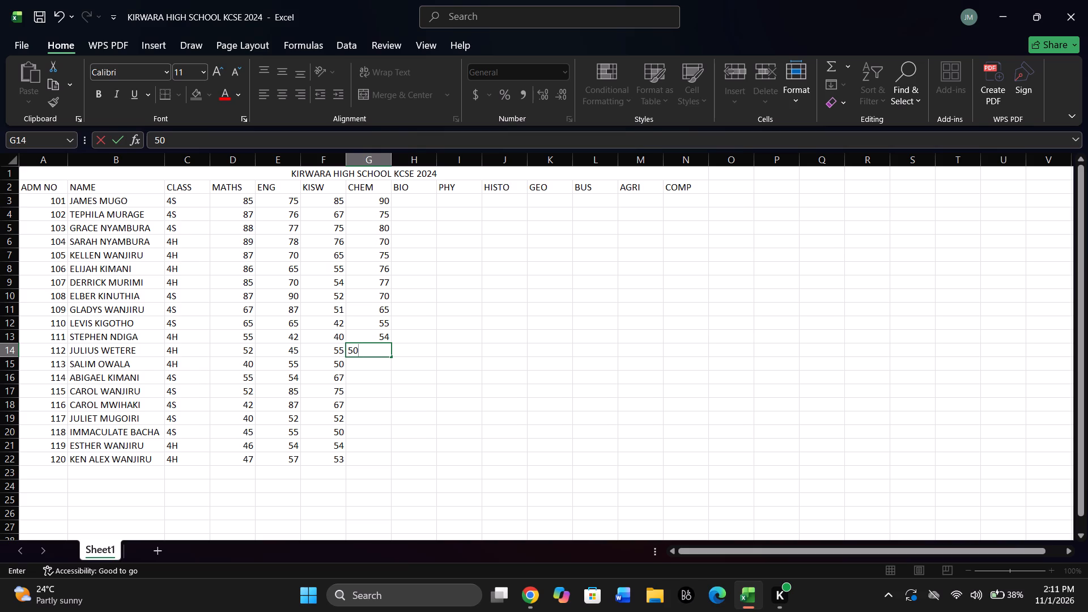
pyautogui.press('Down')
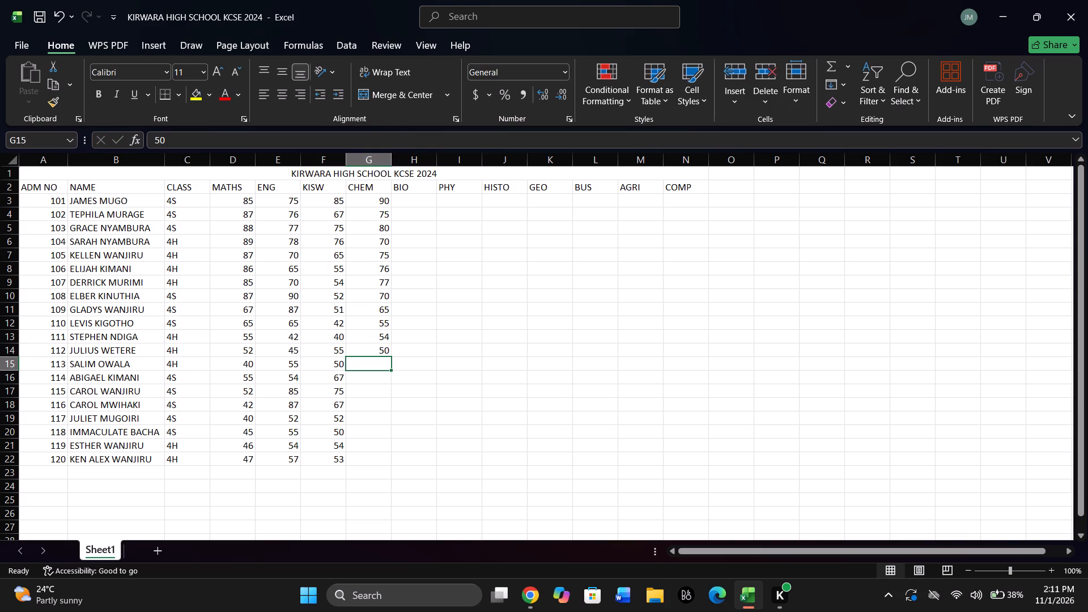
pyautogui.write('75')
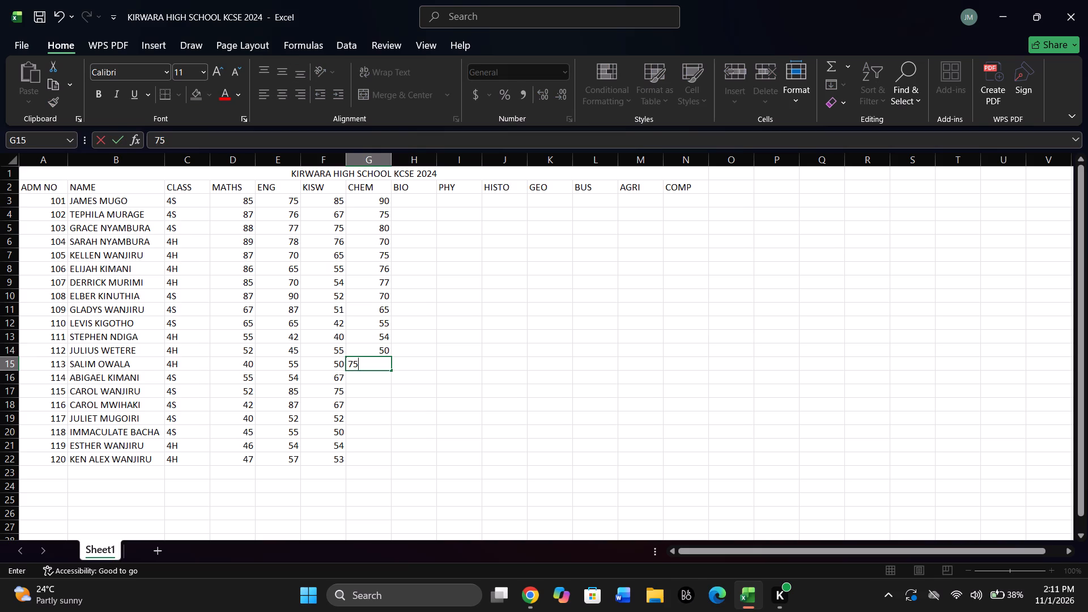
pyautogui.press('Down')
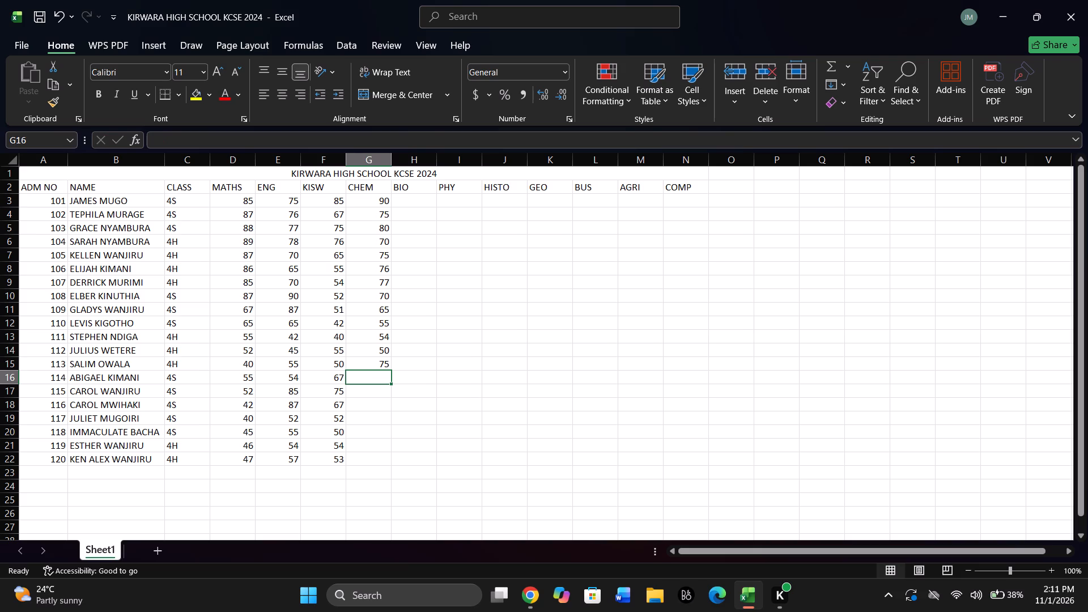
pyautogui.write('52')
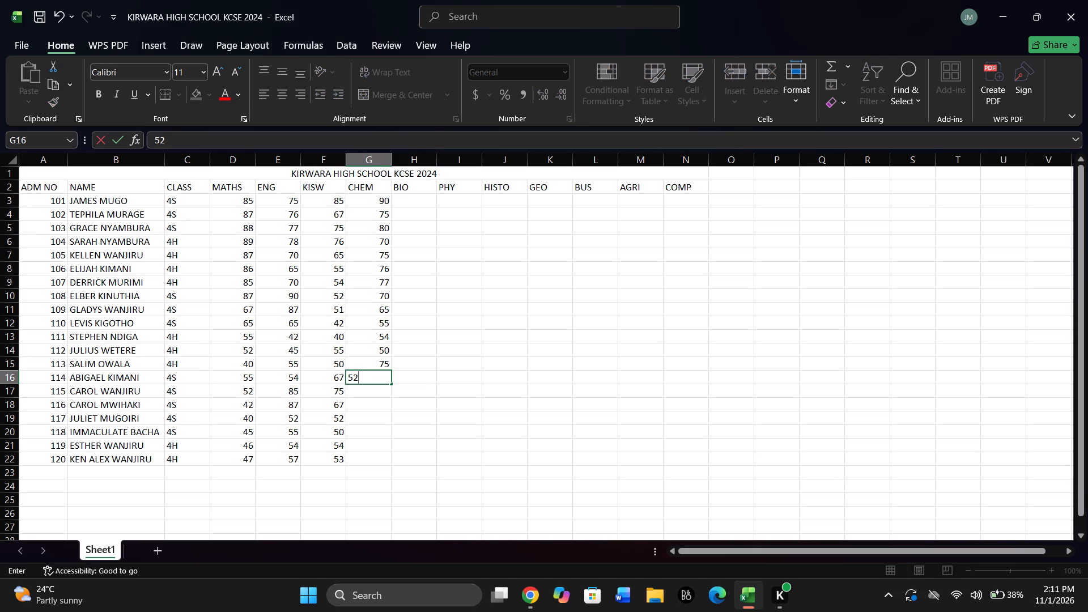
pyautogui.press('Down')
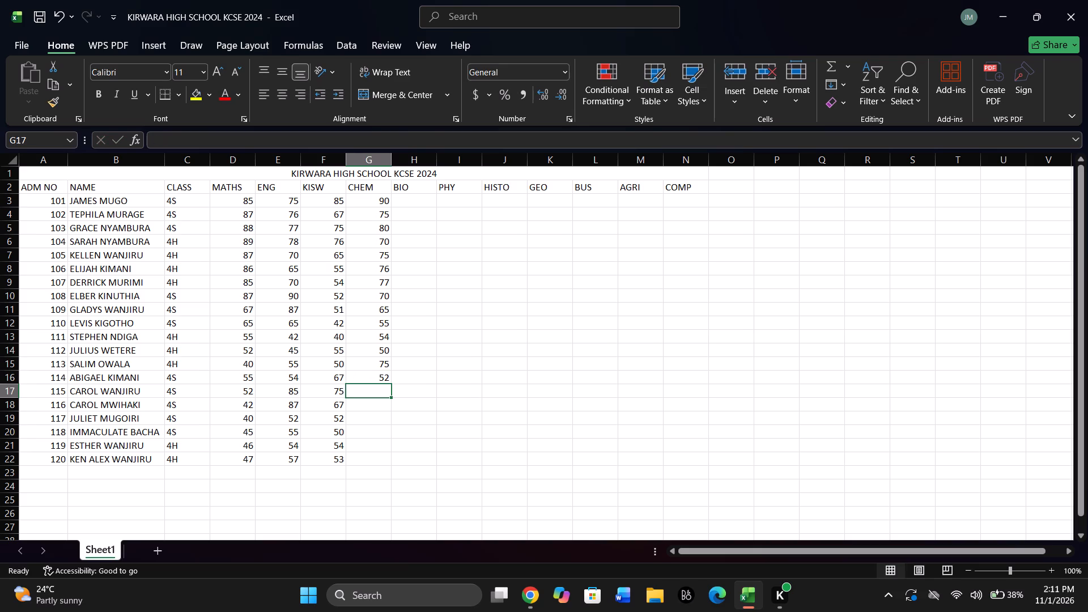
pyautogui.write('75')
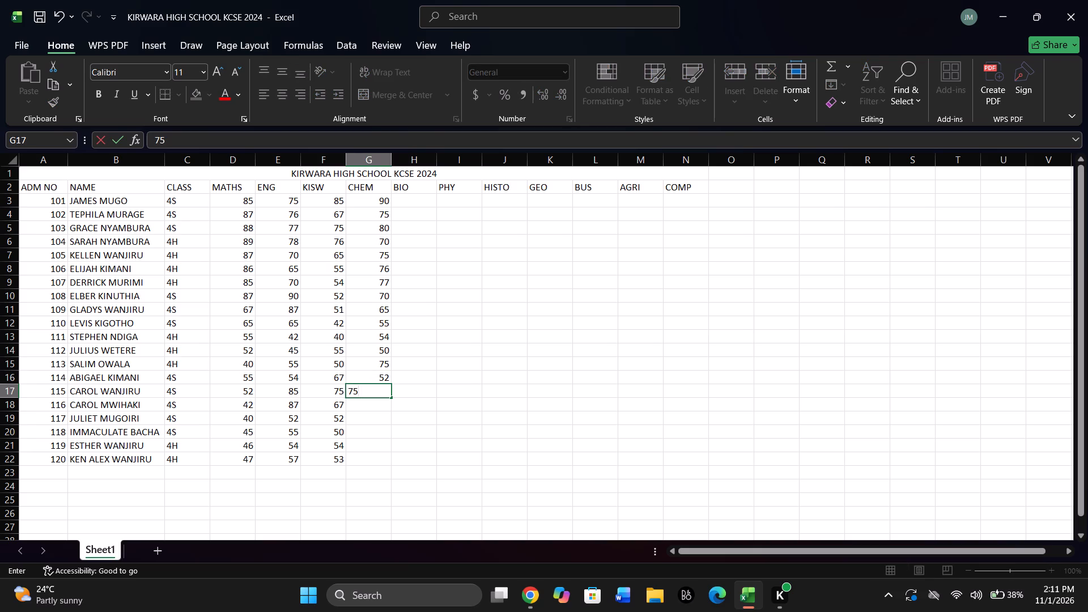
pyautogui.press('Down')
# Enter the CHEM marks 65, 60, 57, 67 and 55 for admission numbers 116 to 120 in cells G18 to G22.
pyautogui.press('6')
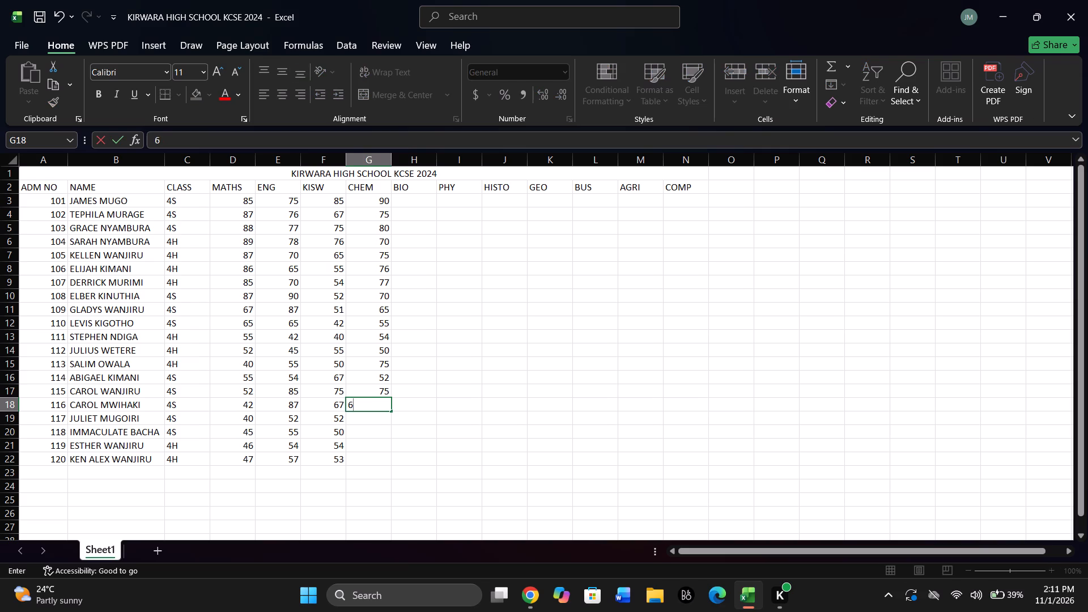
pyautogui.press('5')
pyautogui.press('Down')
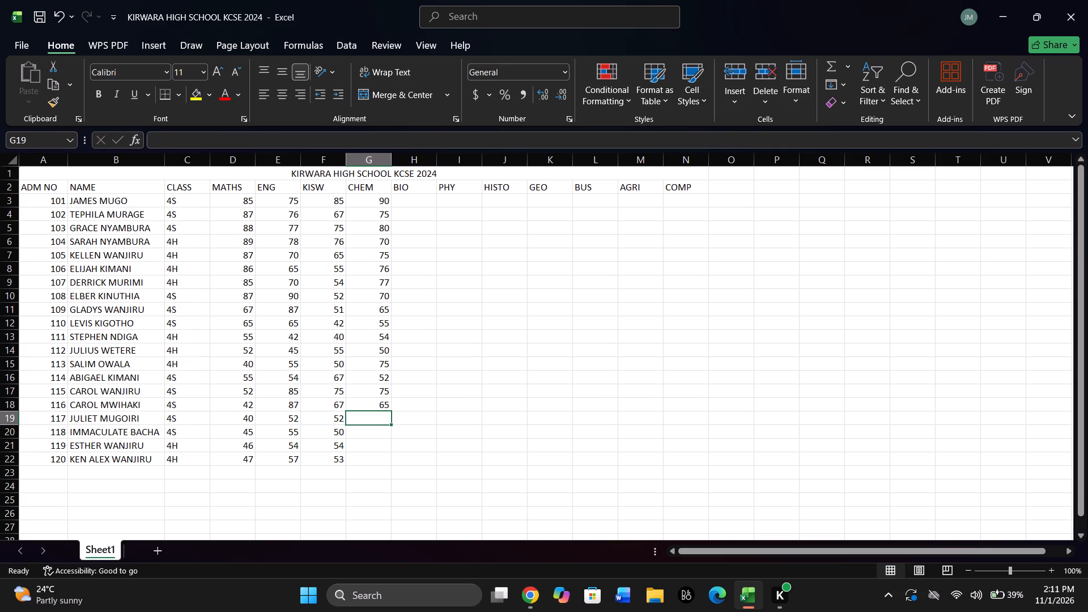
pyautogui.write('60')
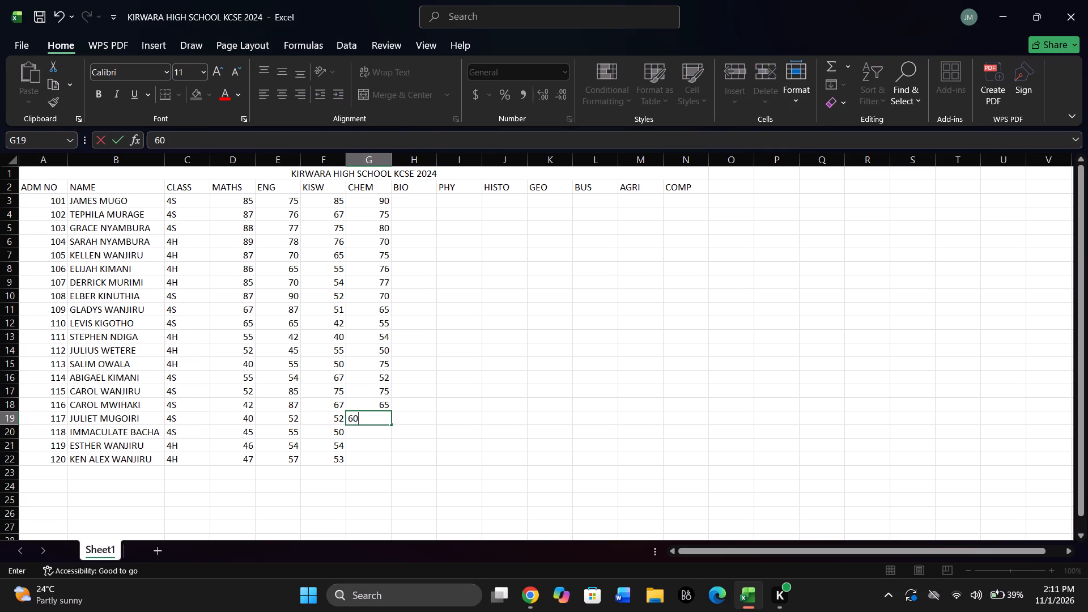
pyautogui.press('Down')
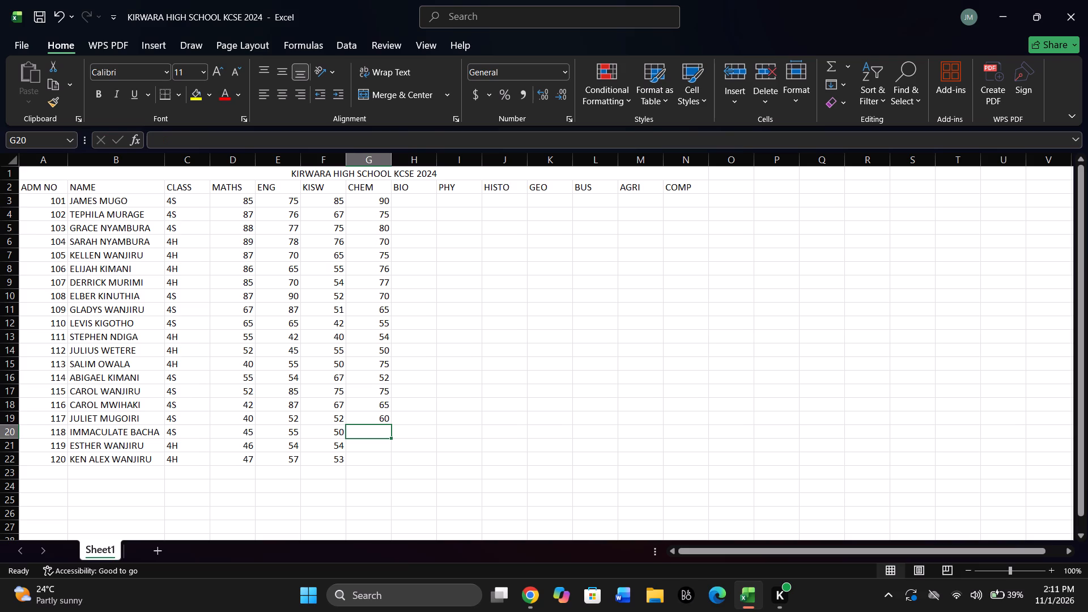
pyautogui.write('57')
pyautogui.press('Down')
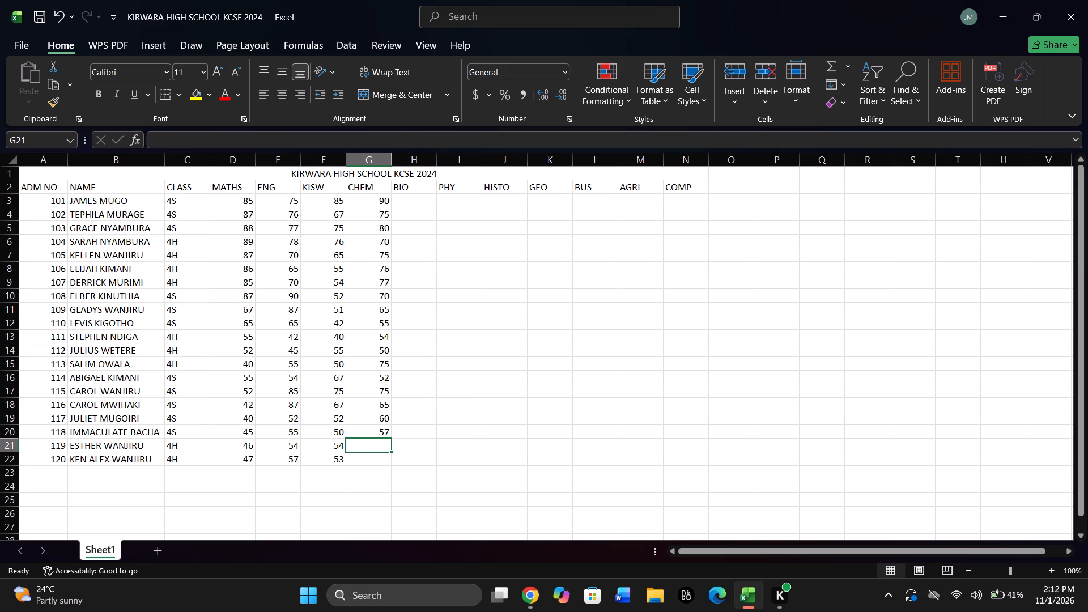
pyautogui.write('67')
pyautogui.press('Down')
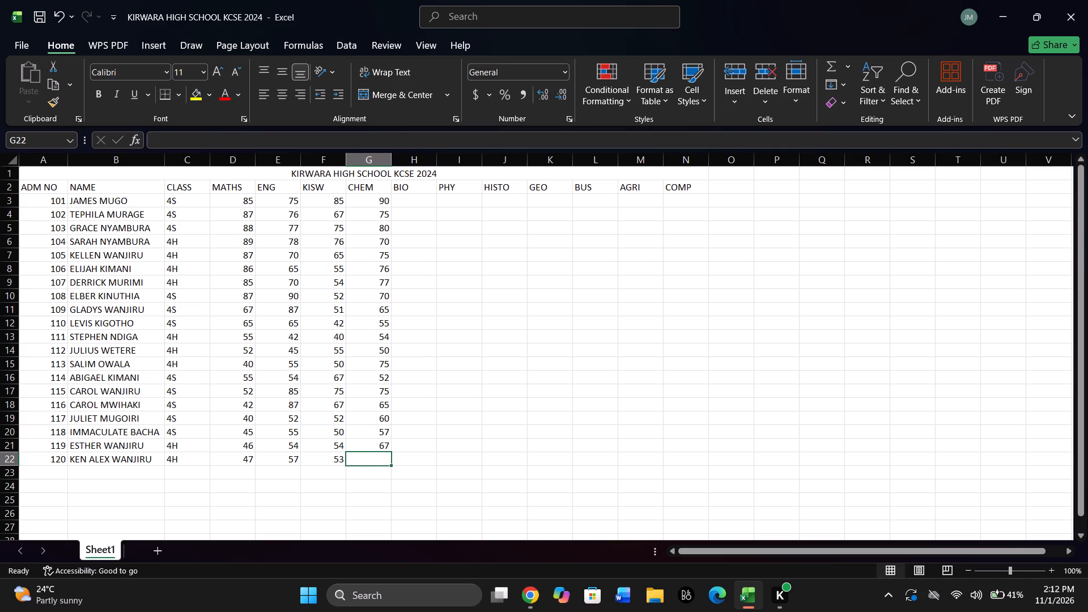
pyautogui.press('5')
pyautogui.press('5')
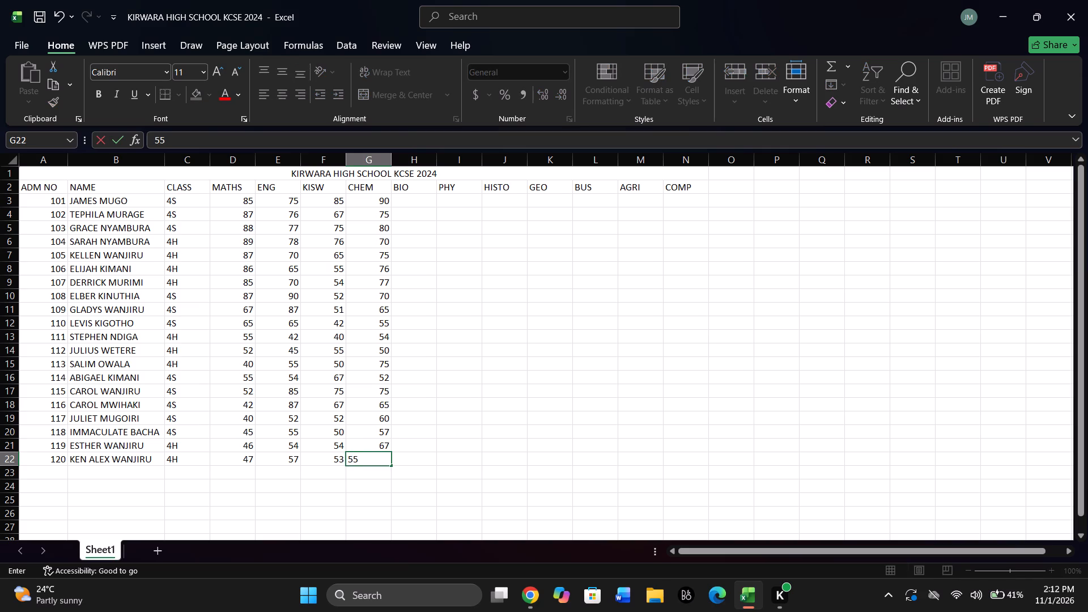
pyautogui.press('Right')
# Enter the BIO marks 75, 70, 65, 60 and 54 for admission numbers 101 to 105 in cells H3 to H7.
pyautogui.press('Up')
pyautogui.press('Up')
pyautogui.press('Up')
pyautogui.press('Up')
pyautogui.press('Up')
pyautogui.press('Up')
pyautogui.press('Up')
pyautogui.press('Up')
pyautogui.press('Up')
pyautogui.press('Up')
pyautogui.press('Up')
pyautogui.press('Up')
pyautogui.press('Up')
pyautogui.press('Up')
pyautogui.press('Up')
pyautogui.press('Up')
pyautogui.press('Up')
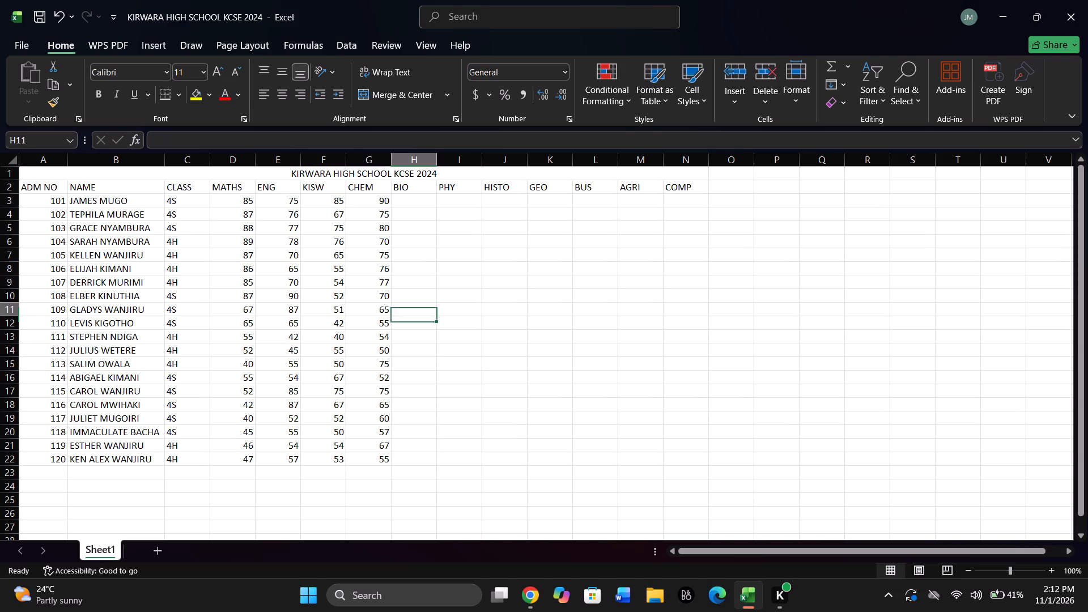
pyautogui.press('Up')
pyautogui.press('Up')
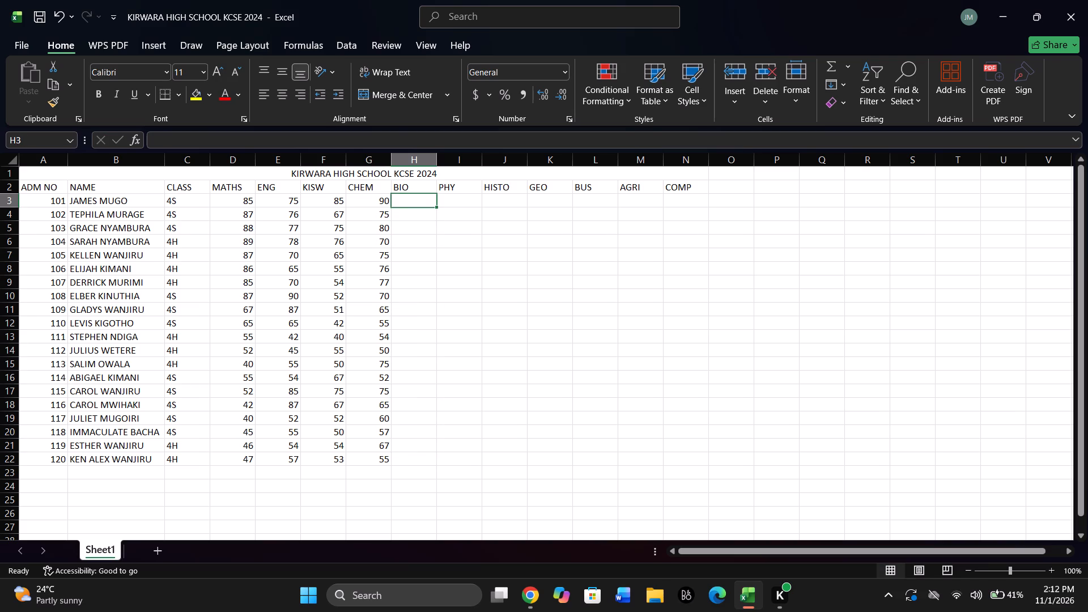
pyautogui.write('75')
pyautogui.press('Down')
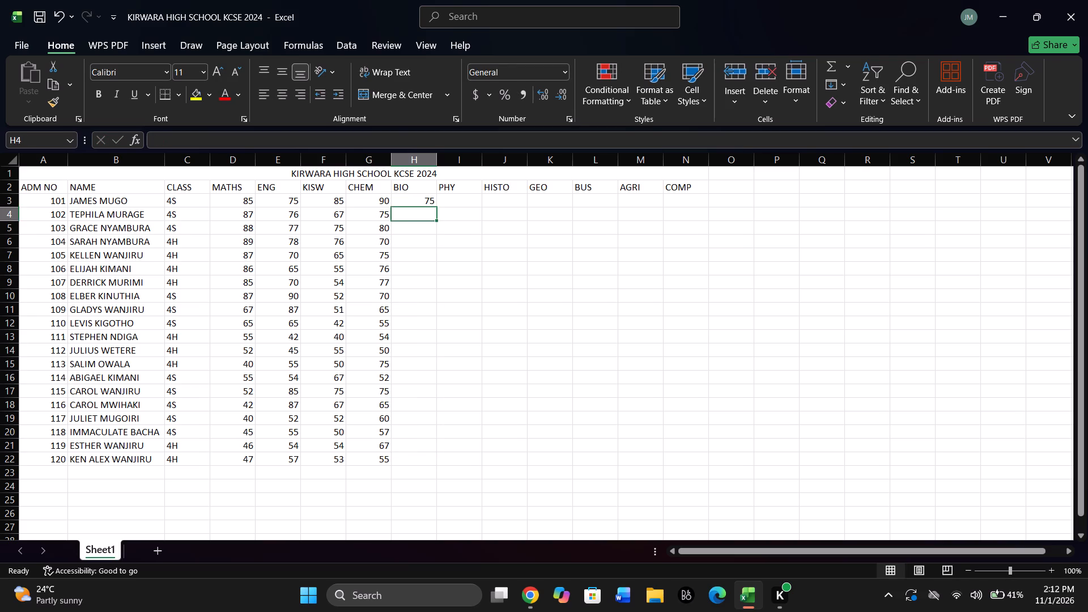
pyautogui.write('75')
pyautogui.press('Down')
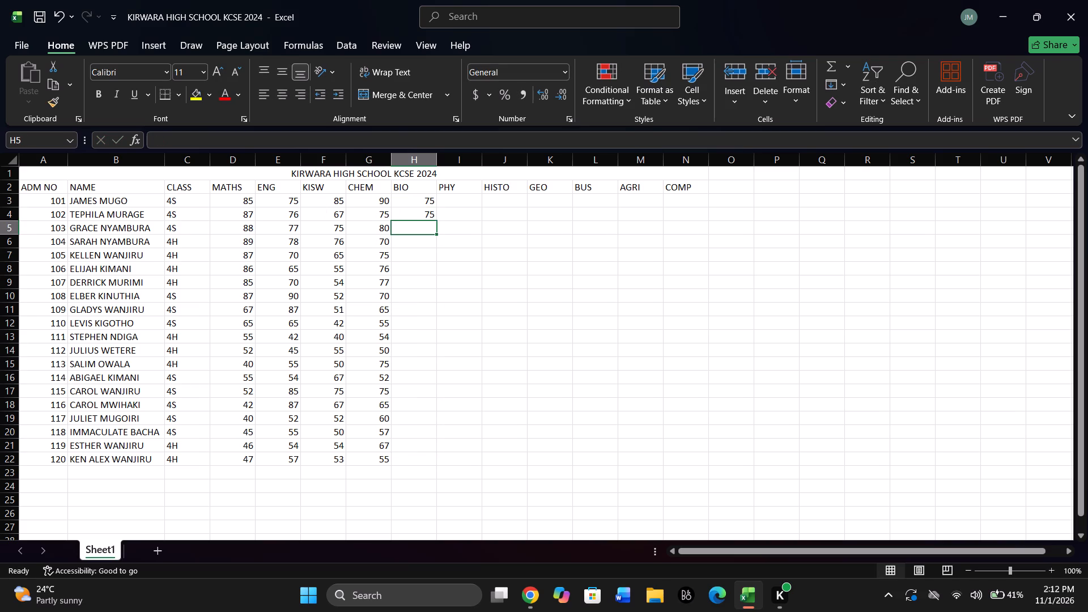
pyautogui.press('Up')
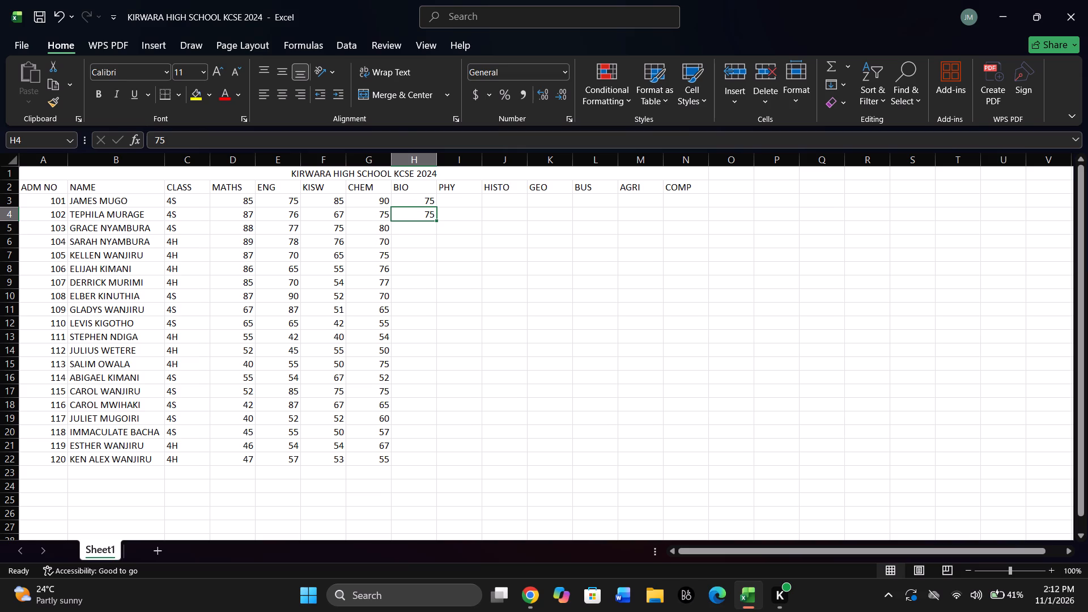
pyautogui.press('BackSpace')
pyautogui.write('70')
pyautogui.press('Down')
pyautogui.write('65')
pyautogui.press('Down')
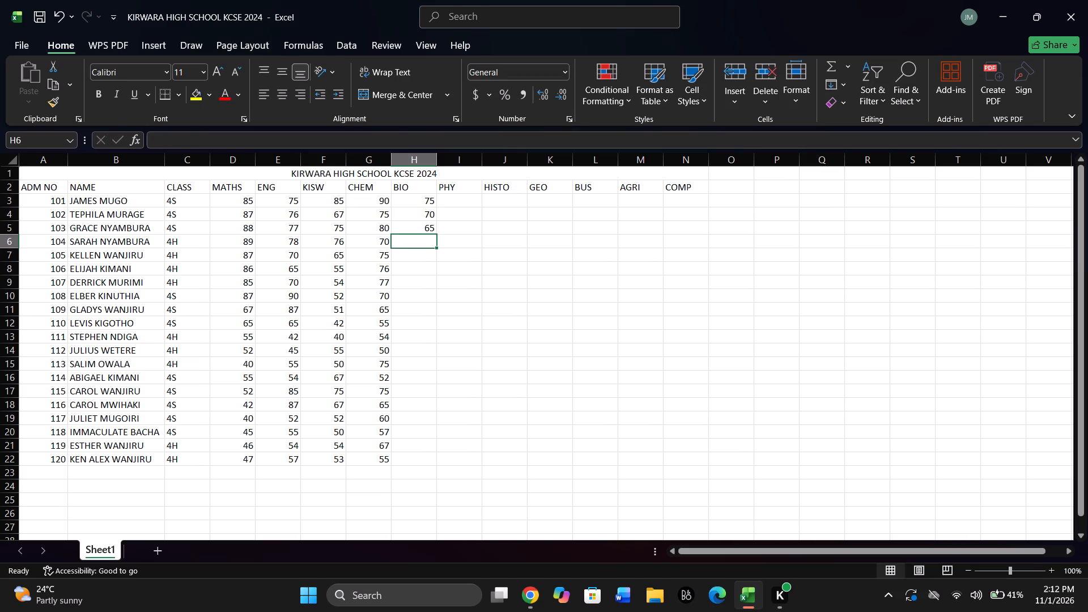
pyautogui.write('60')
pyautogui.press('Down')
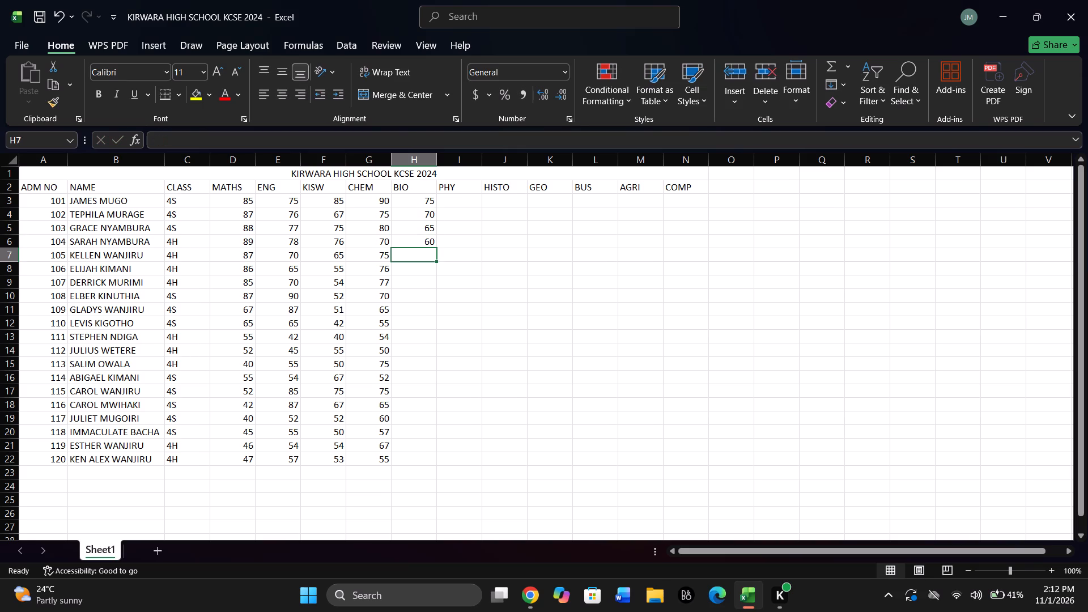
pyautogui.write('54')
pyautogui.press('Down')
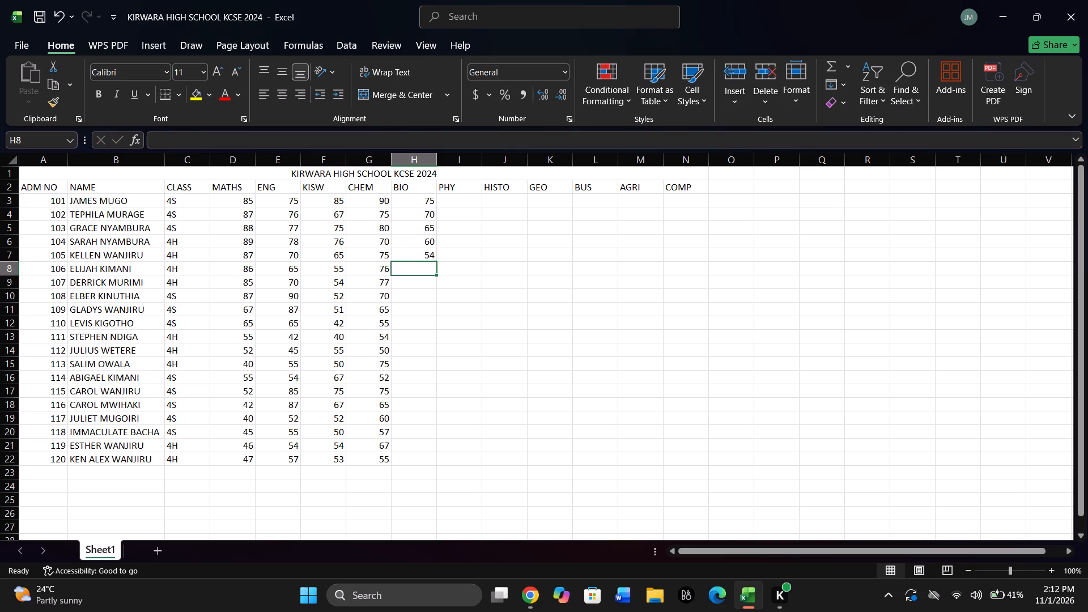
# Enter the BIO marks 55, 50, 54, 42 and 40 for admission numbers 106 to 110 in cells H8 to H12.
pyautogui.write('55')
pyautogui.press('Down')
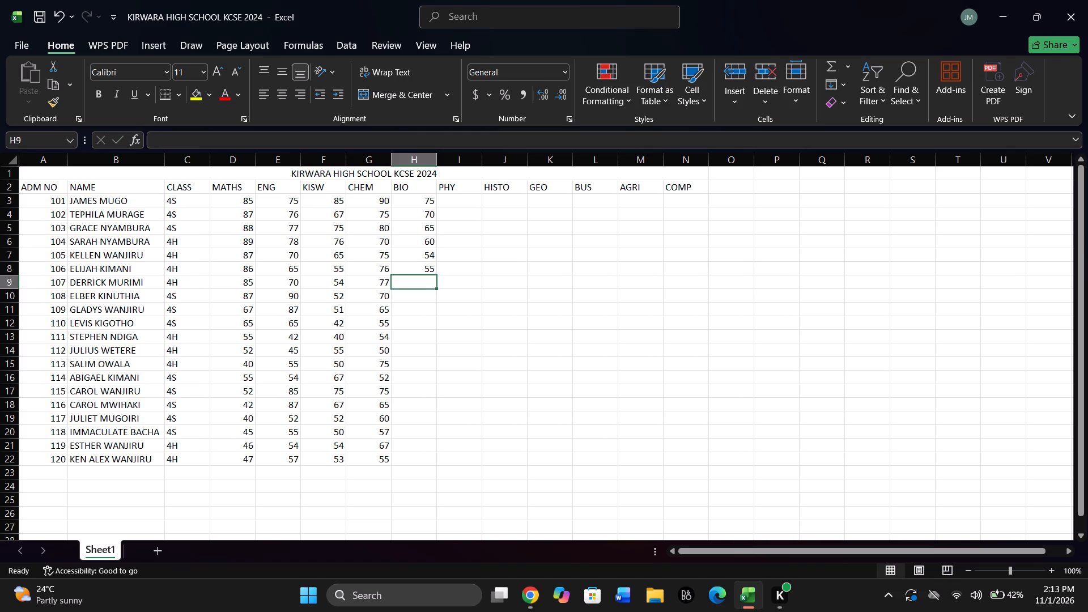
pyautogui.write('50')
pyautogui.press('Down')
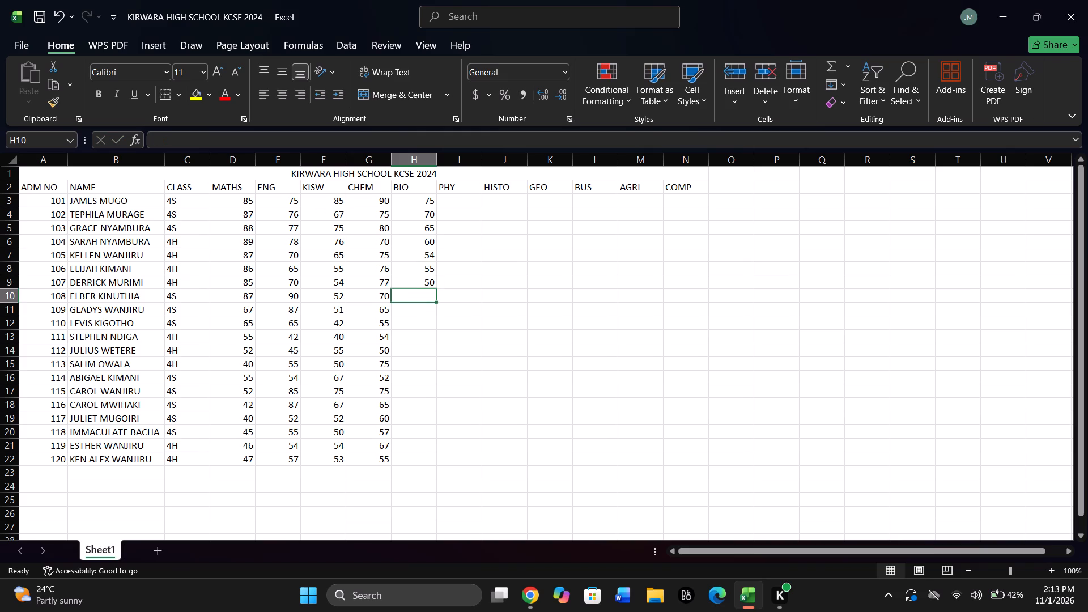
pyautogui.write('54')
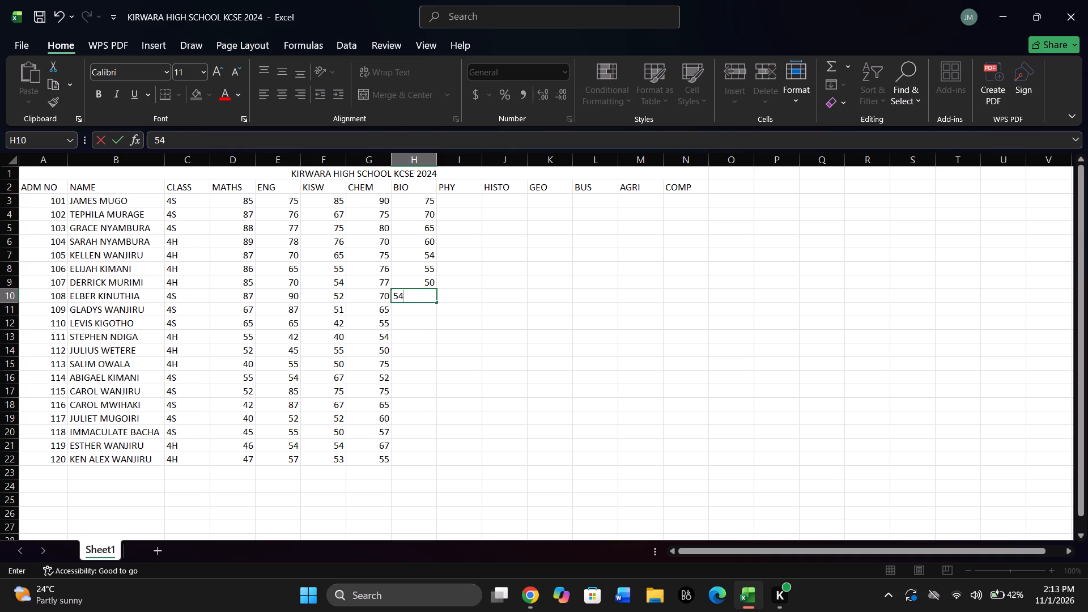
pyautogui.press('Down')
pyautogui.write('42')
pyautogui.press('Down')
pyautogui.write('40')
pyautogui.press('Down')
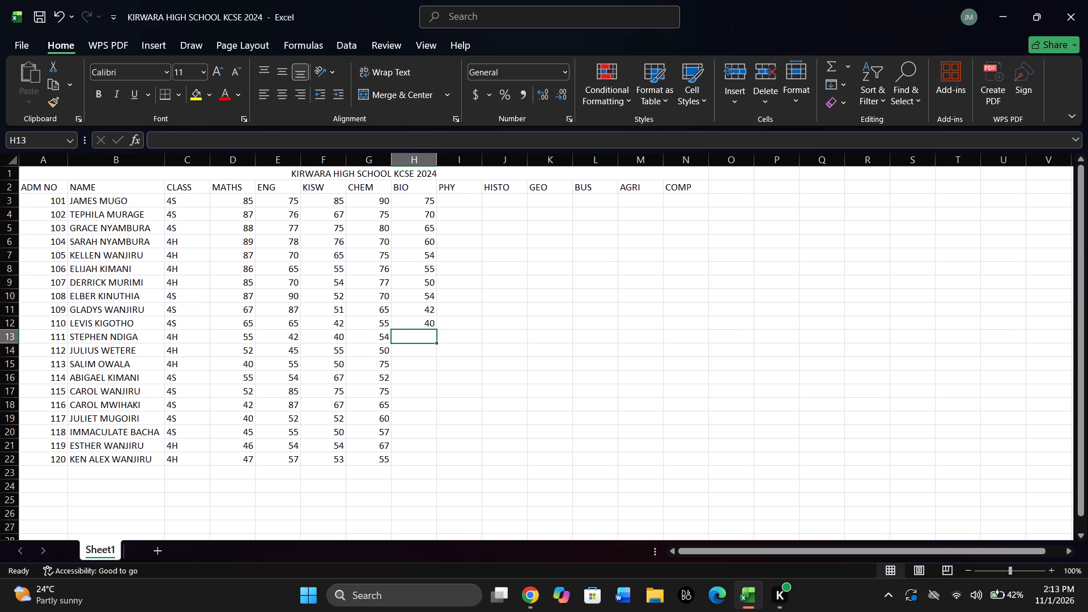
# Enter the BIO marks 67, 78, 77, 85 and 80 for admission numbers 111 to 115 in cells H13 to H17.
pyautogui.press('6')
pyautogui.press('7')
pyautogui.press('Down')
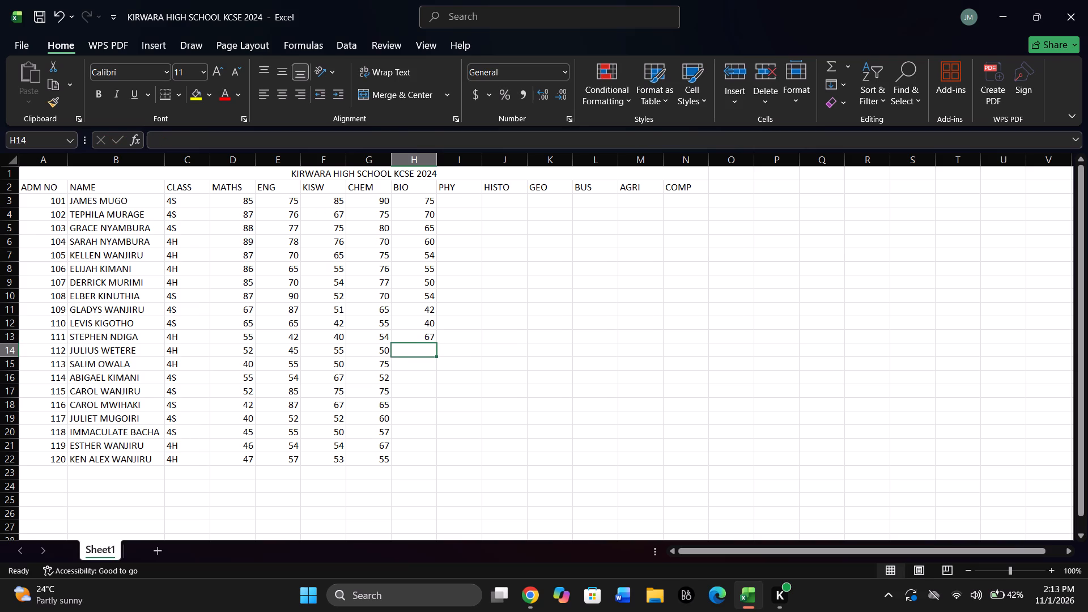
pyautogui.write('78')
pyautogui.press('Down')
pyautogui.write('77')
pyautogui.press('Down')
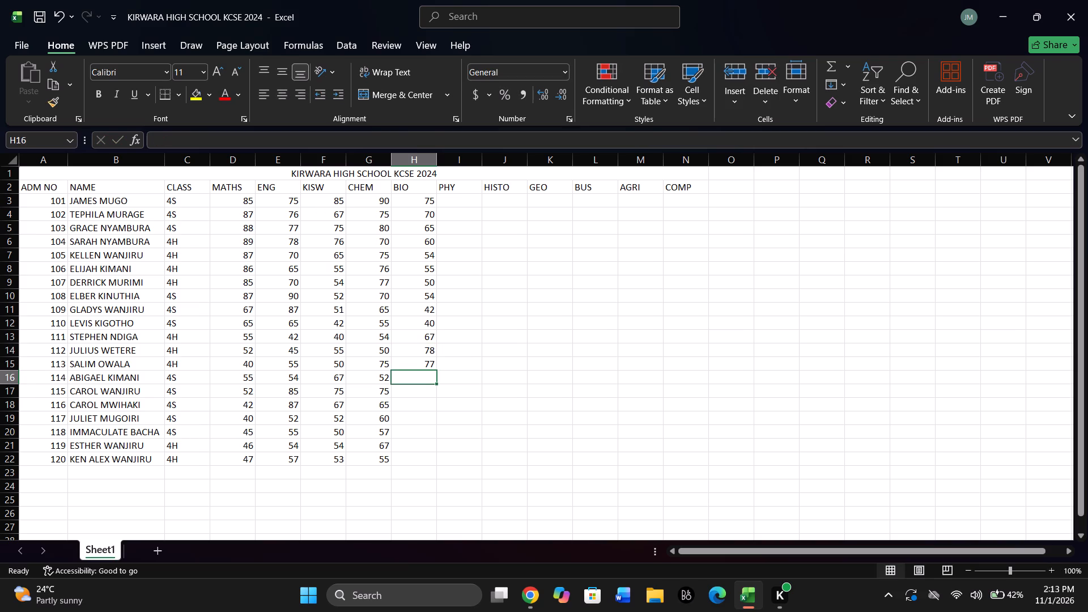
pyautogui.write('85')
pyautogui.press('Down')
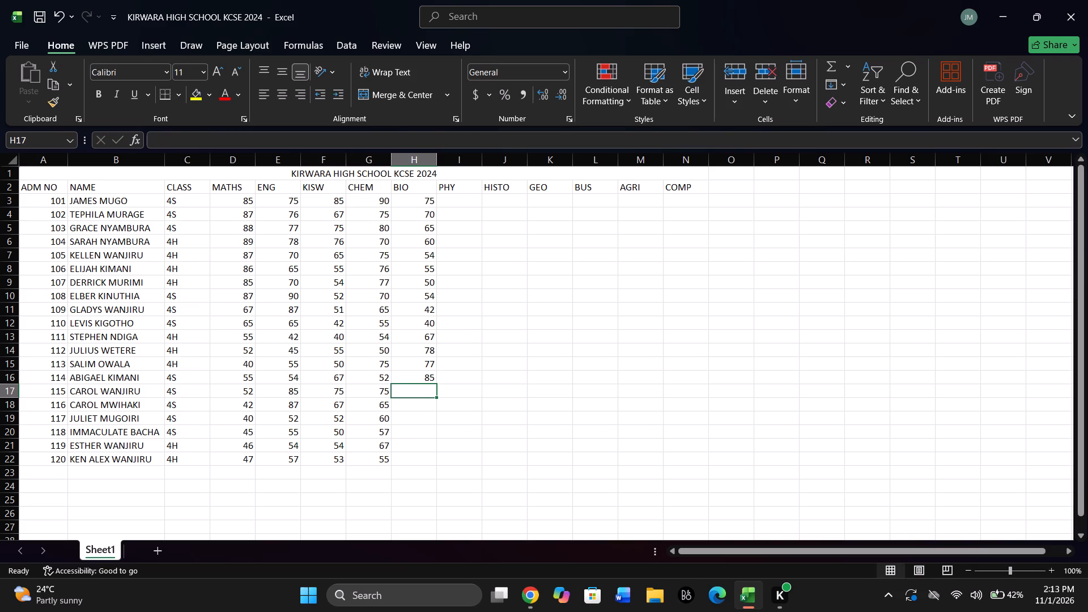
pyautogui.write('80')
pyautogui.press('Down')
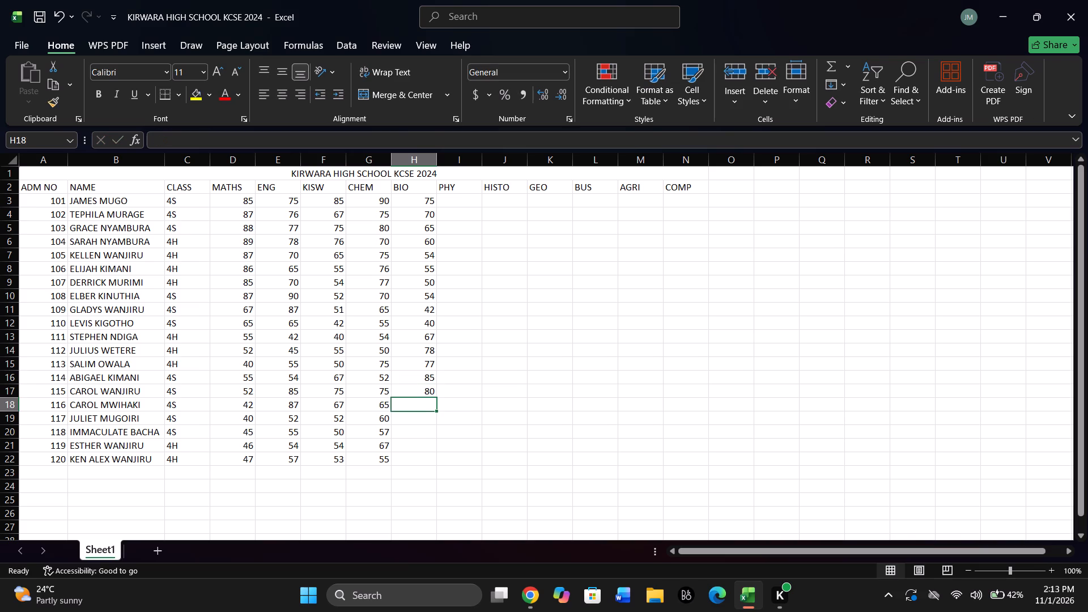
# Change the BIO mark for admission number 107 in cell H9 to 80 and return to the empty cell H18.
pyautogui.press('Up')
pyautogui.press('Up')
pyautogui.press('Up')
pyautogui.press('Up')
pyautogui.press('Up')
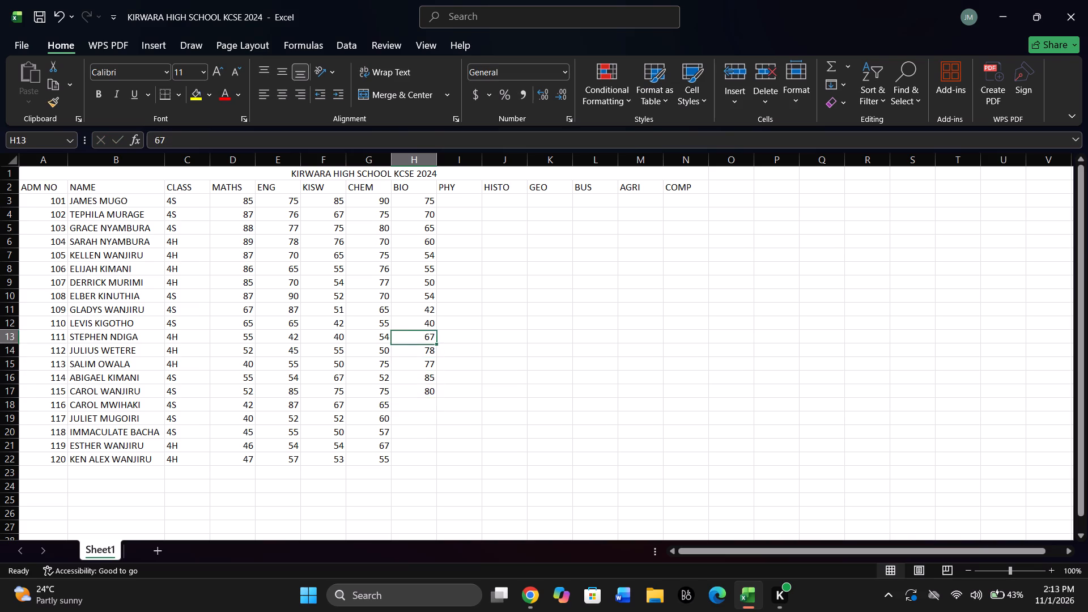
pyautogui.press('Up')
pyautogui.press('Up')
pyautogui.press('Up')
pyautogui.press('Up')
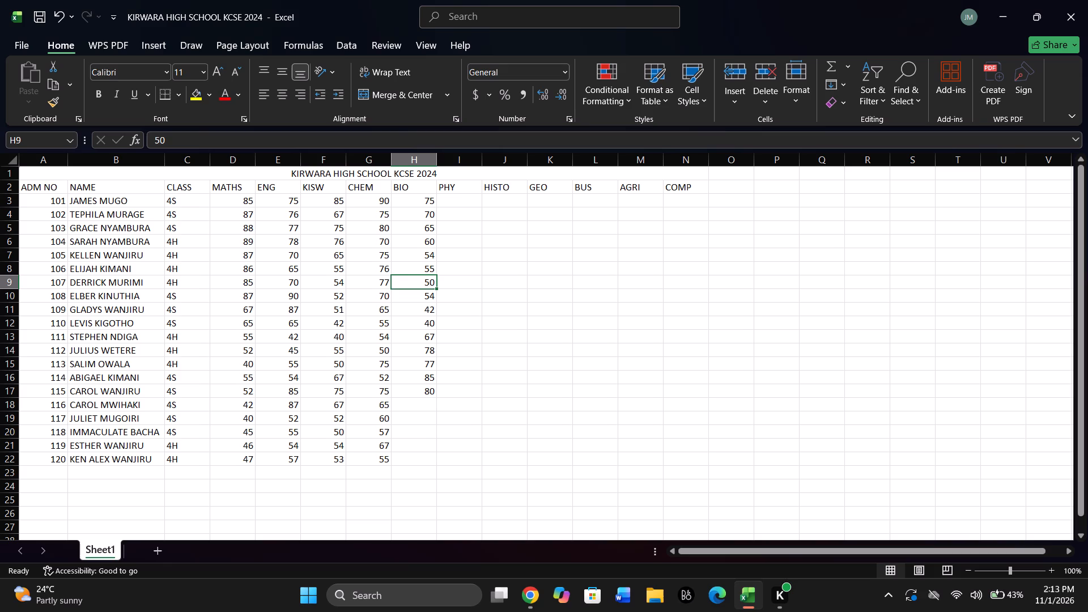
pyautogui.press('BackSpace')
pyautogui.write('80')
pyautogui.press('Down')
pyautogui.press('Down')
pyautogui.press('Down')
pyautogui.press('Down')
pyautogui.press('Down')
pyautogui.press('Down')
pyautogui.press('Down')
pyautogui.press('Down')
pyautogui.press('Down')
pyautogui.press('Down')
pyautogui.press('Down')
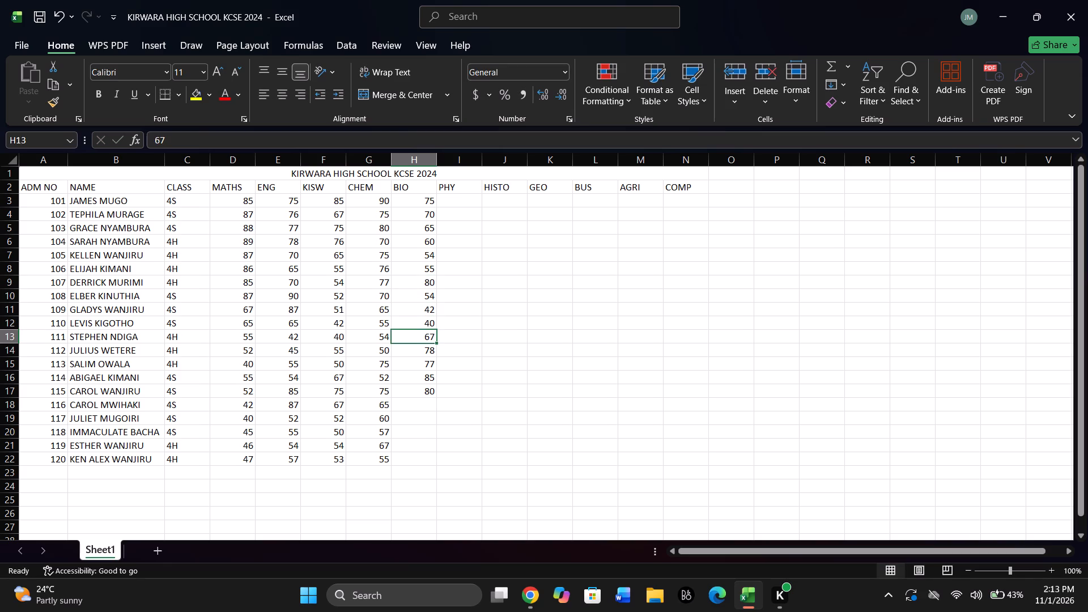
pyautogui.press('Up')
pyautogui.press('Up')
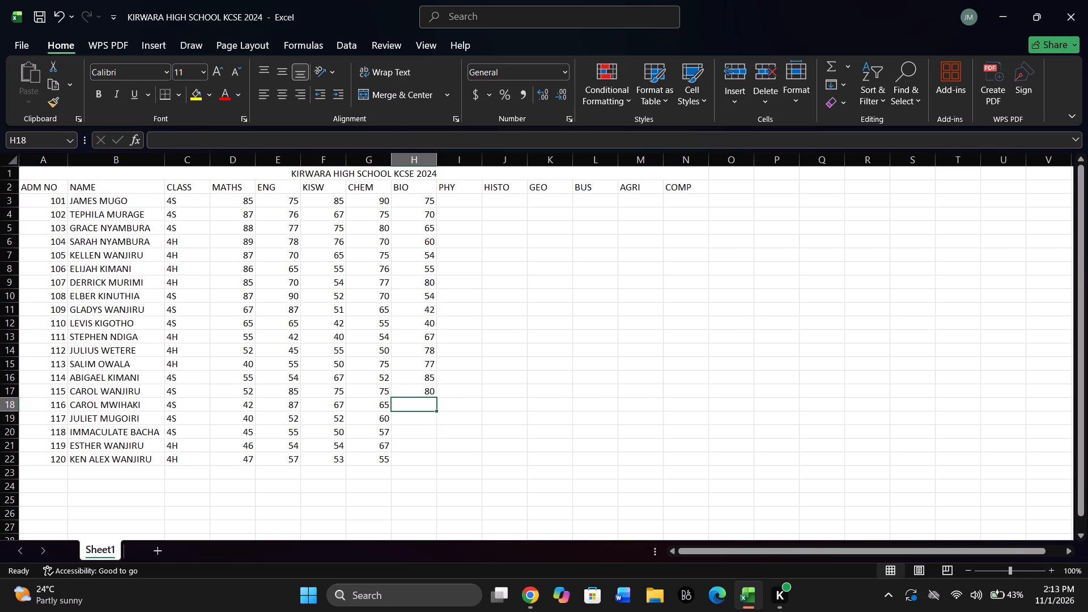
# Enter the BIO marks 54, 52, 85, 80 and 82 for admission numbers 116 to 120 in cells H18 to H22.
pyautogui.write('54')
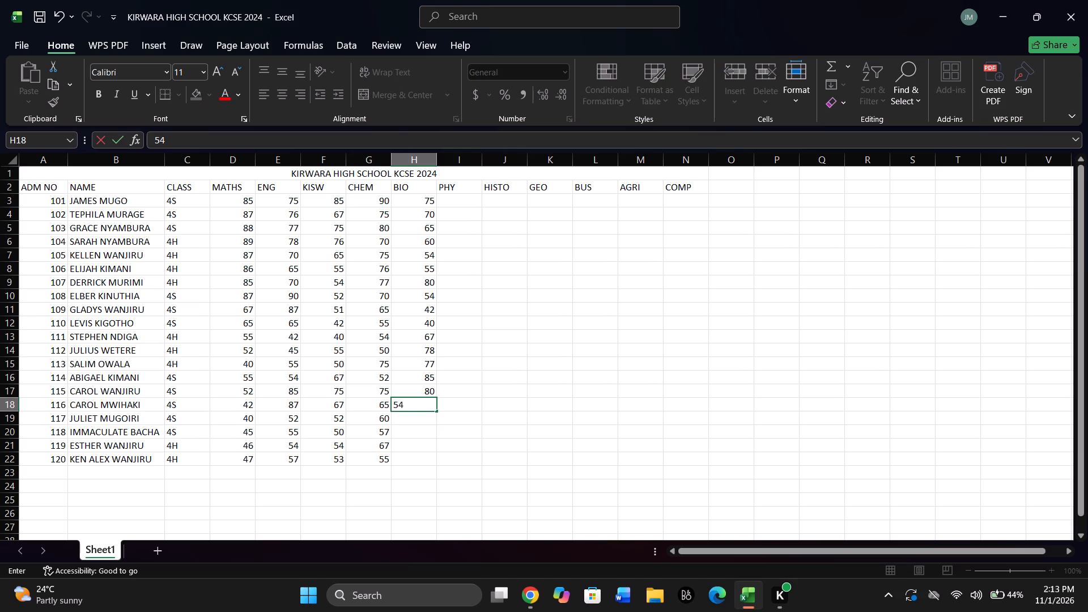
pyautogui.press('Down')
pyautogui.write('52')
pyautogui.press('Down')
pyautogui.press('5')
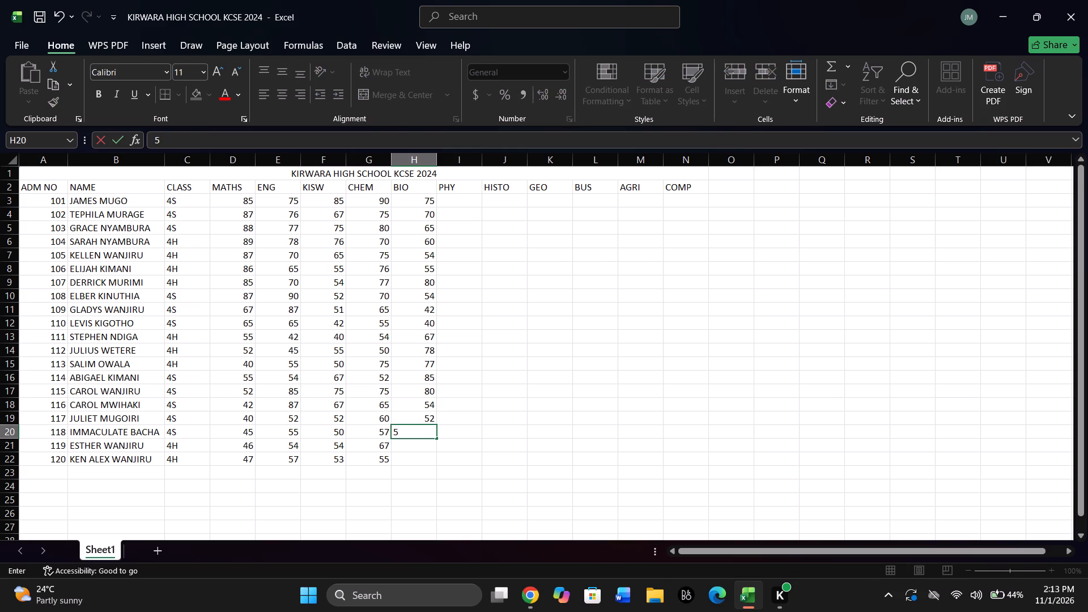
pyautogui.press('BackSpace')
pyautogui.write('85')
pyautogui.press('Down')
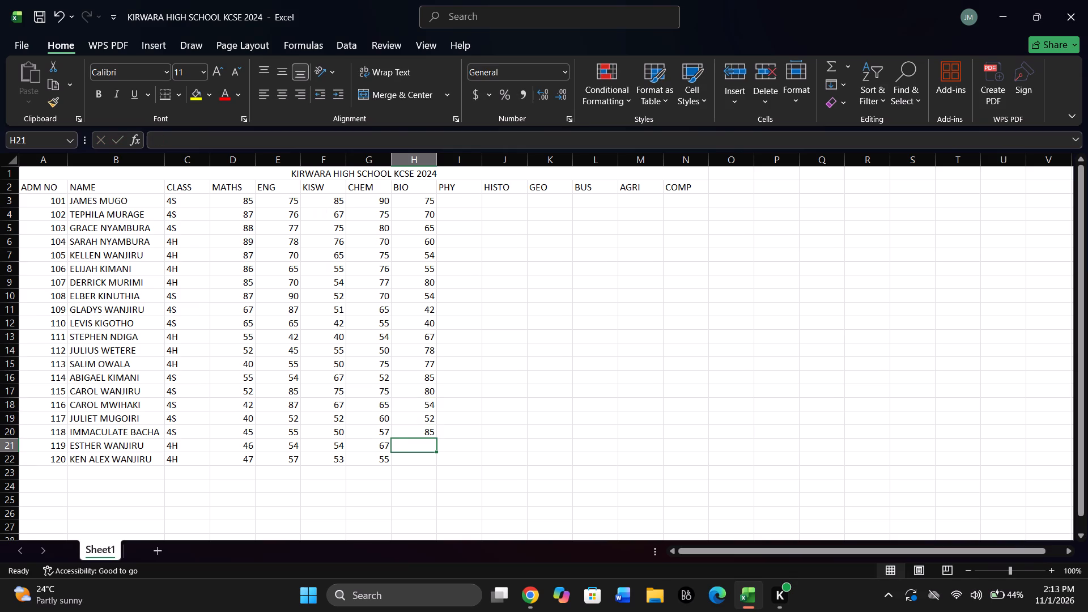
pyautogui.write('80')
pyautogui.press('Down')
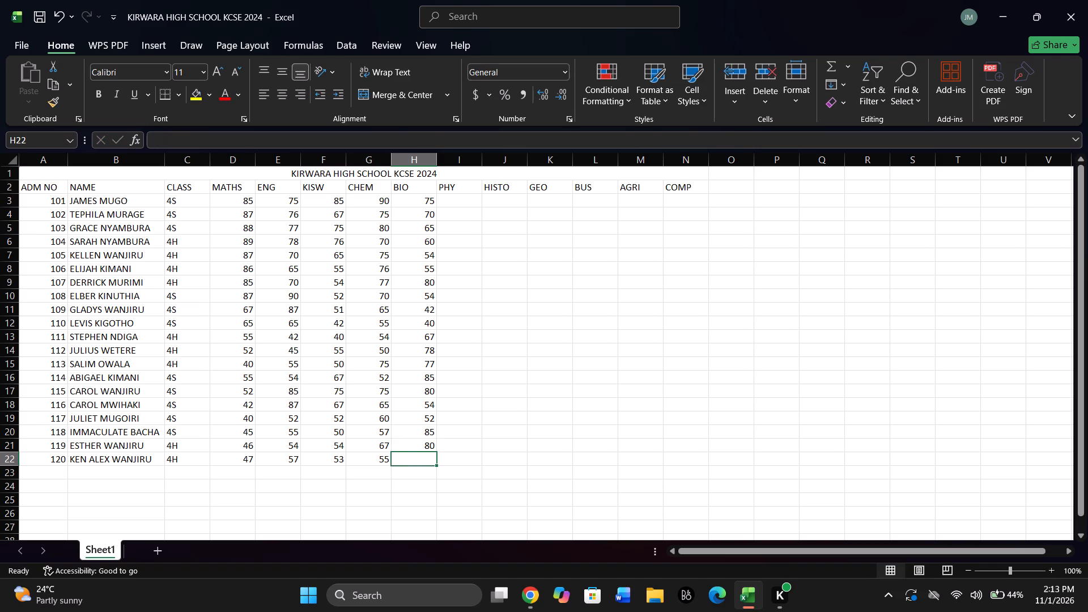
pyautogui.press('8')
pyautogui.press('2')
pyautogui.press('Right')
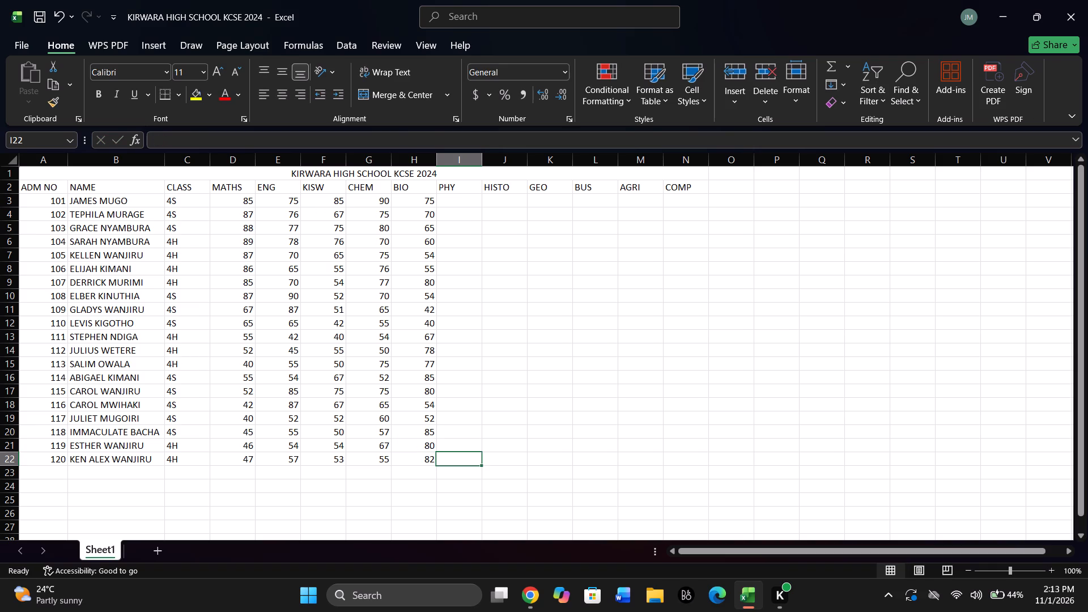
# Enter the PHY marks 67, 65, 65, 69 and 72 for admission numbers 101 to 105 in cells I3 to I7.
pyautogui.press('Up')
pyautogui.press('Up')
pyautogui.press('Up')
pyautogui.press('Up')
pyautogui.press('Up')
pyautogui.press('Up')
pyautogui.press('Up')
pyautogui.press('Up')
pyautogui.press('Up')
pyautogui.press('Up')
pyautogui.press('Up')
pyautogui.press('Up')
pyautogui.press('Up')
pyautogui.press('Up')
pyautogui.press('Up')
pyautogui.press('Up')
pyautogui.press('Up')
pyautogui.press('Up')
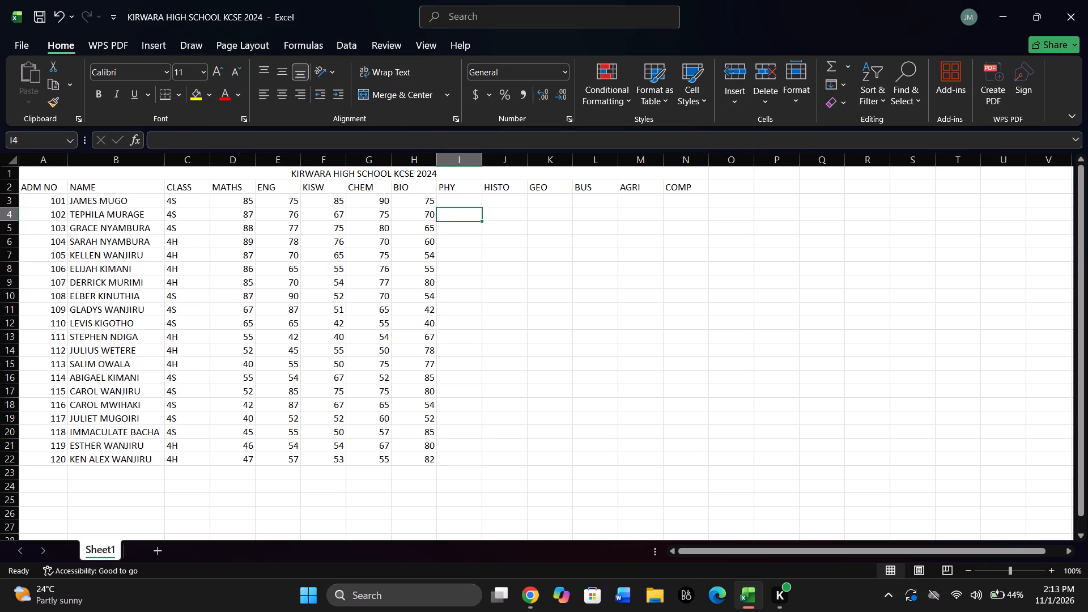
pyautogui.press('Up')
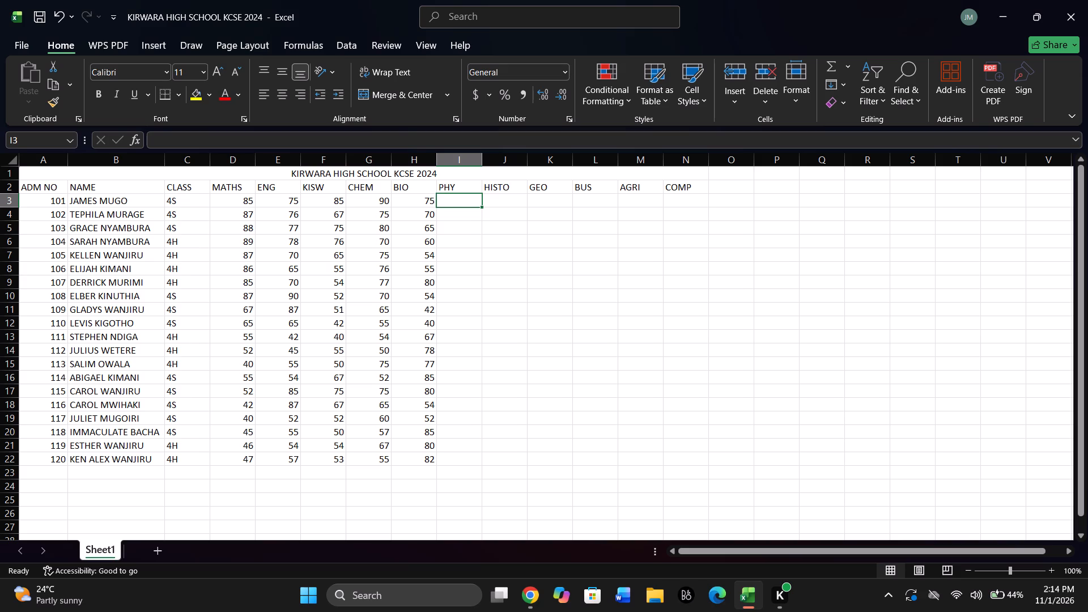
pyautogui.click(453, 194)
pyautogui.click(453, 203)
pyautogui.write('67')
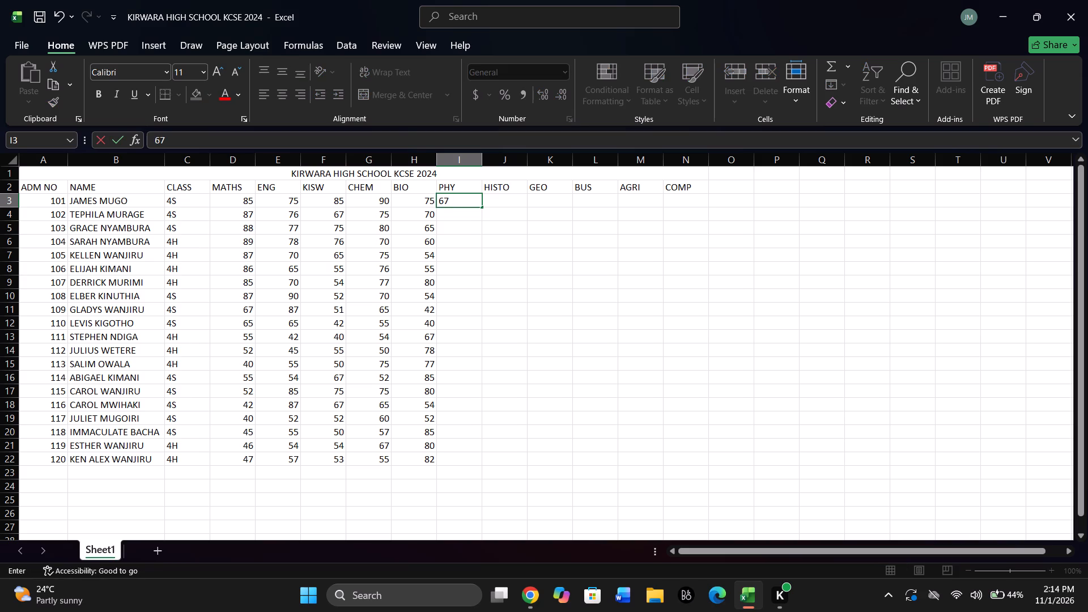
pyautogui.press('Down')
pyautogui.write('65')
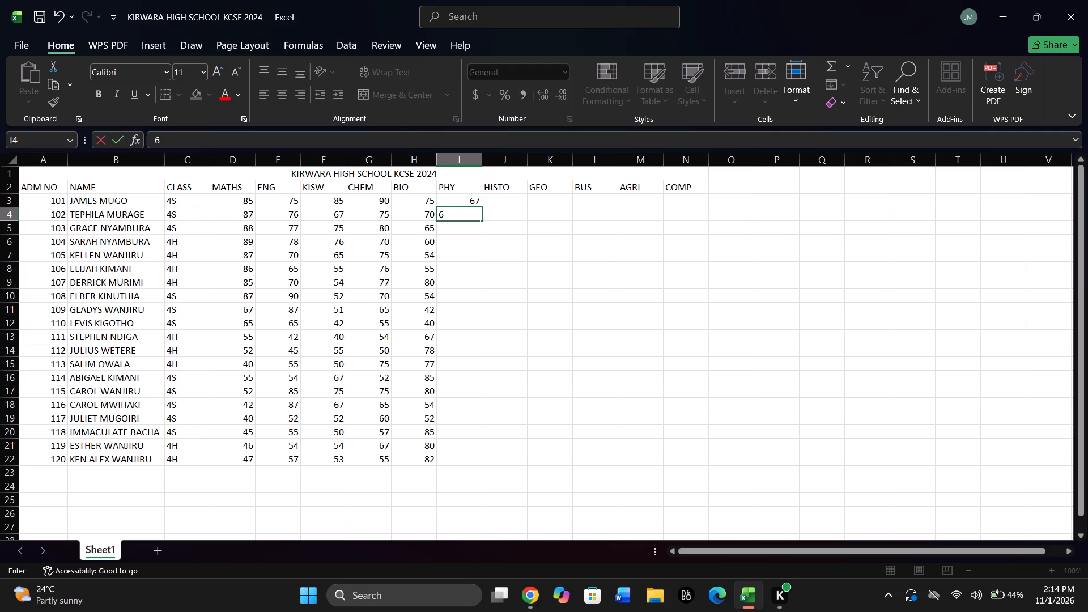
pyautogui.press('Down')
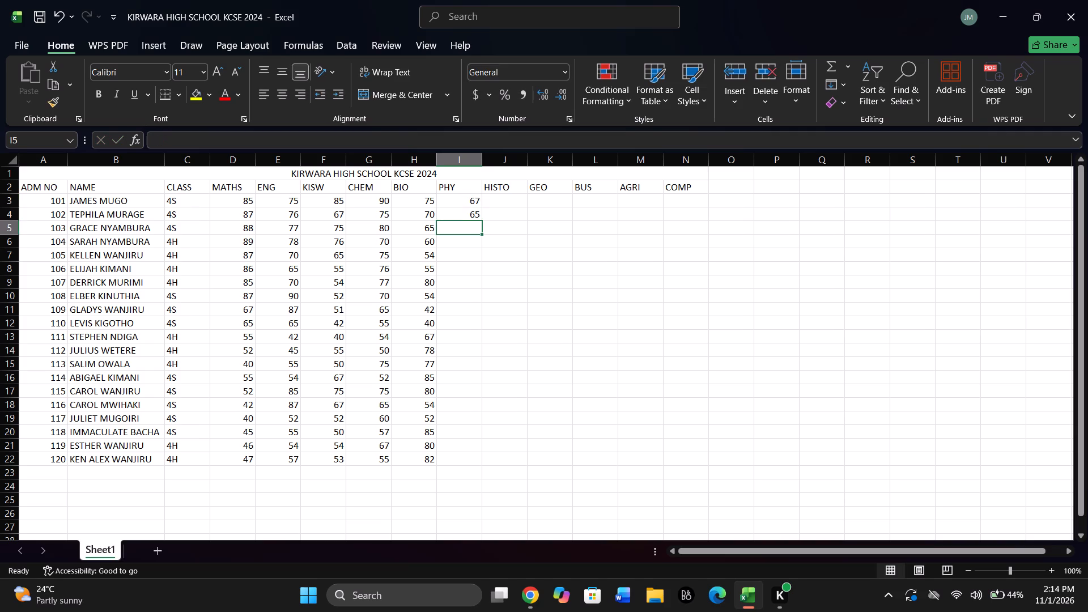
pyautogui.write('65')
pyautogui.press('Down')
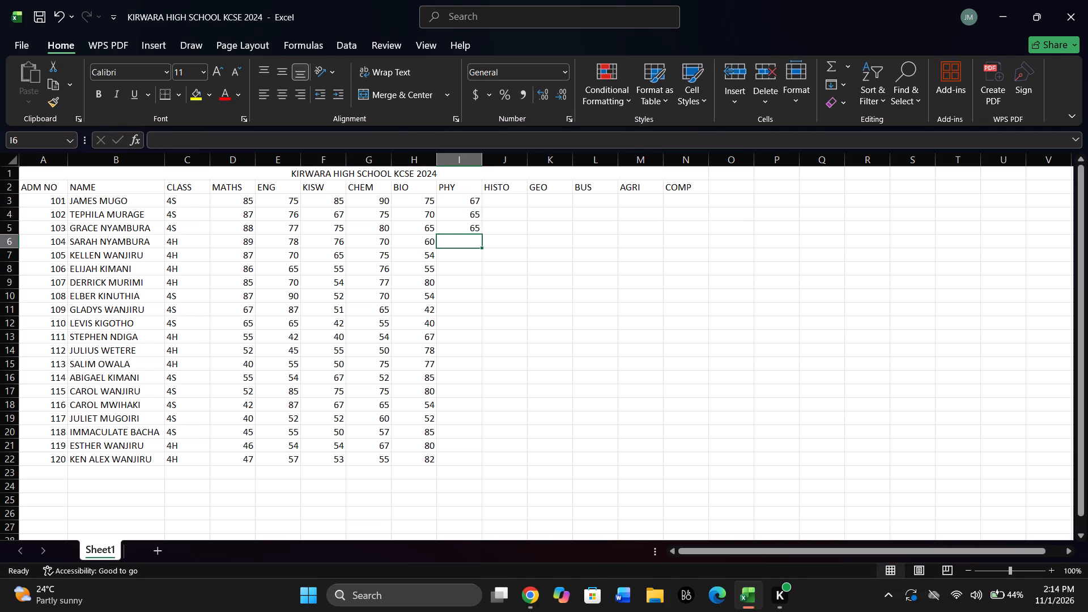
pyautogui.write('69')
pyautogui.press('Down')
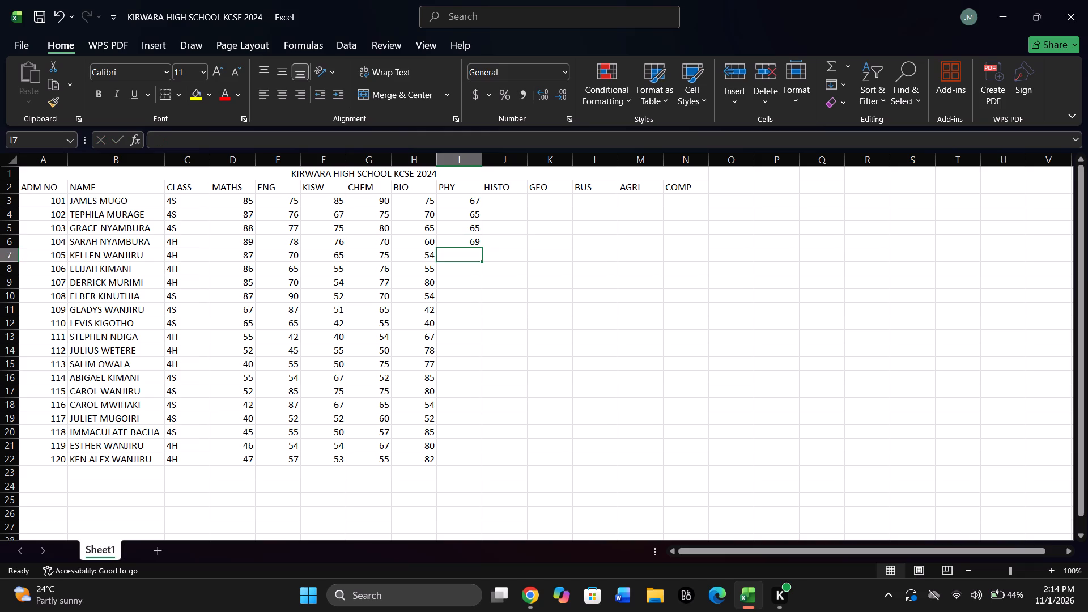
pyautogui.write('72')
pyautogui.press('Down')
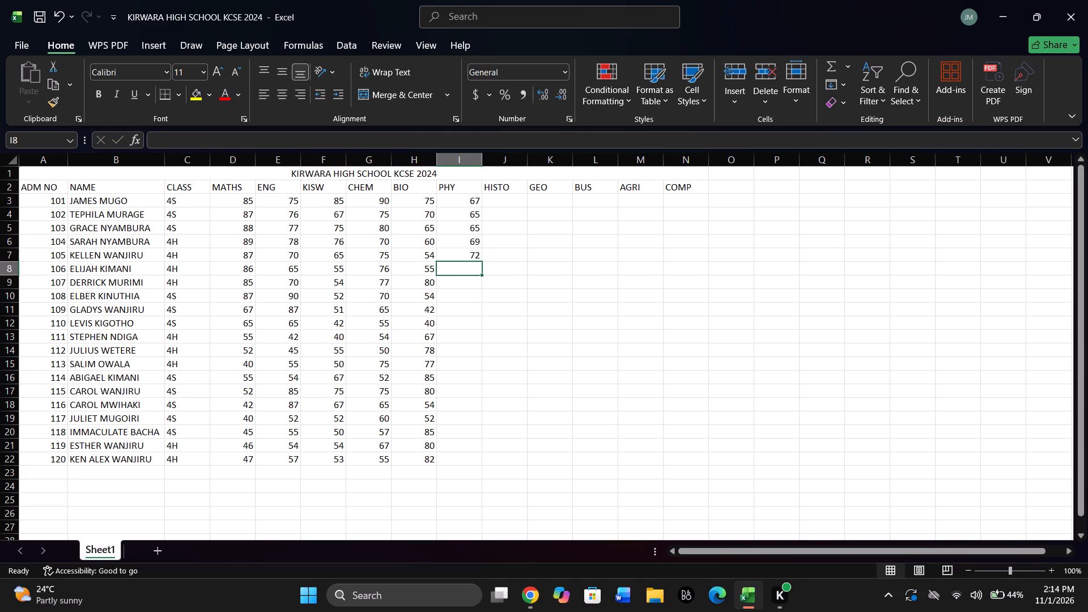
# Enter the PHY marks 78, 77, 80, 82 and 74 for admission numbers 106 to 110 in cells I8 to I12.
pyautogui.write('78')
pyautogui.press('Down')
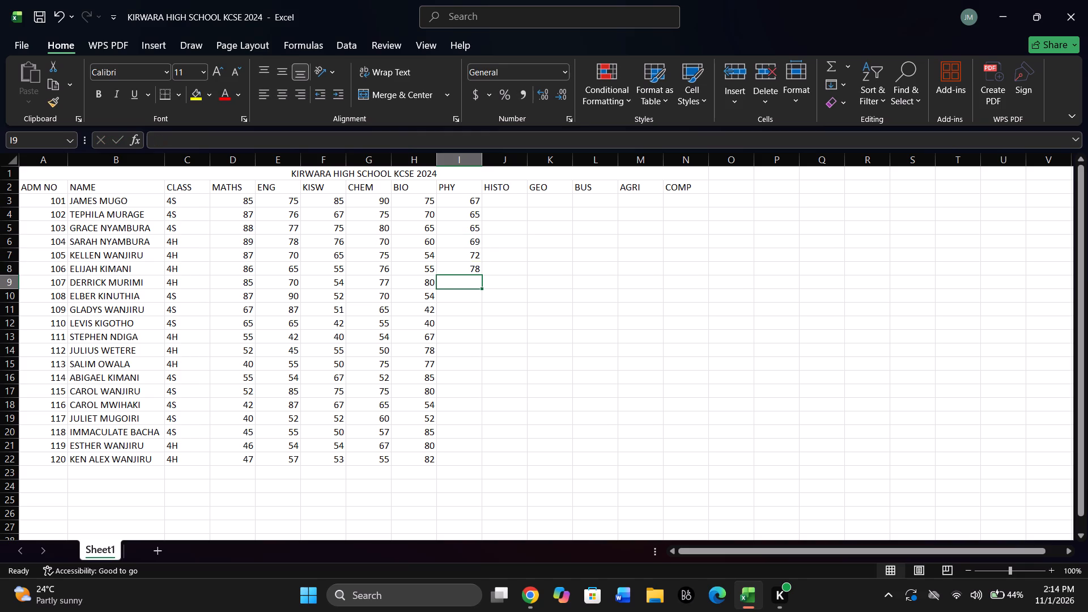
pyautogui.write('77')
pyautogui.press('Down')
pyautogui.write('80')
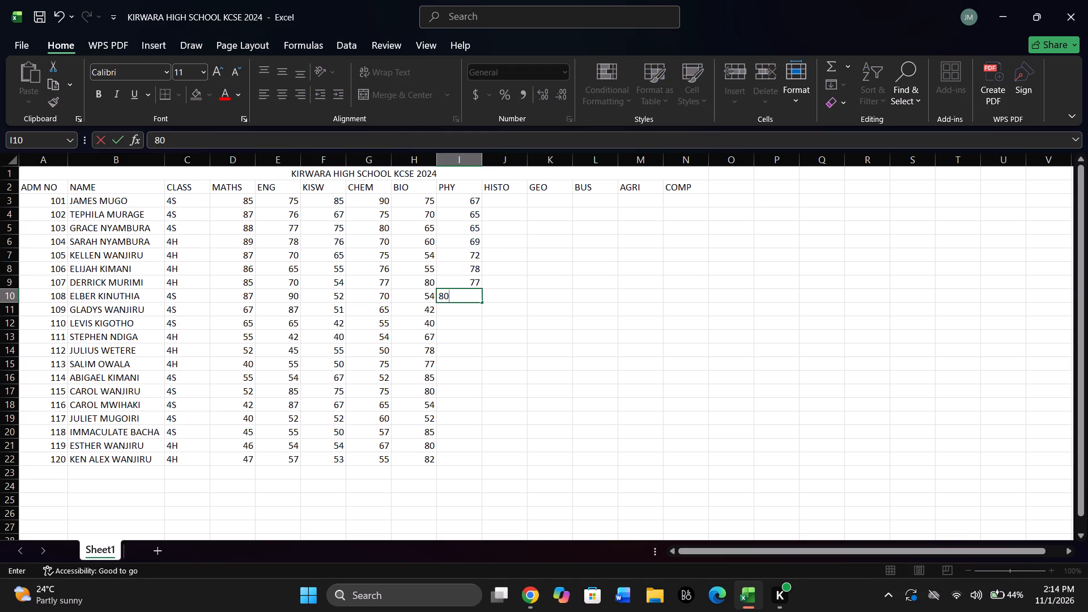
pyautogui.press('Down')
pyautogui.write('82')
pyautogui.press('Down')
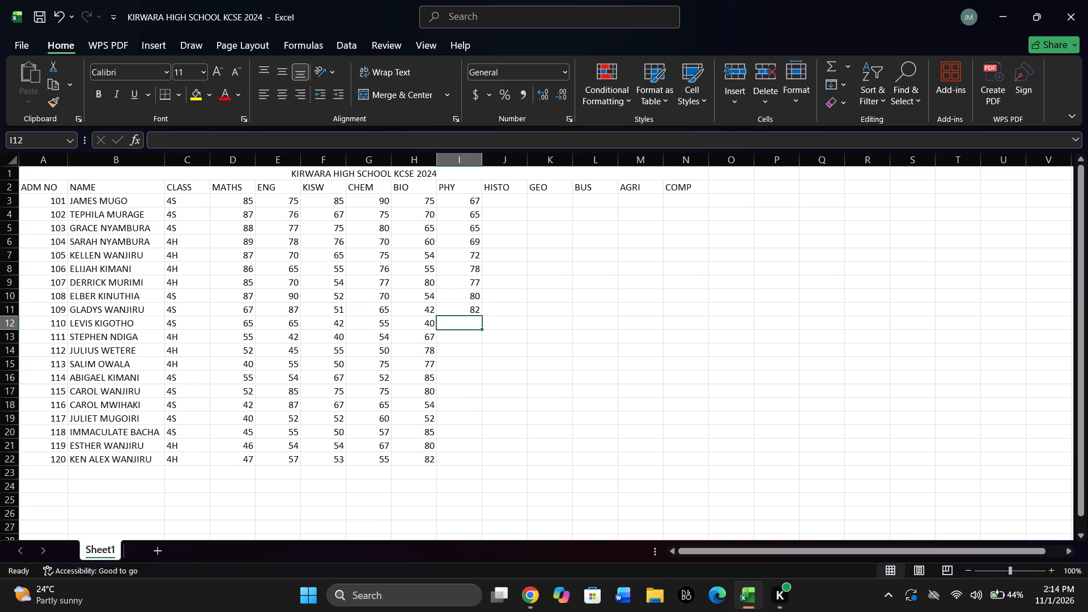
pyautogui.press('7')
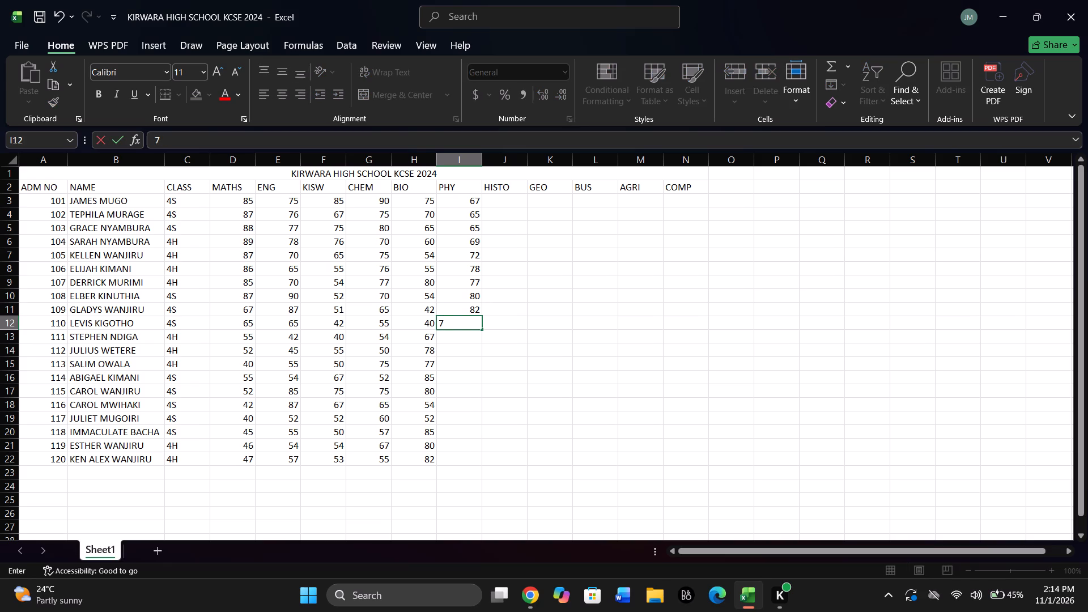
pyautogui.press('4')
pyautogui.press('Down')
# Enter the PHY marks 82, 67, 75, 70 and 80 for admission numbers 111 to 115 in cells I13 to I17.
pyautogui.write('82')
pyautogui.press('Down')
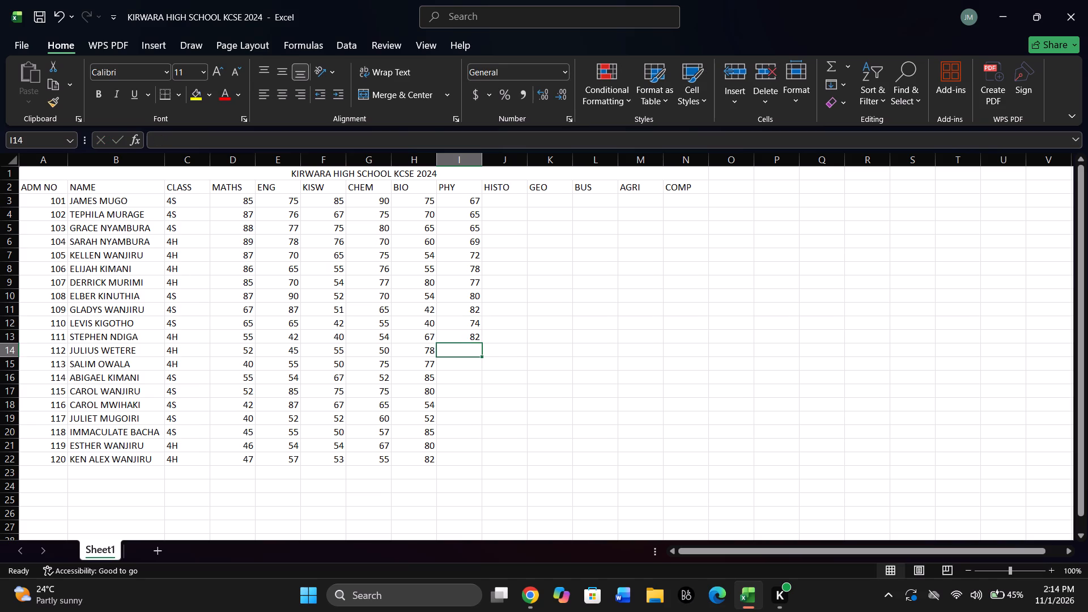
pyautogui.write('67')
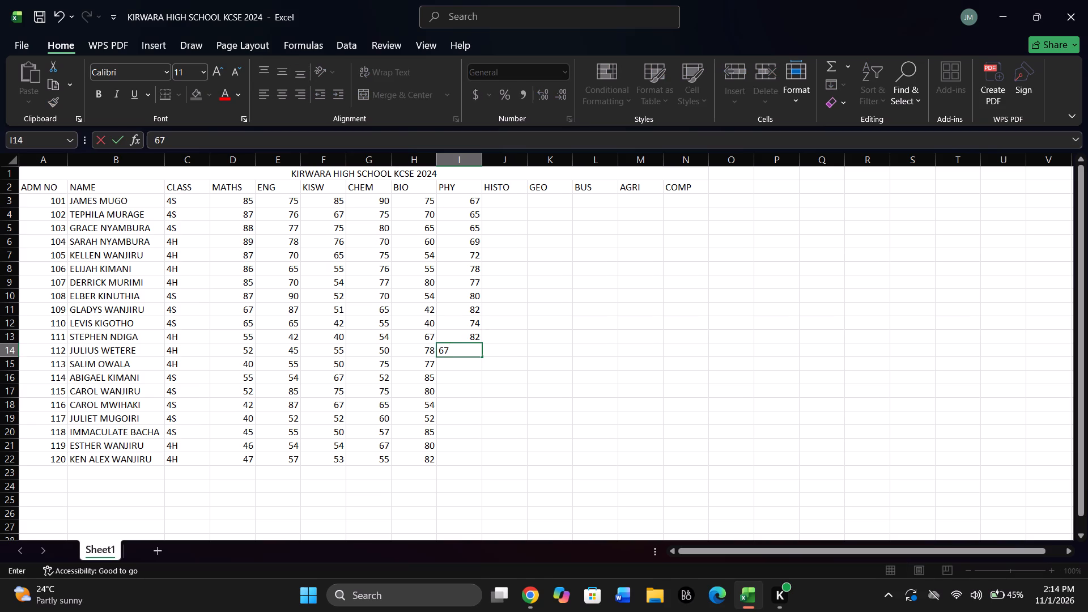
pyautogui.press('Down')
pyautogui.write('75')
pyautogui.press('Down')
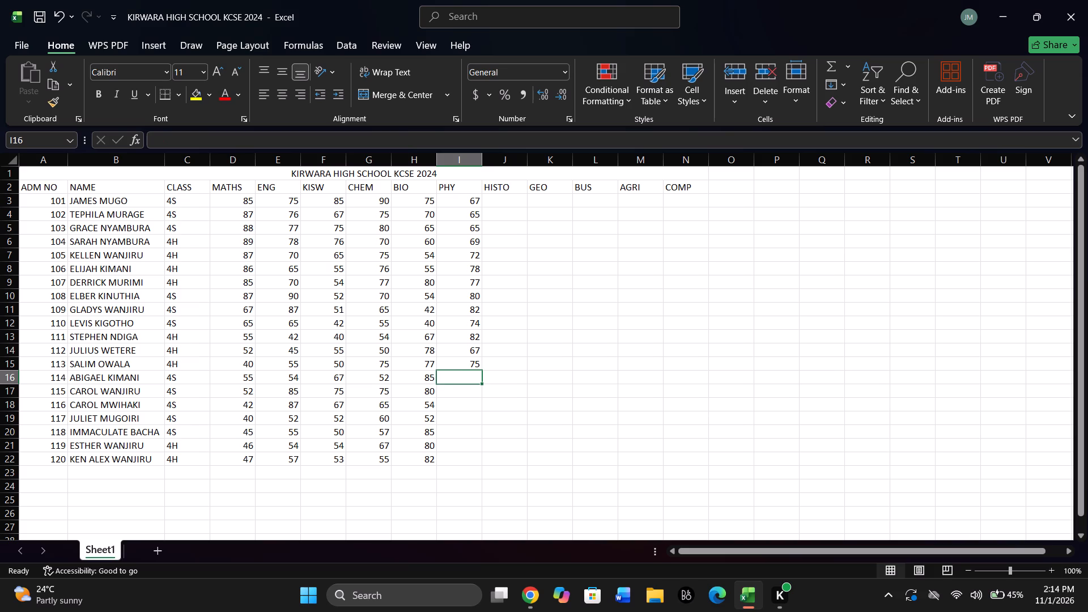
pyautogui.write('70')
pyautogui.press('Down')
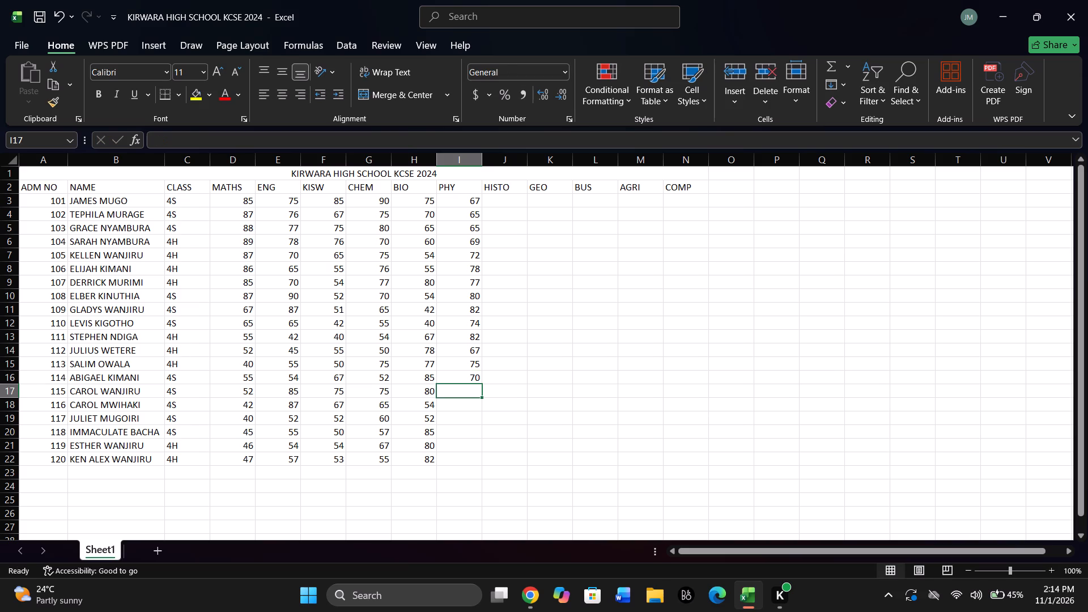
pyautogui.write('80')
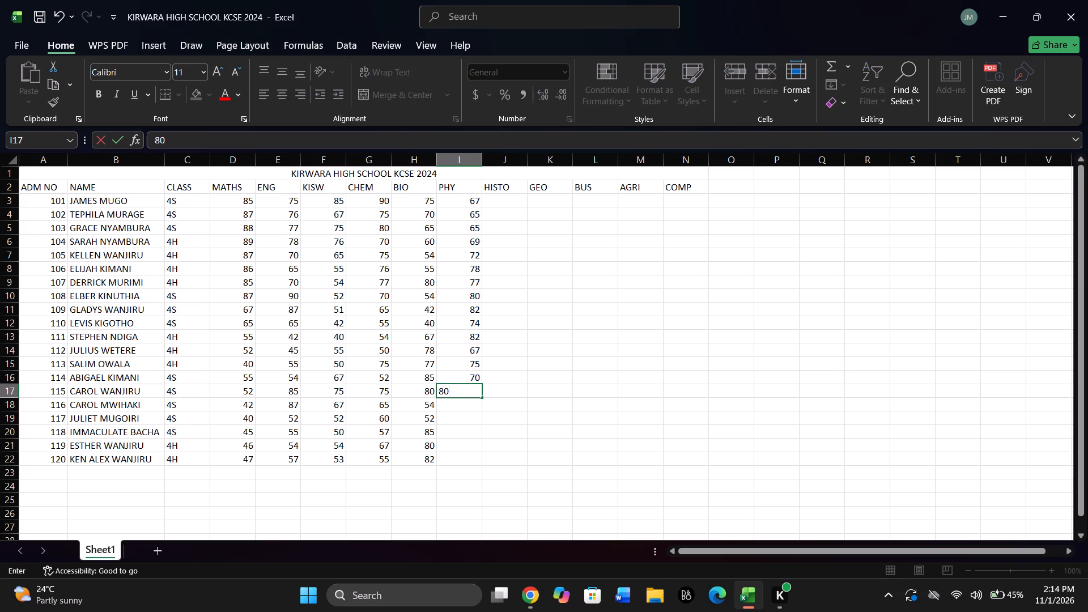
pyautogui.press('Down')
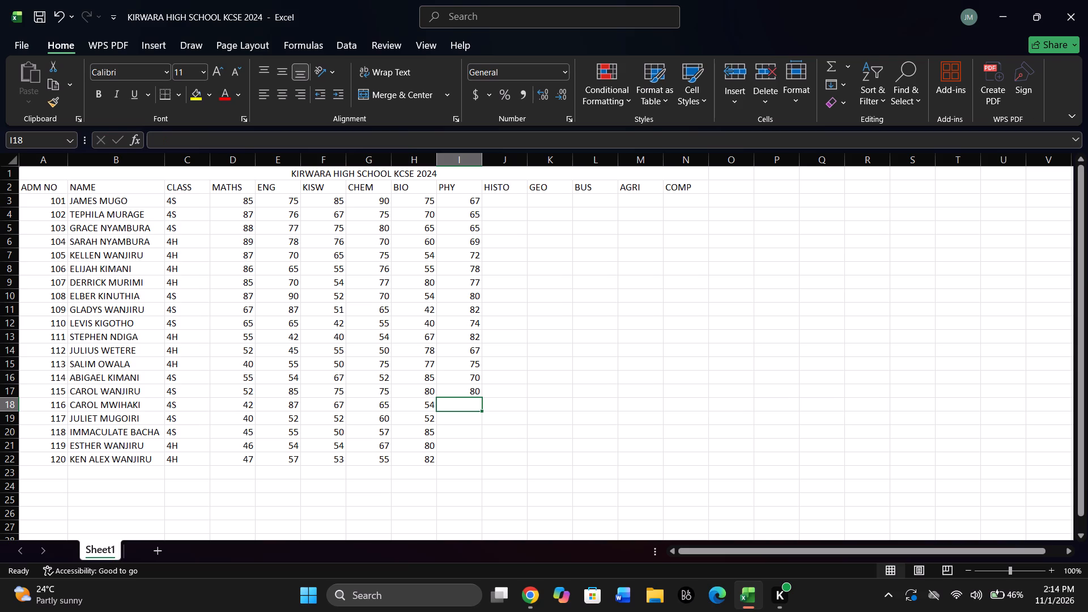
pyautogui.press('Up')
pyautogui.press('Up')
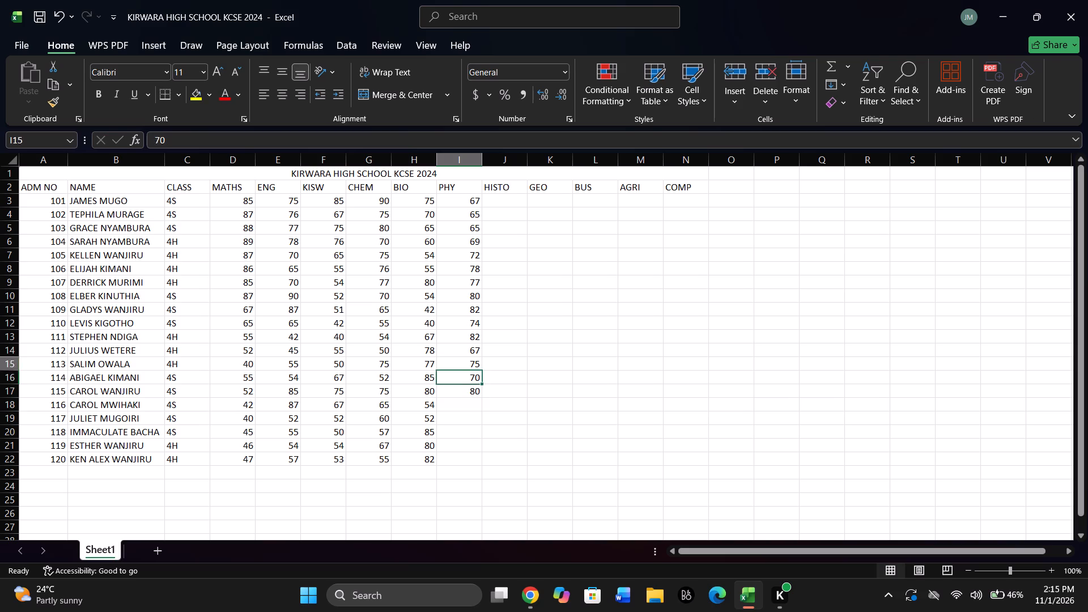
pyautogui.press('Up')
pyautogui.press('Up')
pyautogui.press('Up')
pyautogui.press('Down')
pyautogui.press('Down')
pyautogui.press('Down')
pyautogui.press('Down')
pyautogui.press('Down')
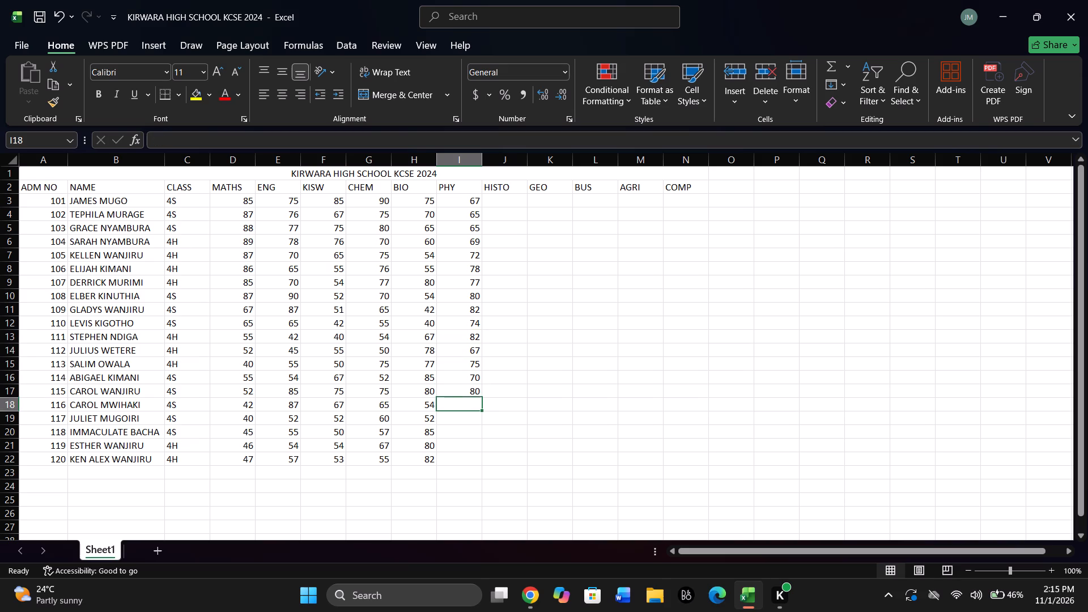
# Enter the PHY marks 42, 44, 45, 54 and 52 for admission numbers 116 to 120 in cells I18 to I22.
pyautogui.press('4')
pyautogui.press('2')
pyautogui.press('Down')
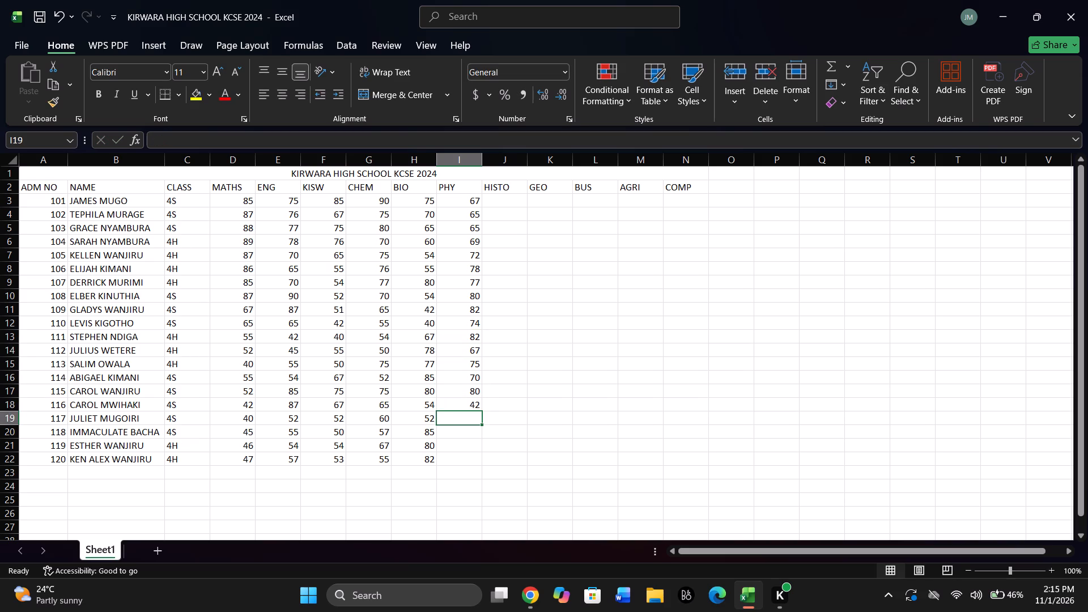
pyautogui.write('44')
pyautogui.press('Down')
pyautogui.write('45')
pyautogui.press('Down')
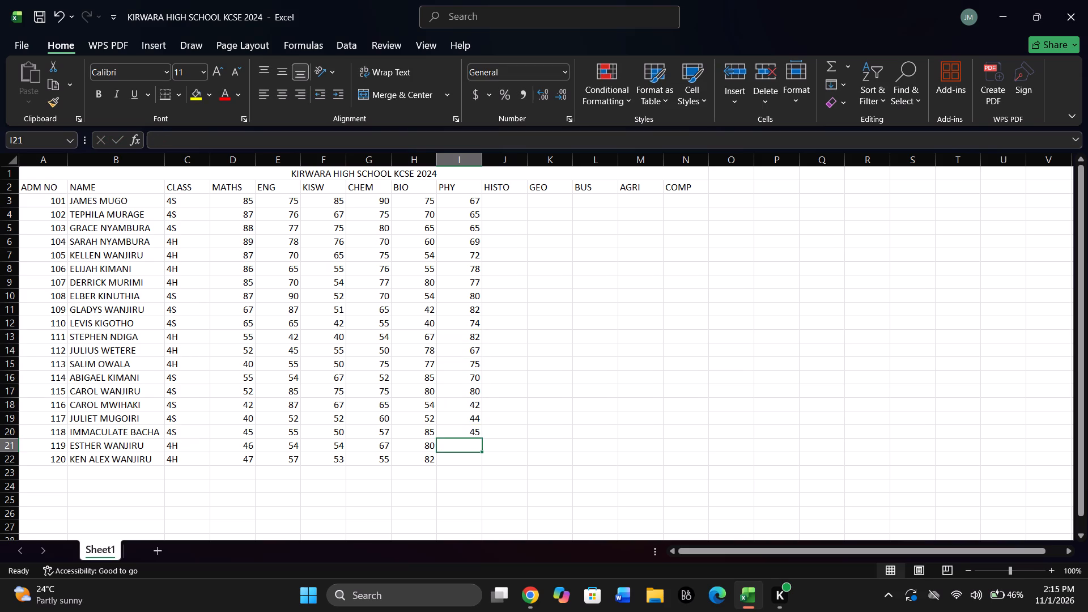
pyautogui.write('54')
pyautogui.press('Down')
pyautogui.write('52')
pyautogui.press('Right')
# Enter the HISTO marks 70 and 65 for admission numbers 103 and 104 in cells J5 and J6.
pyautogui.press('Up')
pyautogui.press('Up')
pyautogui.press('Up')
pyautogui.press('Up')
pyautogui.press('Up')
pyautogui.press('Up')
pyautogui.press('Up')
pyautogui.press('Up')
pyautogui.press('Up')
pyautogui.press('Up')
pyautogui.press('Up')
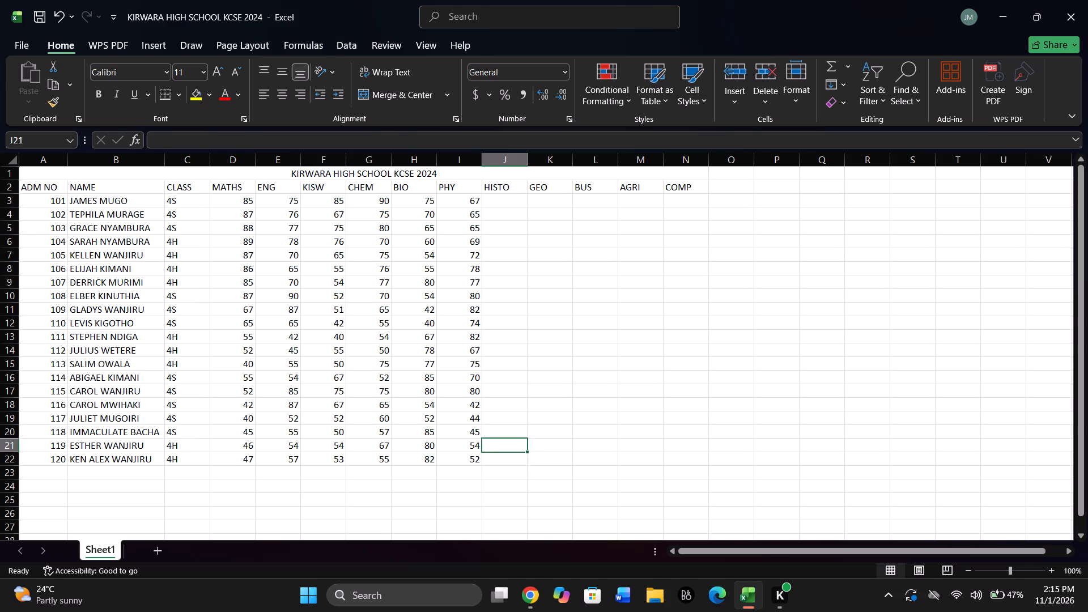
pyautogui.press('Up')
pyautogui.press('Up')
pyautogui.press('Up')
pyautogui.press('Up')
pyautogui.press('Up')
pyautogui.press('Up')
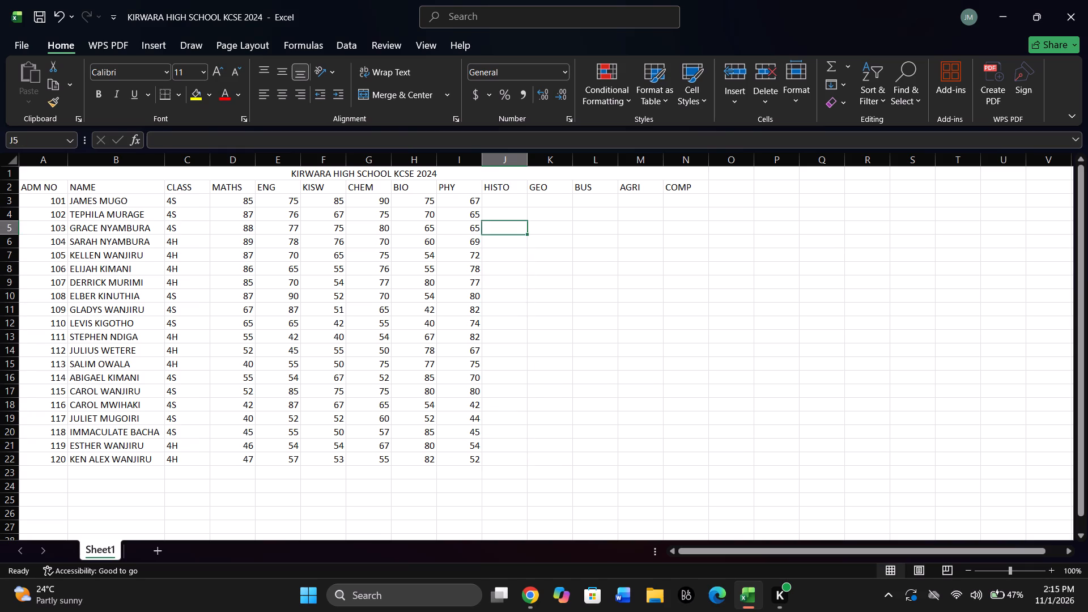
pyautogui.press('Up')
pyautogui.press('Up')
pyautogui.press('Up')
pyautogui.press('Down')
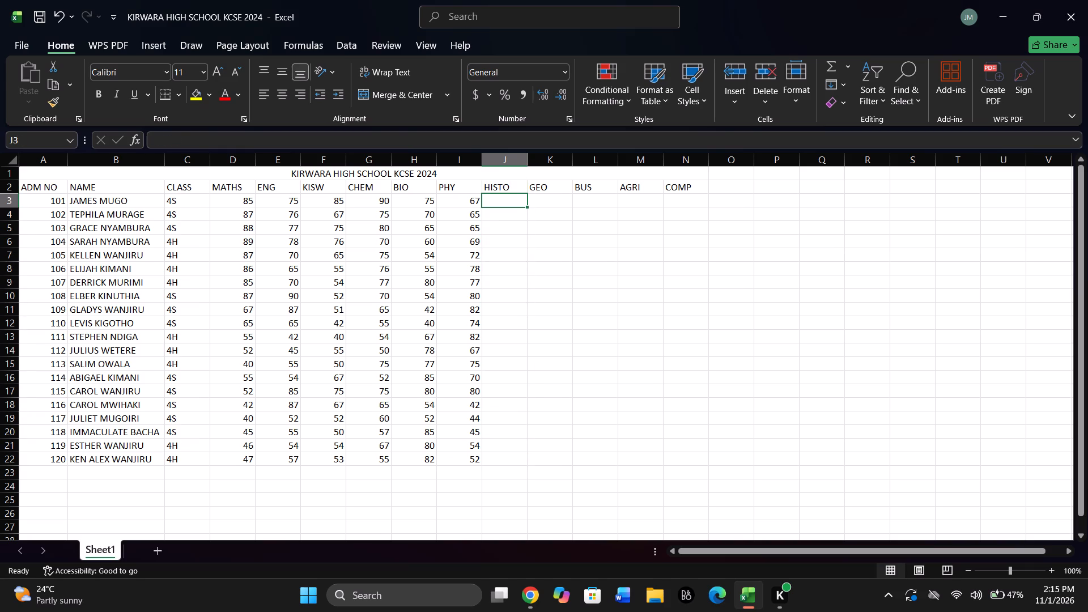
pyautogui.press('Down')
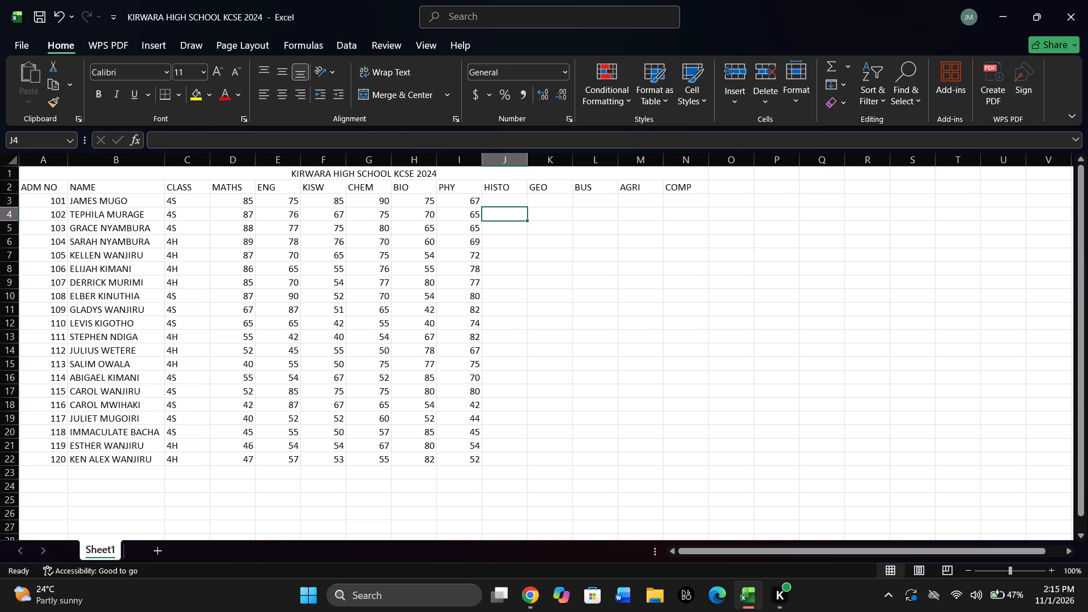
pyautogui.press('Down')
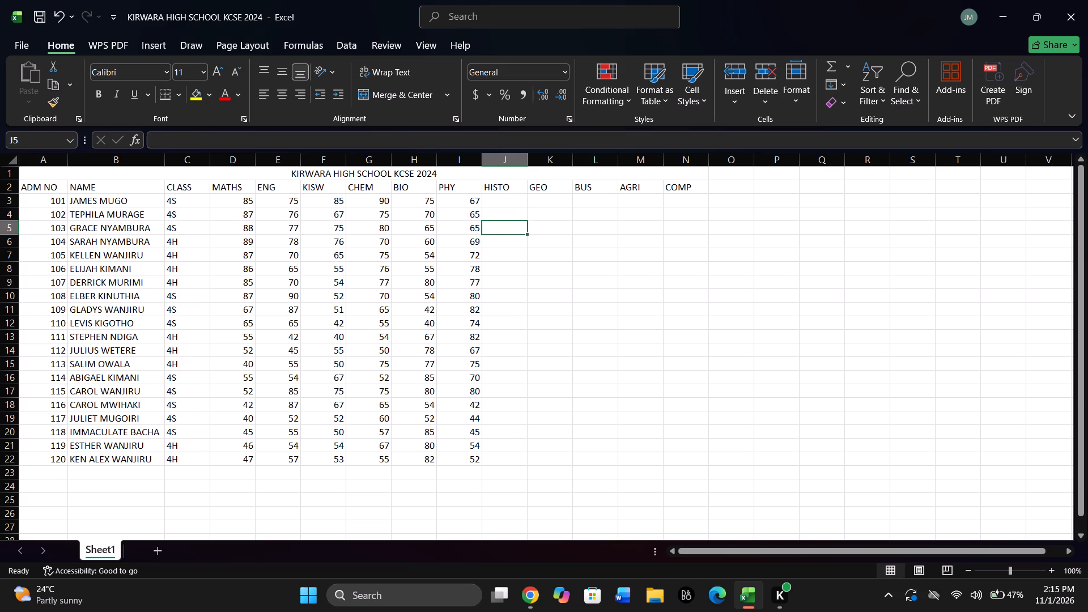
pyautogui.write('70')
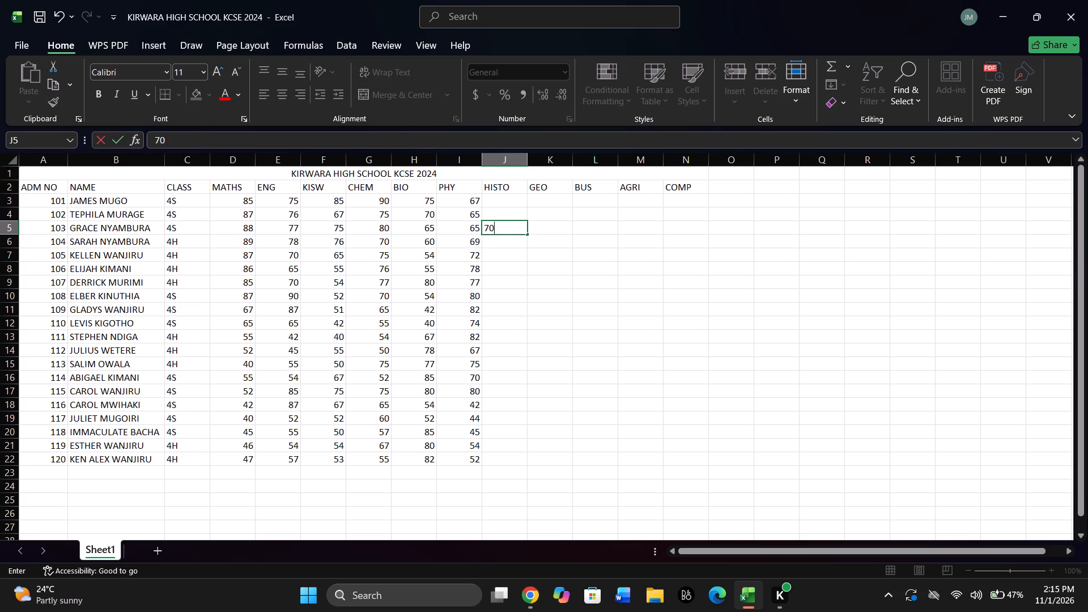
pyautogui.press('Down')
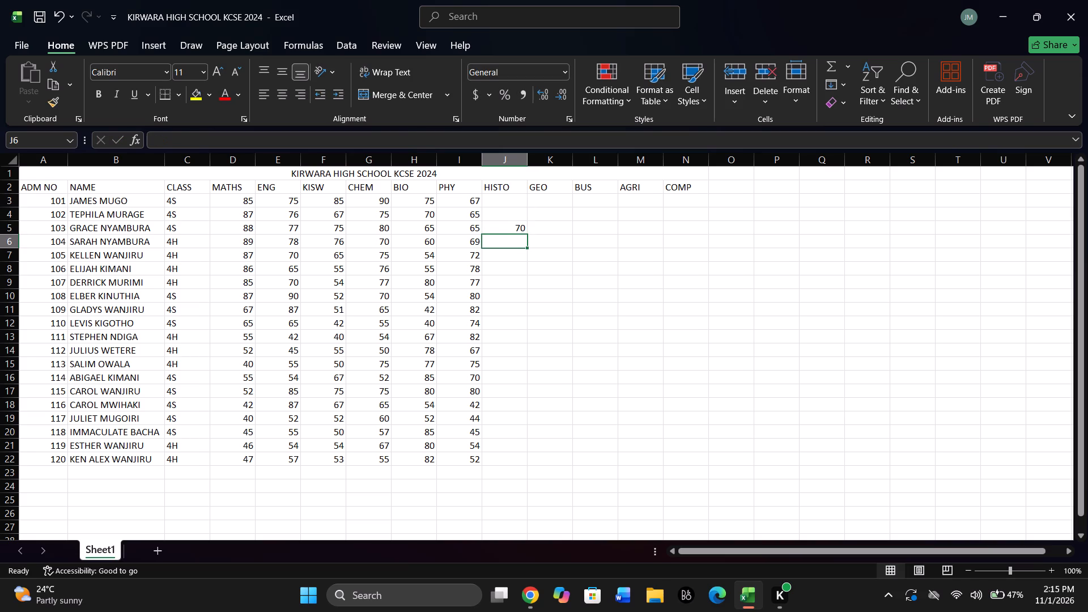
pyautogui.write('65')
pyautogui.press('Down')
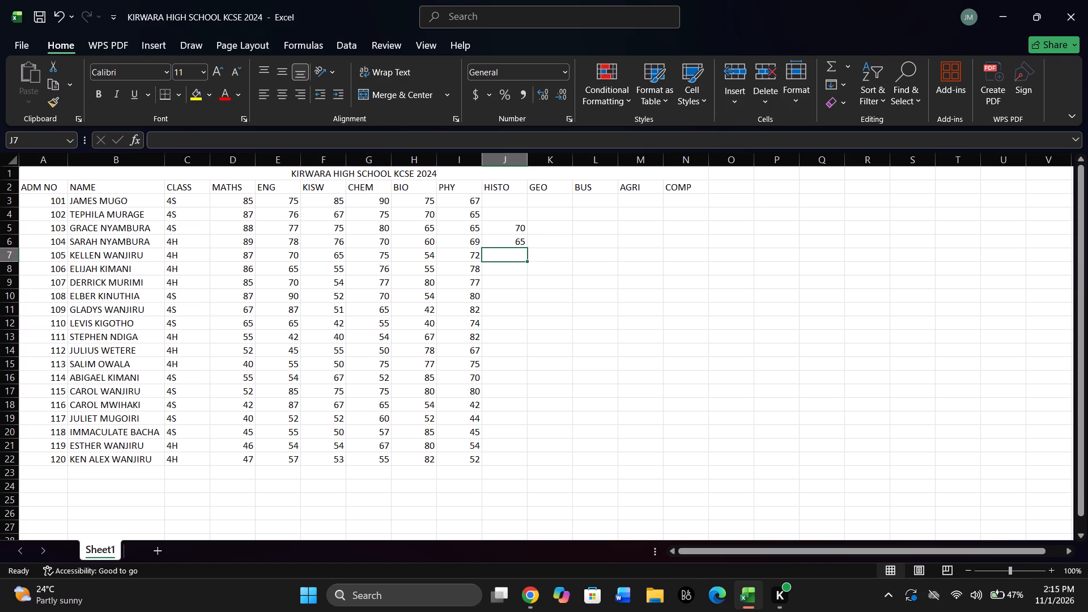
# Enter the HISTO marks 60 and 80 for admission numbers 106 and 107 in cells J8 and J9, leaving J7 blank.
pyautogui.press('Down')
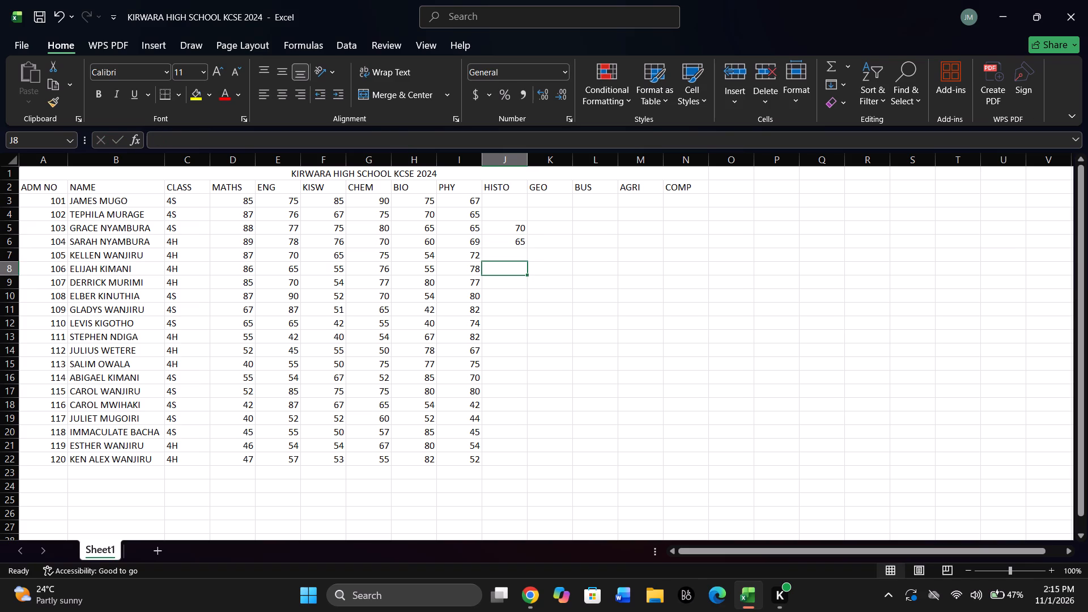
pyautogui.write('67')
pyautogui.press('Down')
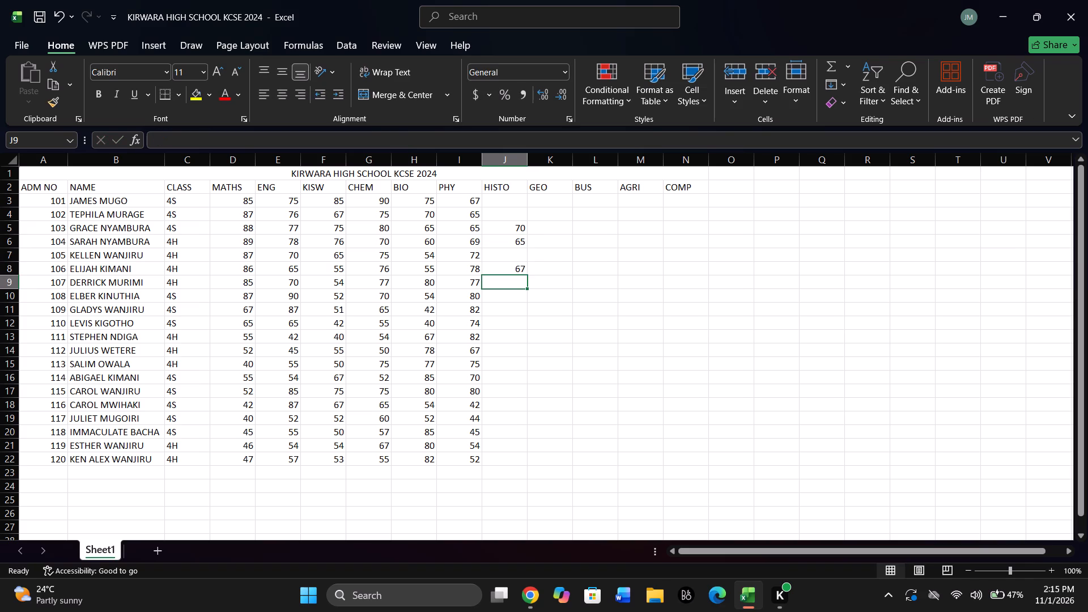
pyautogui.press('Up')
pyautogui.press('BackSpace')
pyautogui.write('60')
pyautogui.press('Down')
pyautogui.press('Down')
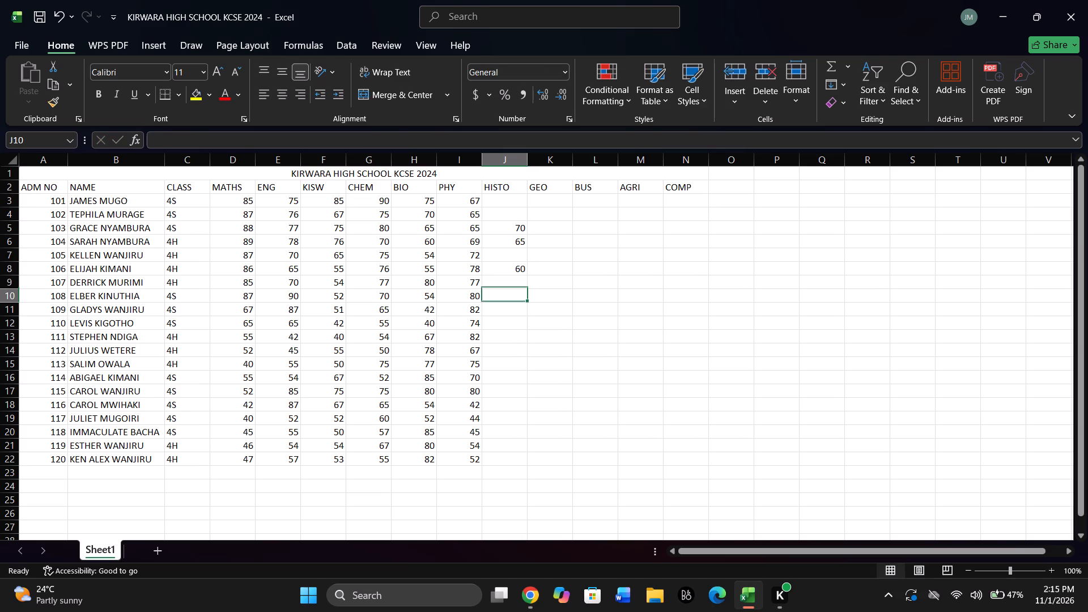
pyautogui.press('Up')
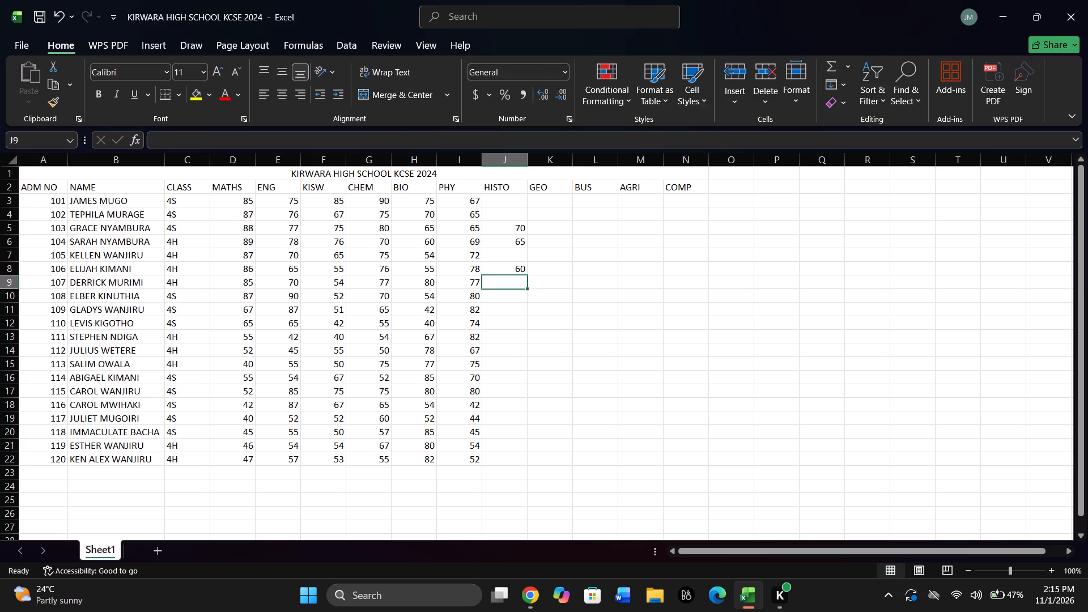
pyautogui.write('80')
pyautogui.press('Down')
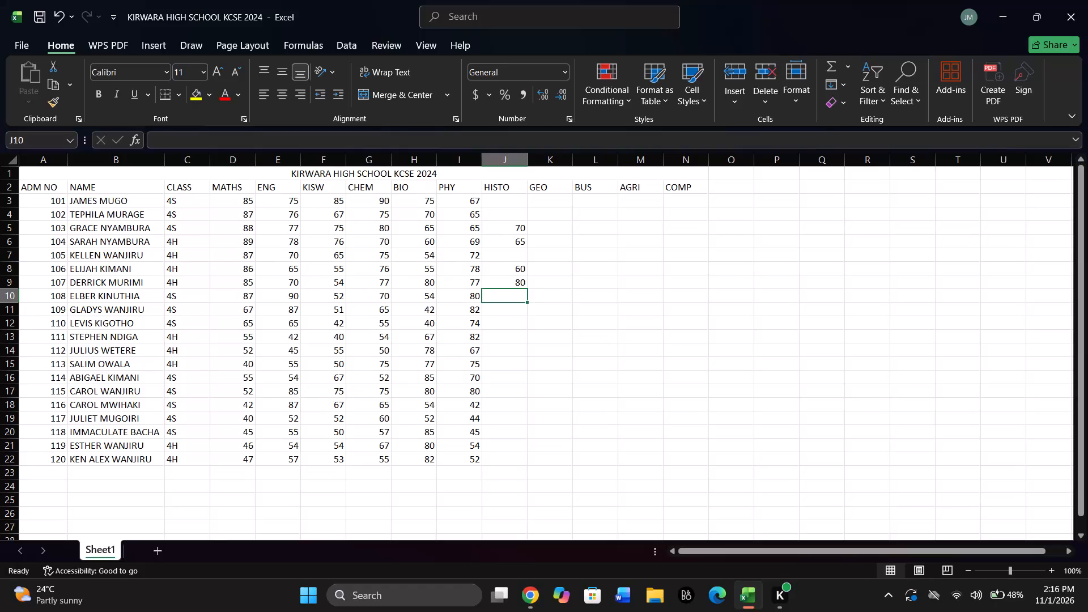
# Enter the HISTO marks 75, 80, 75 and 70 for admission numbers 109, 110, 112 and 113 in cells J11, J12, J14 and J15.
pyautogui.press('Down')
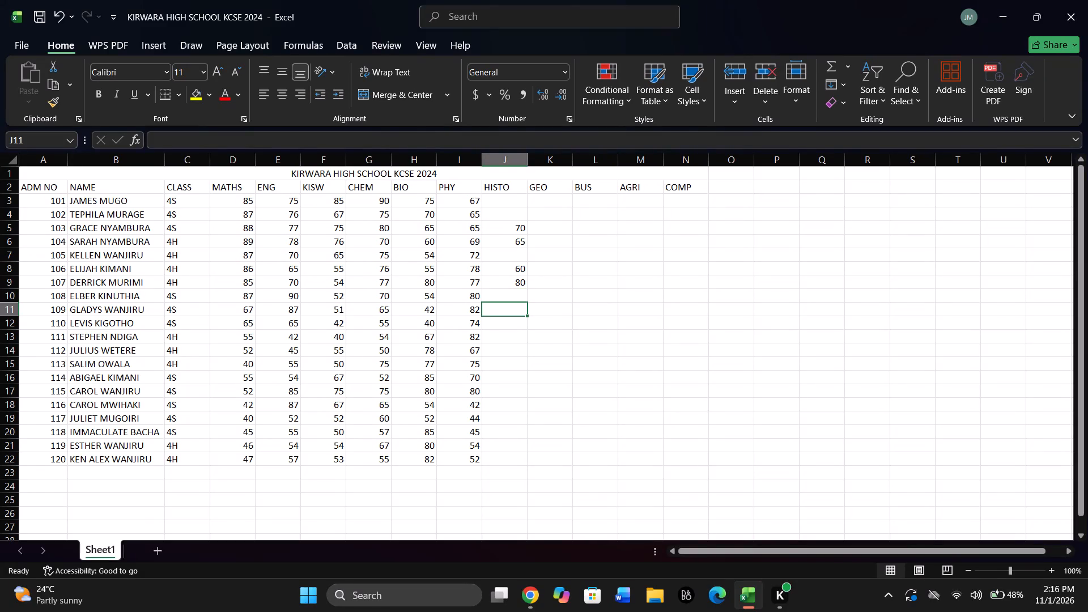
pyautogui.write('75')
pyautogui.press('Down')
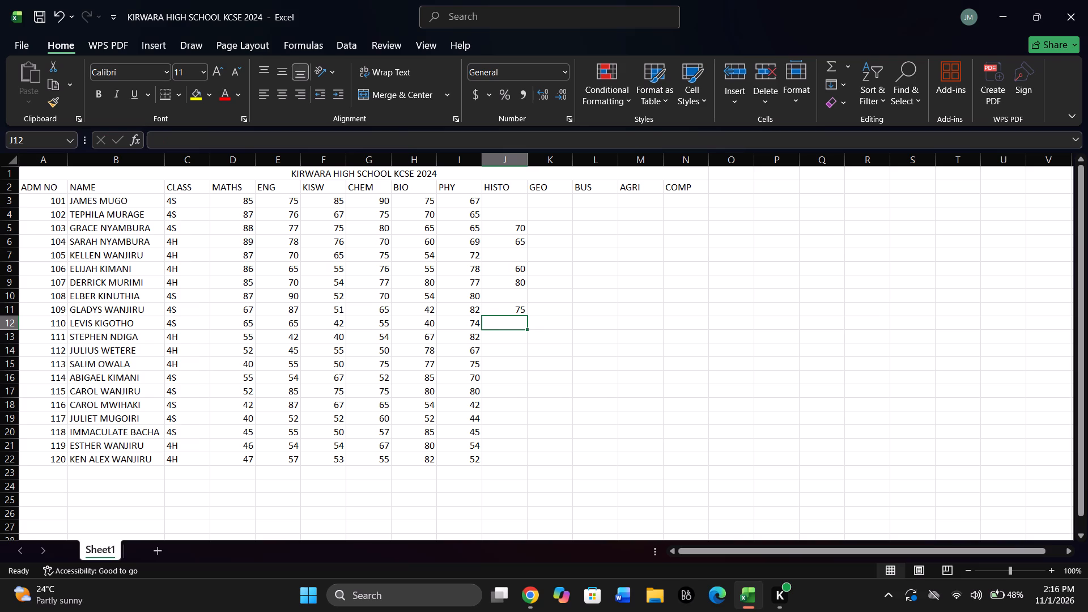
pyautogui.write('80')
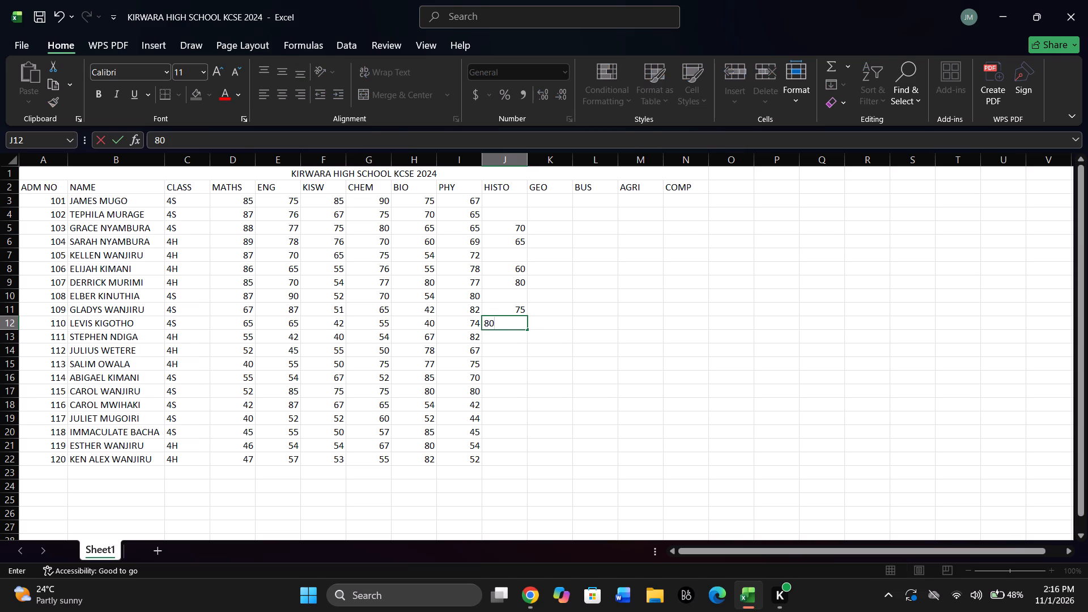
pyautogui.press('Down')
pyautogui.press('Down')
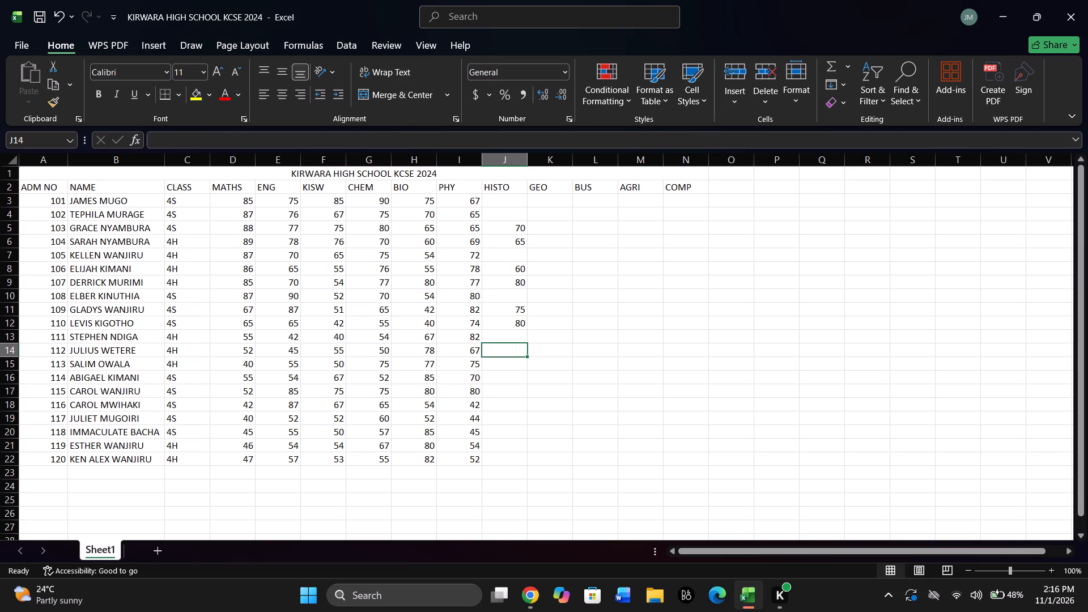
pyautogui.write('75')
pyautogui.press('Down')
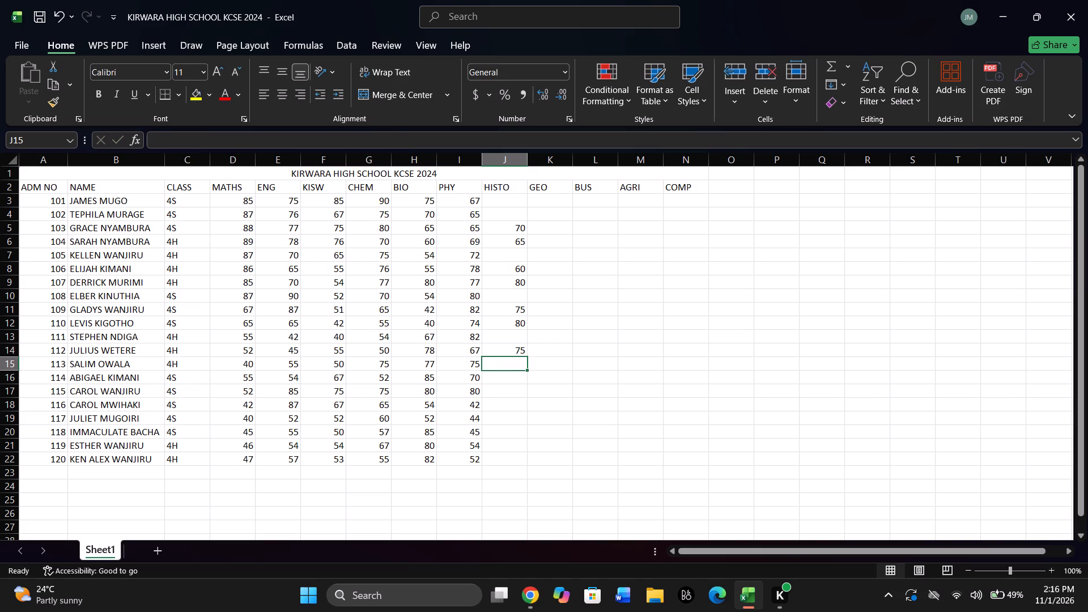
pyautogui.write('70')
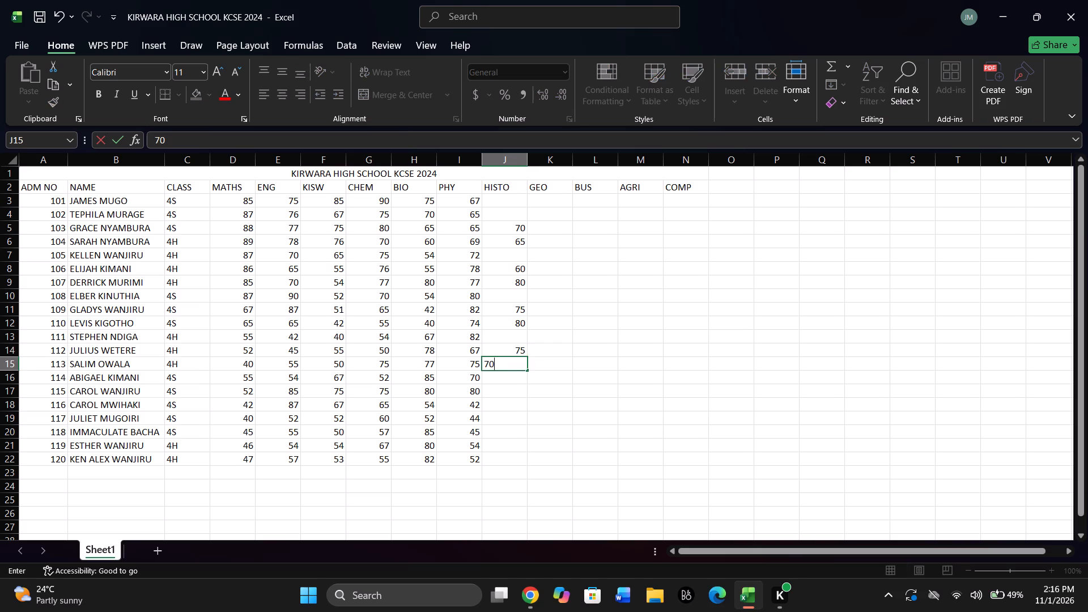
pyautogui.press('Down')
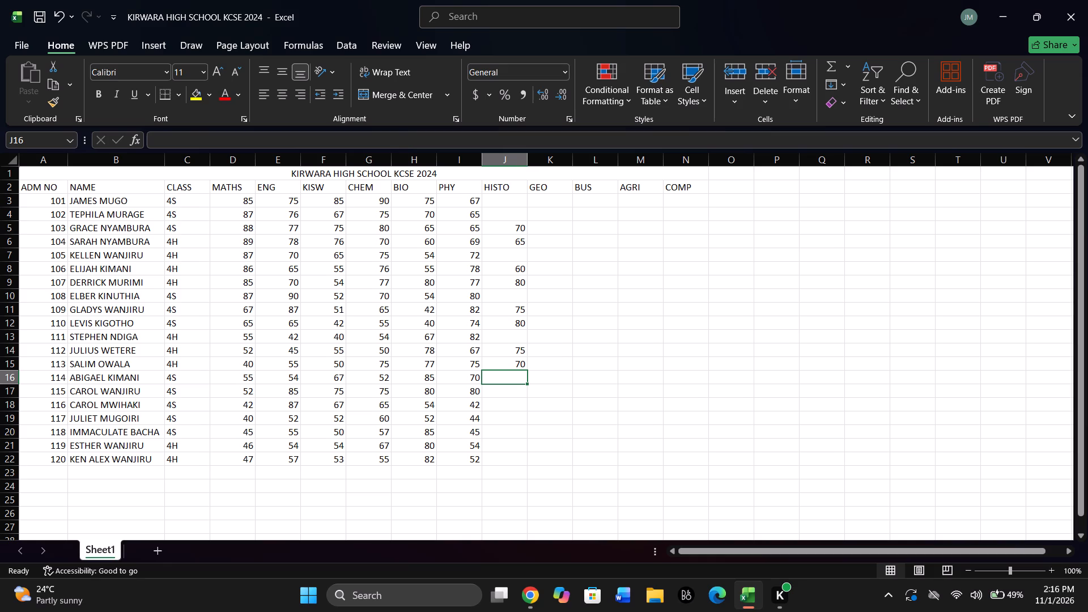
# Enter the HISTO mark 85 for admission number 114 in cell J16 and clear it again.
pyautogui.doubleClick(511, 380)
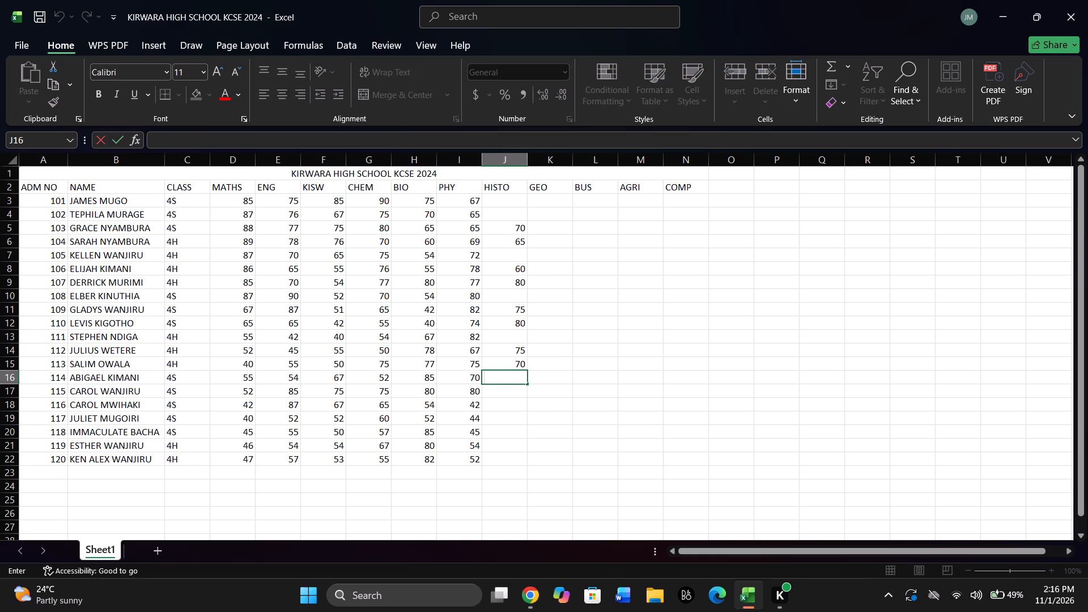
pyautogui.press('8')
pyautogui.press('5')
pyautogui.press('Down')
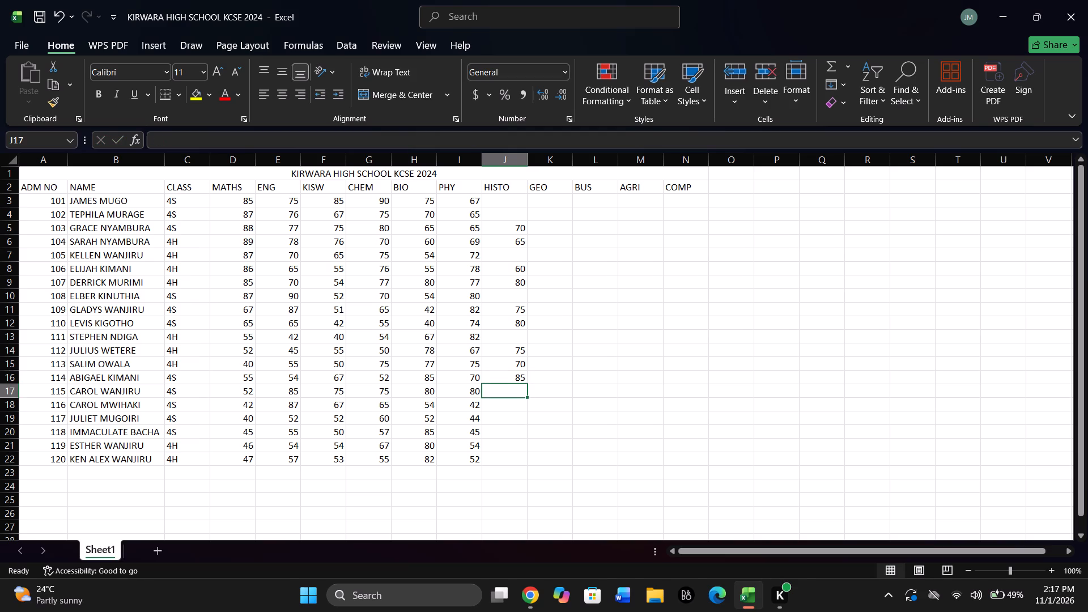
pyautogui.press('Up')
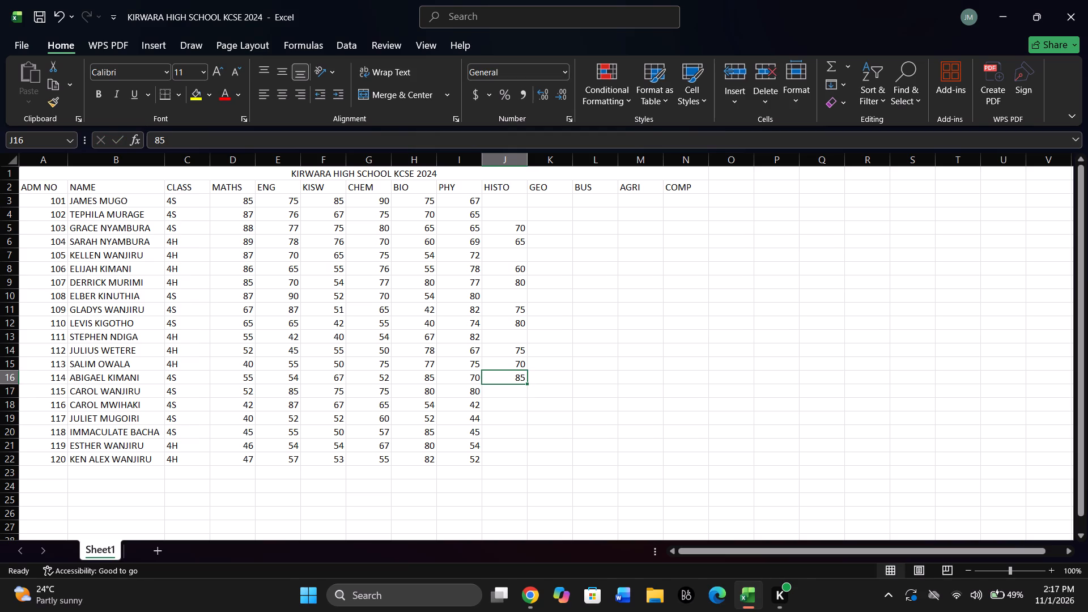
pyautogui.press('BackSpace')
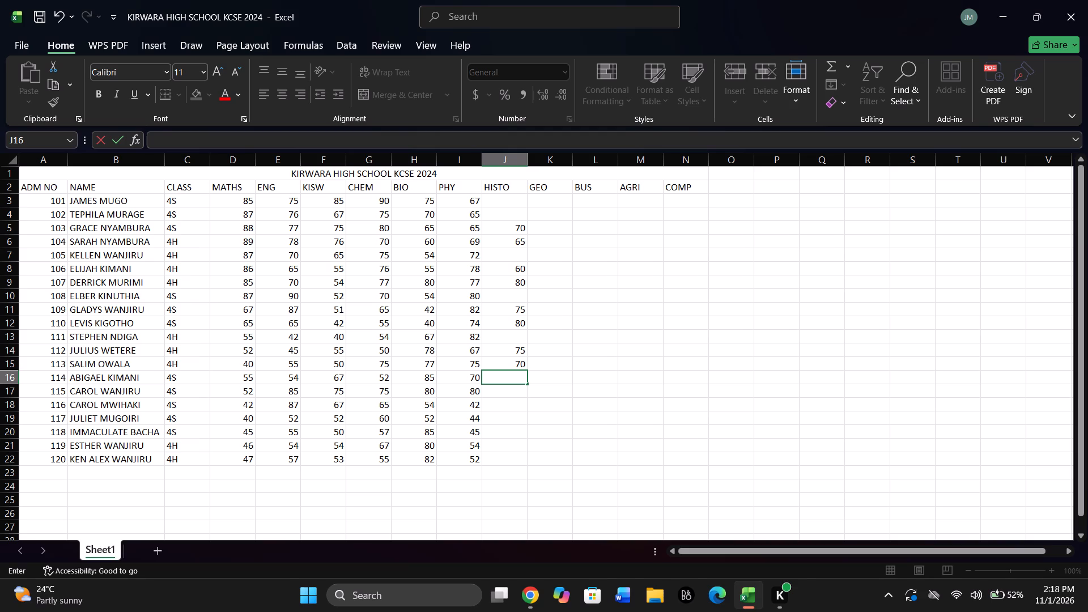
# Enter the HISTO marks 67 and 65 for admission numbers 114 and 115 in cells J16 and J17.
pyautogui.click(504, 378)
pyautogui.click(516, 381)
pyautogui.write('67')
pyautogui.press('Down')
pyautogui.click(499, 393)
pyautogui.write('65')
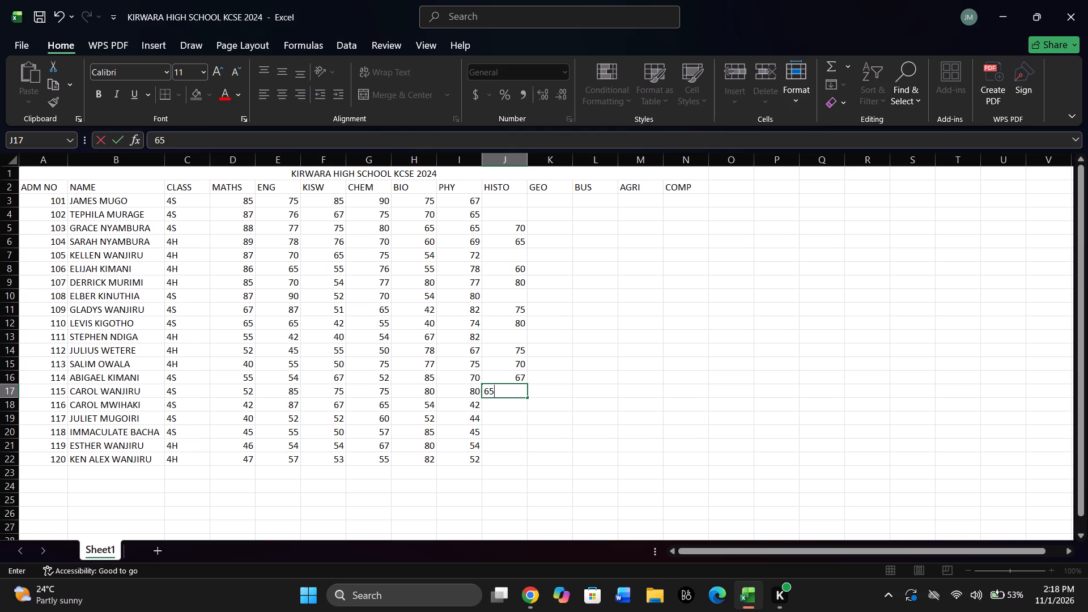
pyautogui.press('Down')
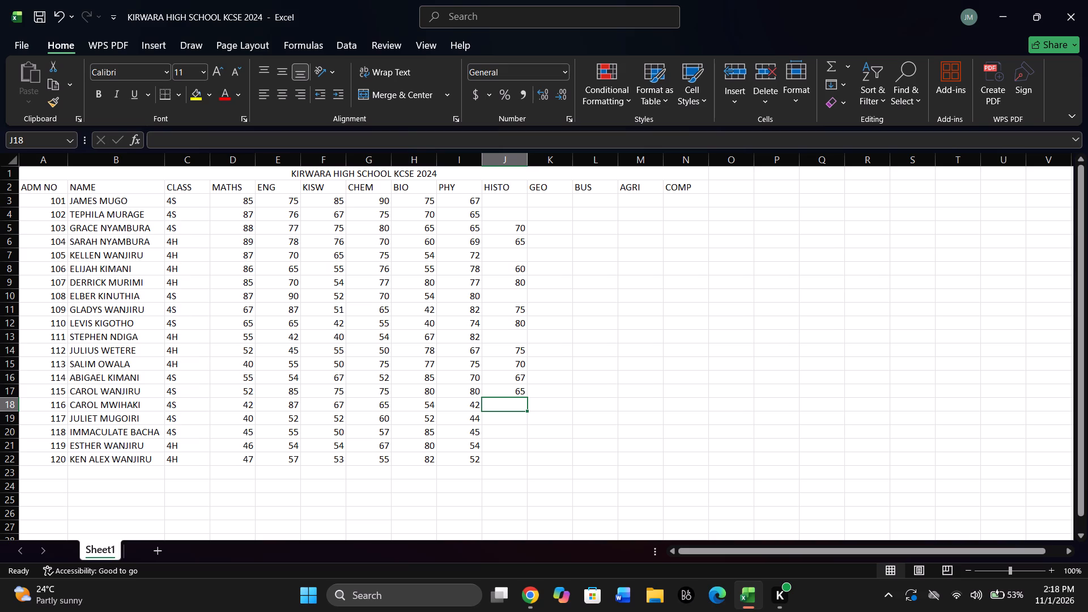
# Enter the HISTO marks 62, 60, 55, 50 and 45 for admission numbers 116 to 120 in cells J18 to J22.
pyautogui.write('62')
pyautogui.press('Down')
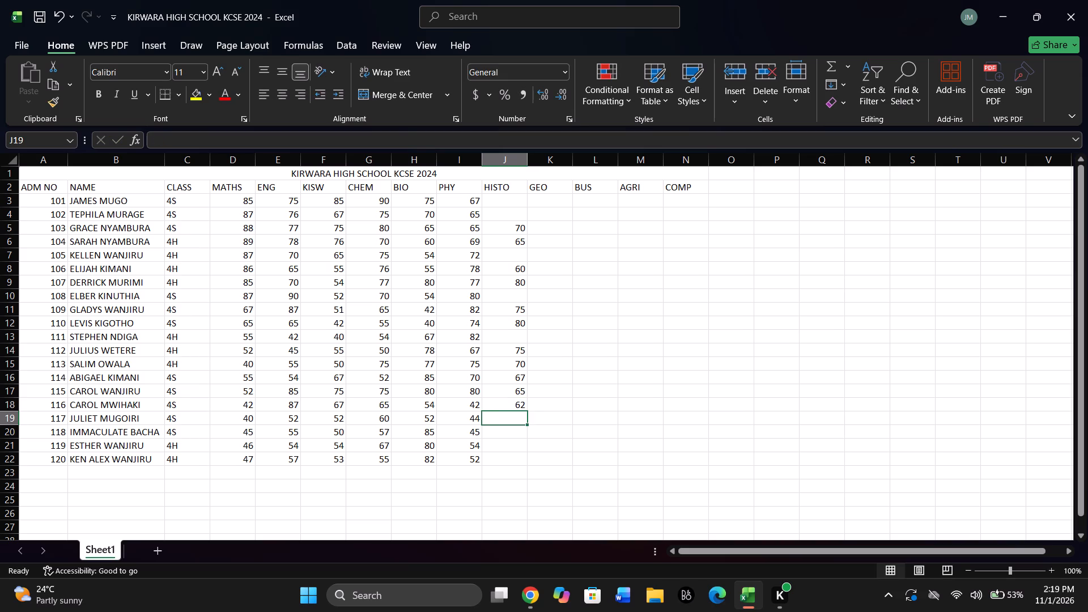
pyautogui.press('6')
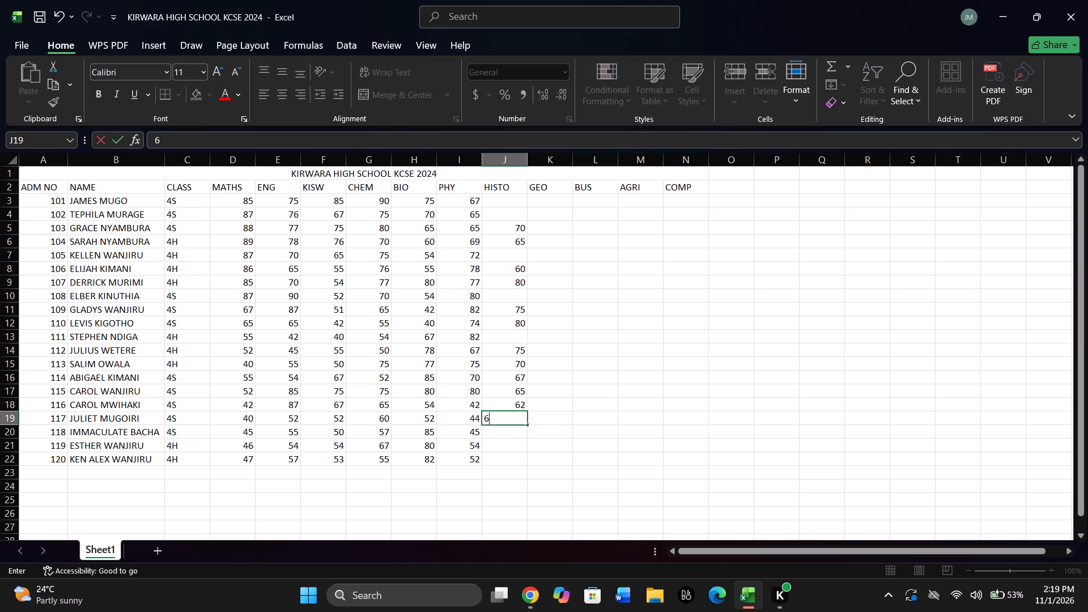
pyautogui.press('0')
pyautogui.press('Down')
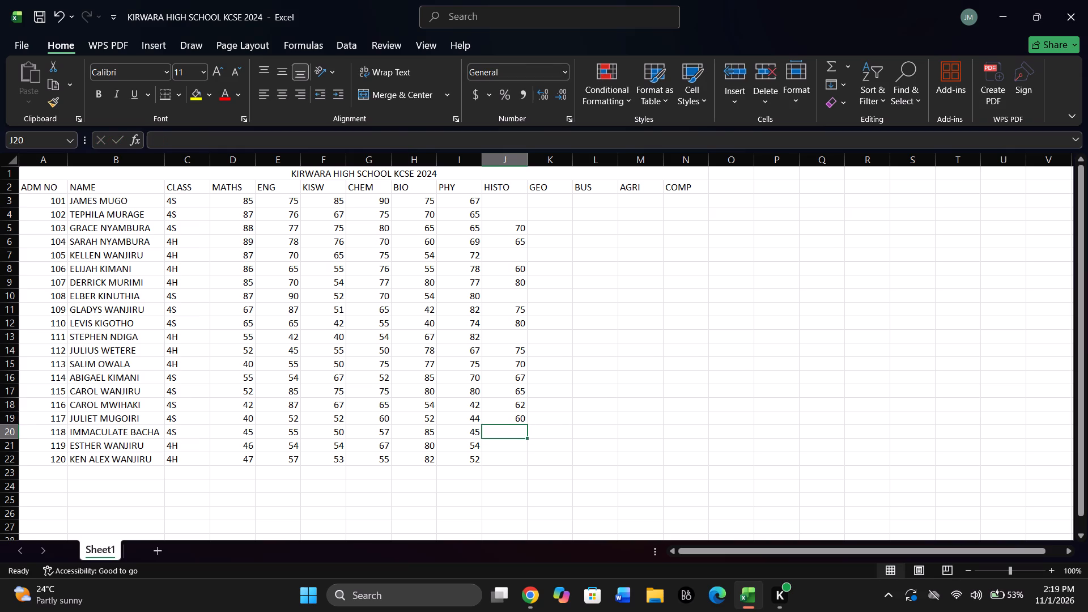
pyautogui.write('55')
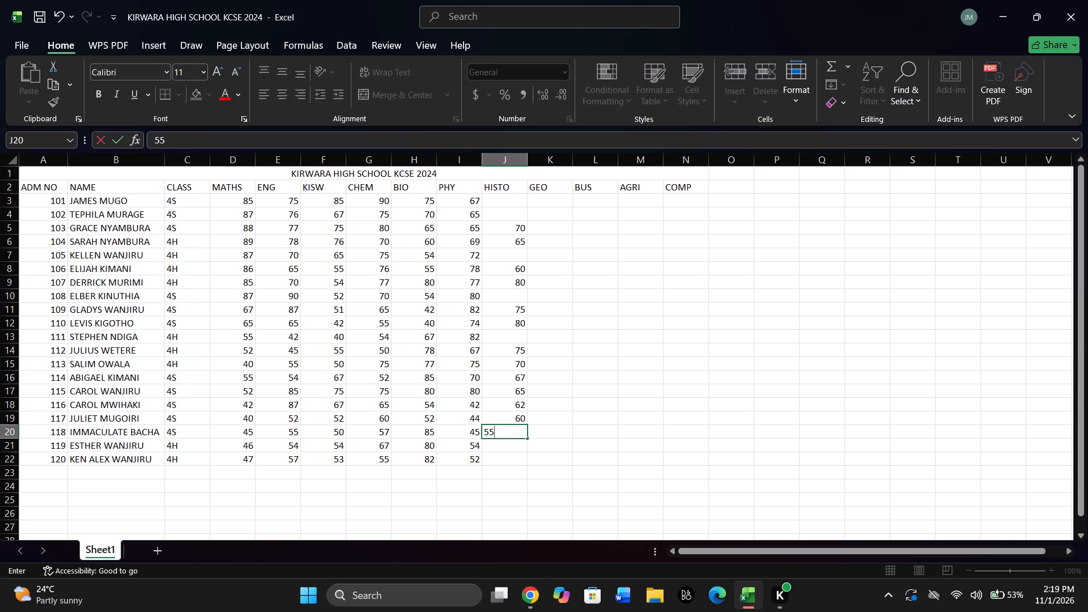
pyautogui.press('Down')
pyautogui.write('50')
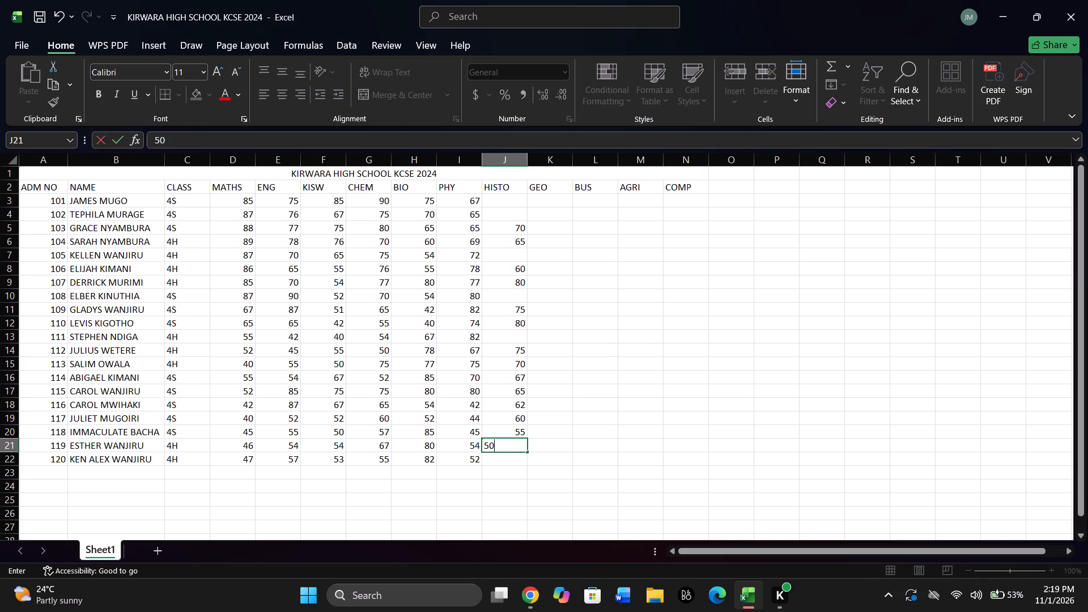
pyautogui.press('Down')
pyautogui.write('45')
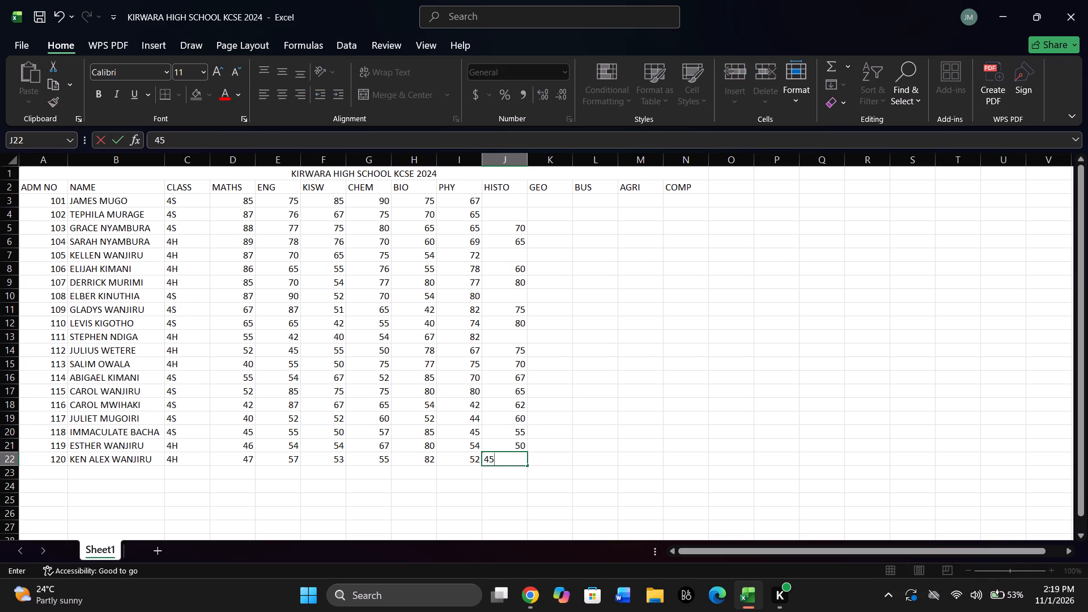
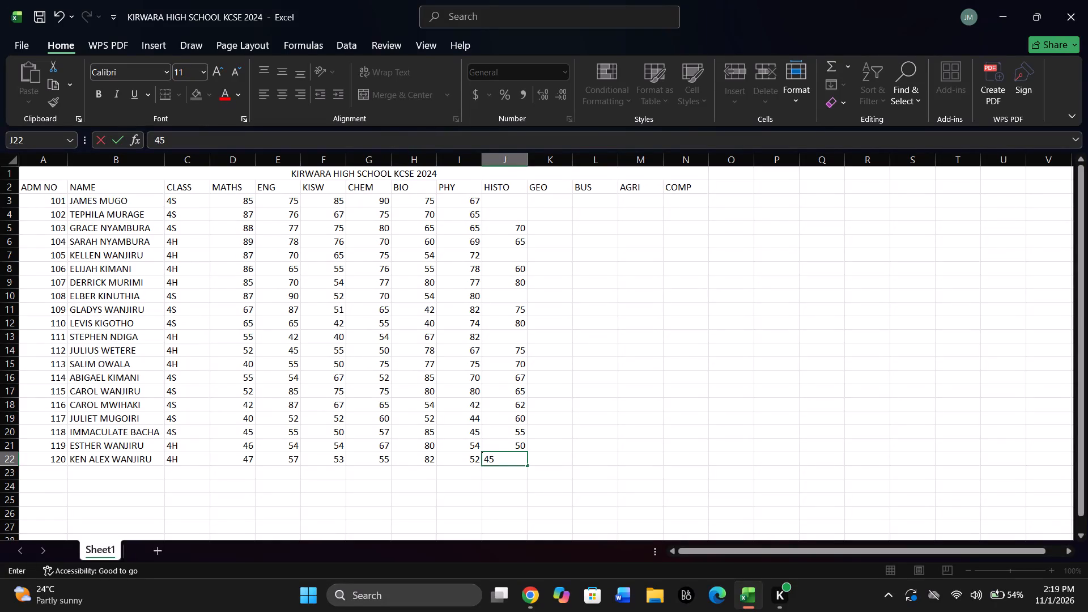
# Enter the GEO marks 88 and 90 for admission numbers 101 and 102 in cells K3 and K4.
pyautogui.press('Right')
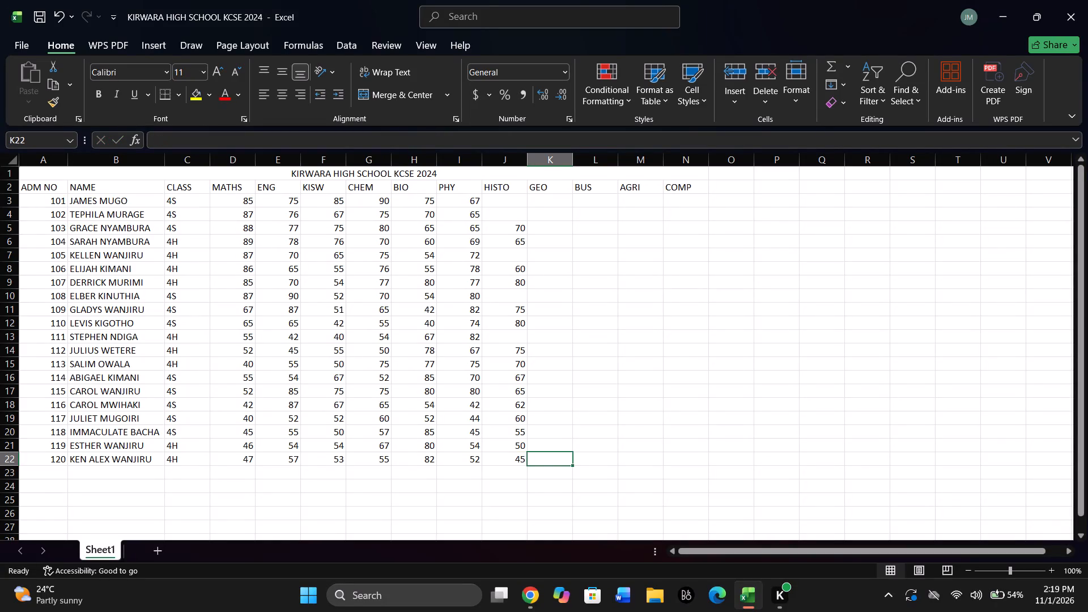
pyautogui.press('Up')
pyautogui.press('Up')
pyautogui.press('Up')
pyautogui.press('Up')
pyautogui.press('Up')
pyautogui.press('Up')
pyautogui.press('Up')
pyautogui.press('Up')
pyautogui.press('Up')
pyautogui.press('Up')
pyautogui.press('Up')
pyautogui.press('Up')
pyautogui.press('Up')
pyautogui.press('Up')
pyautogui.press('Up')
pyautogui.press('Up')
pyautogui.press('Up')
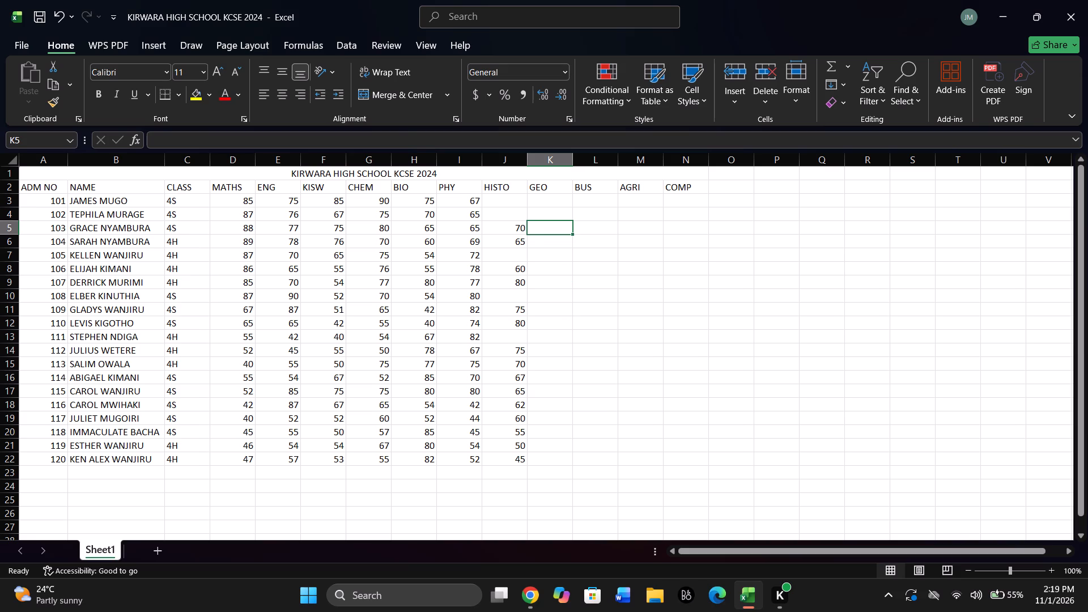
pyautogui.press('Up')
pyautogui.press('Up')
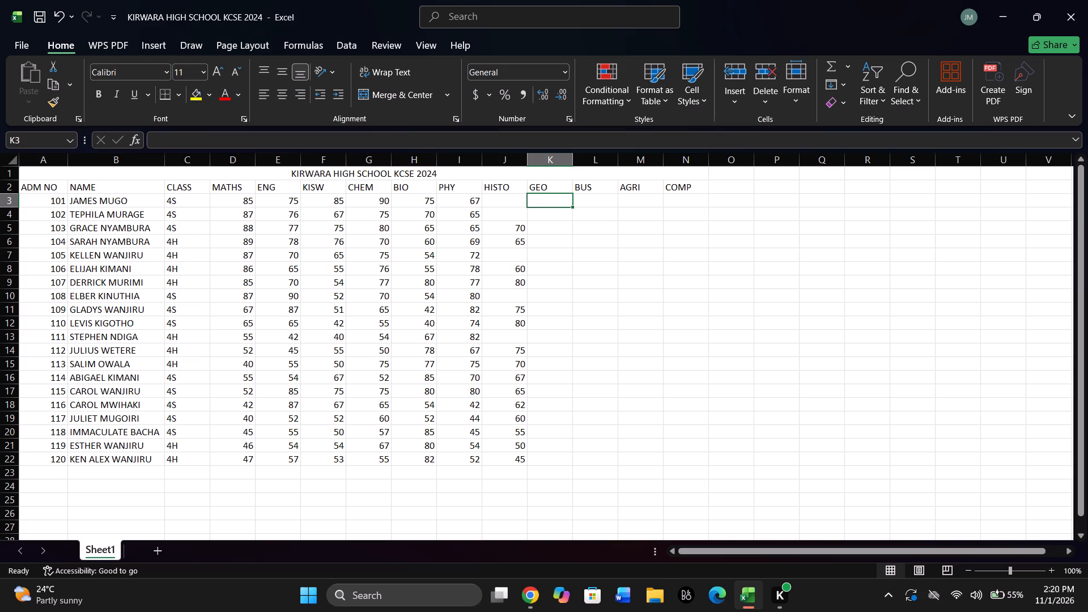
pyautogui.click(555, 201)
pyautogui.doubleClick(555, 201)
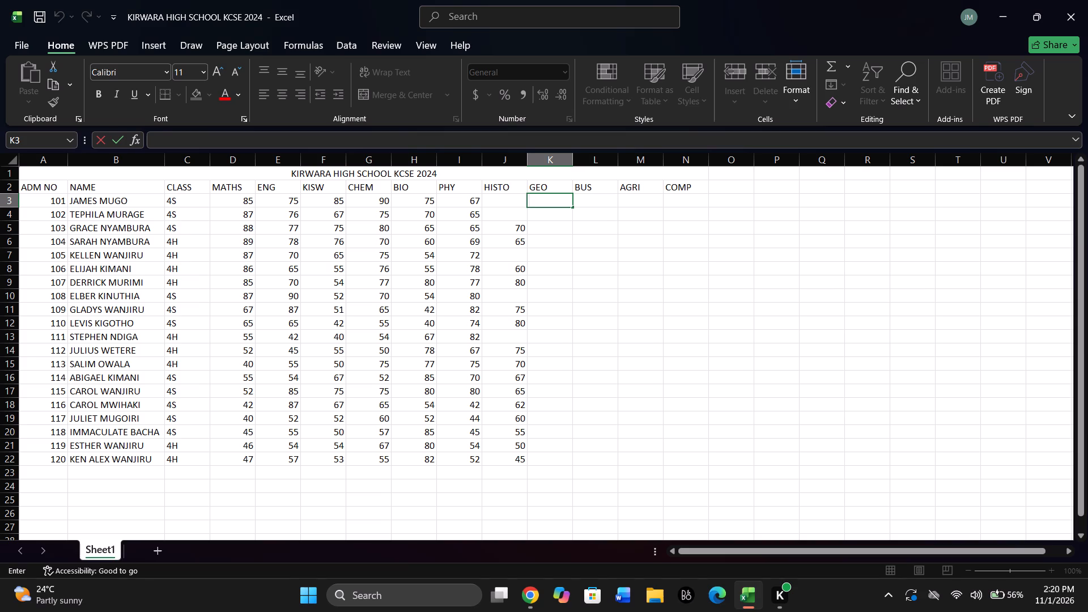
pyautogui.click(554, 199)
pyautogui.write('88')
pyautogui.press('Down')
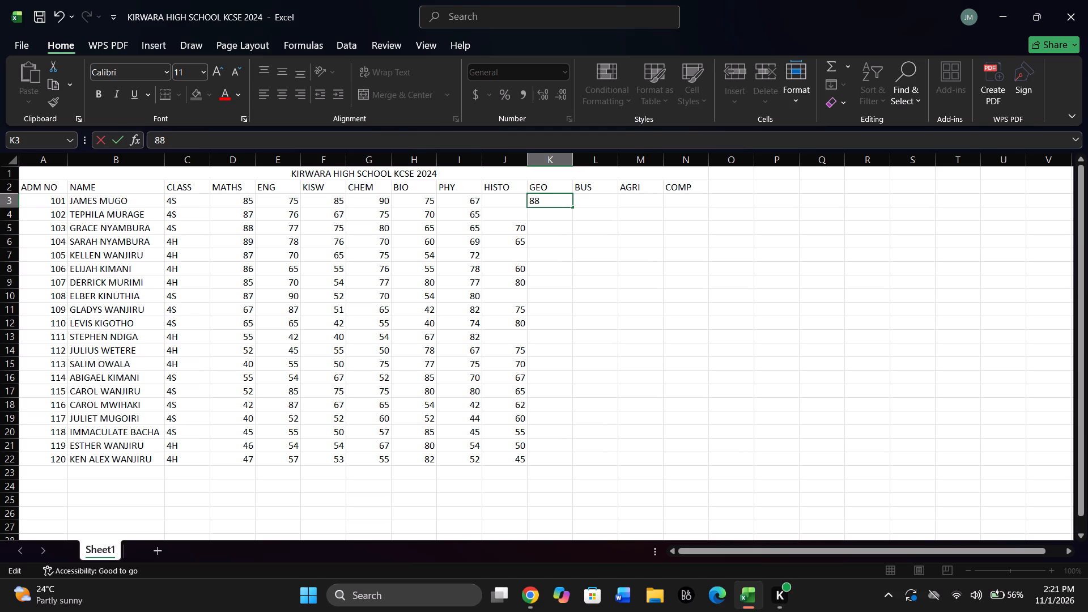
pyautogui.click(547, 218)
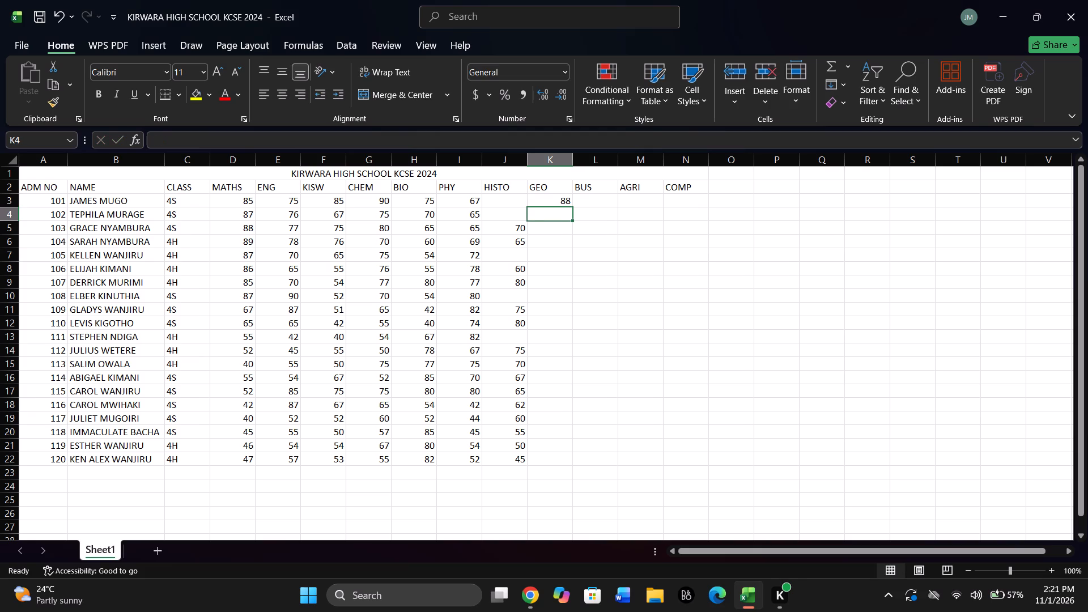
pyautogui.write('90')
pyautogui.press('Down')
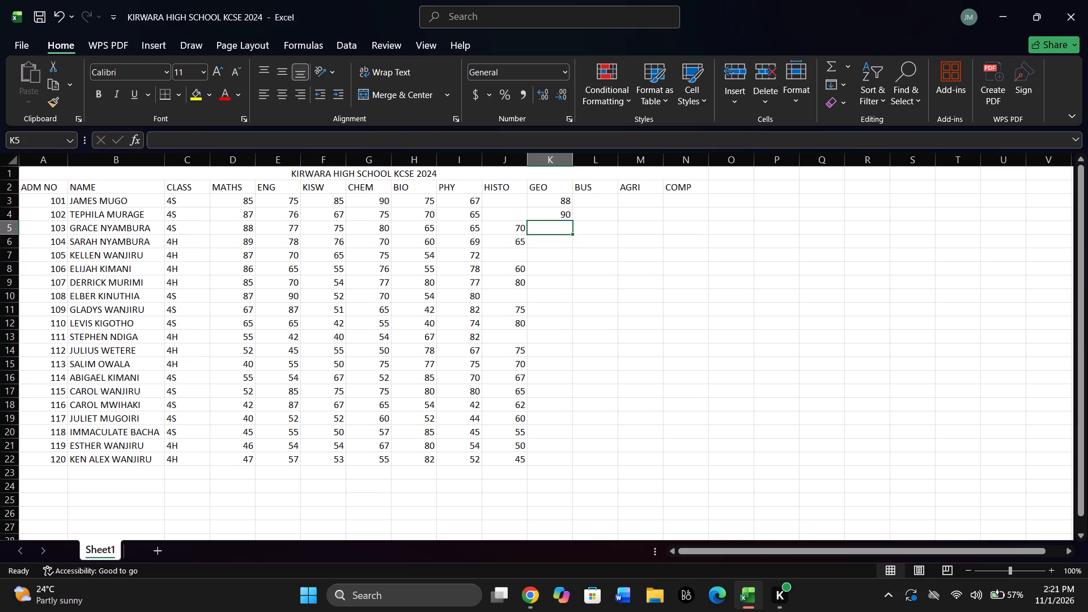
# Enter the GEO marks 75 and 65 for admission numbers 108 and 111 in cells K10 and K13.
pyautogui.doubleClick(552, 224)
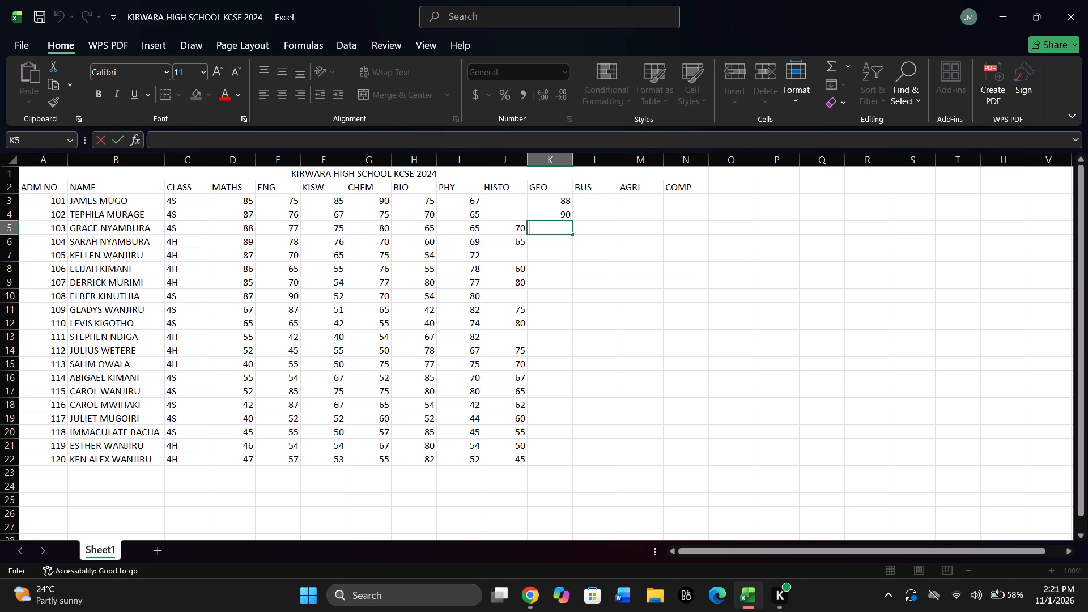
pyautogui.press('Down')
pyautogui.press('Down')
pyautogui.press('Down')
pyautogui.press('Down')
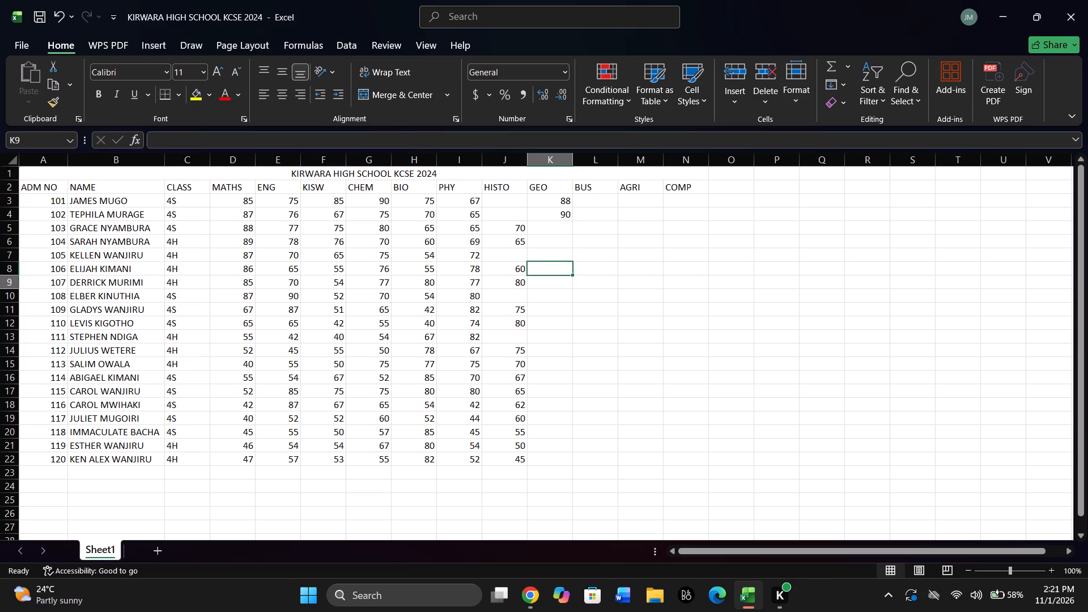
pyautogui.press('Down')
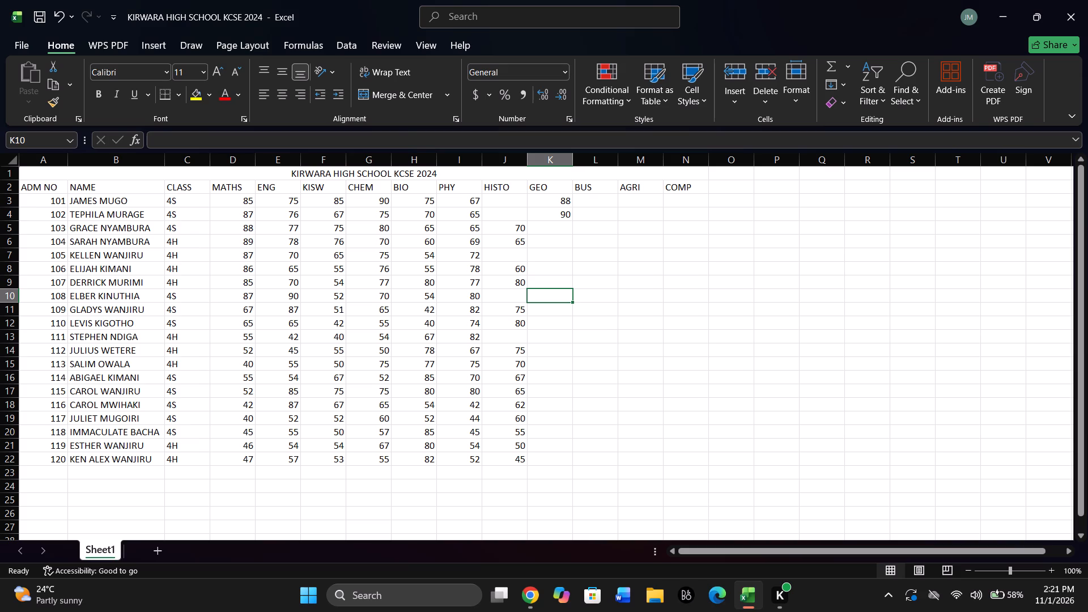
pyautogui.write('75')
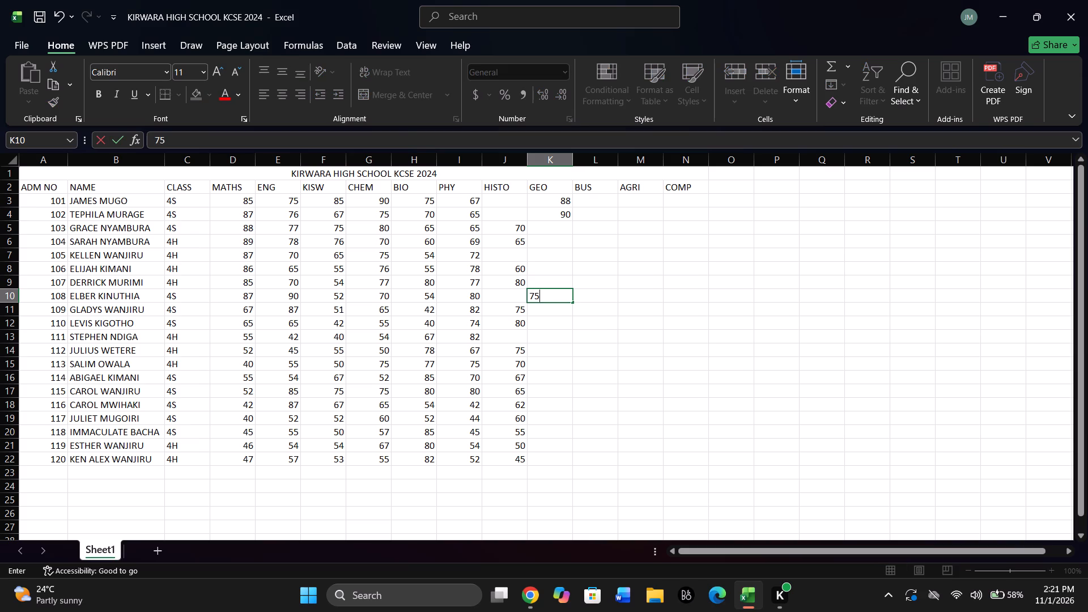
pyautogui.press('Down')
pyautogui.press('Down')
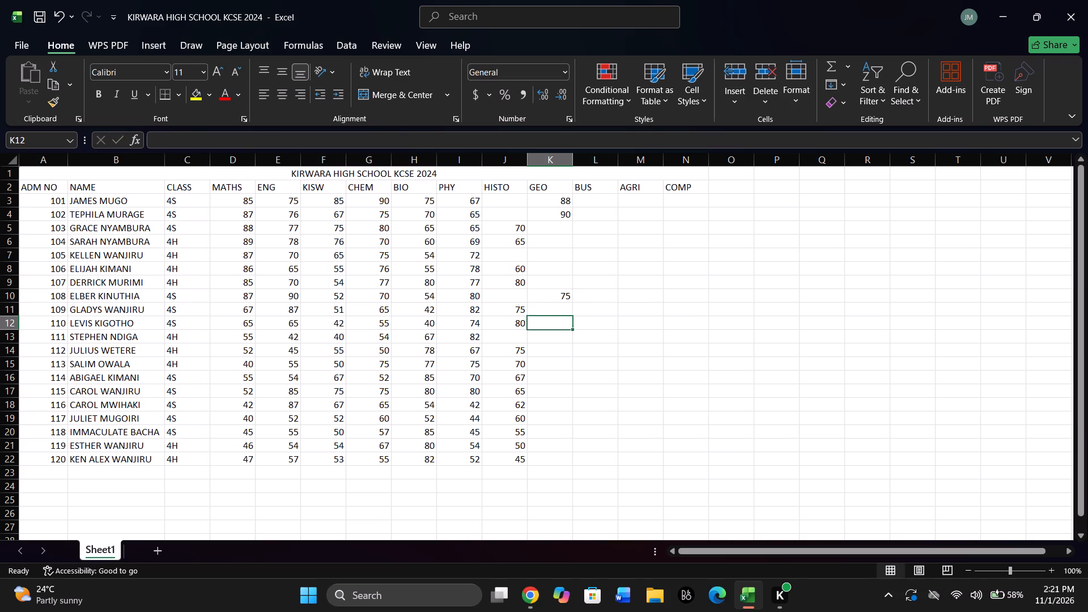
pyautogui.press('Down')
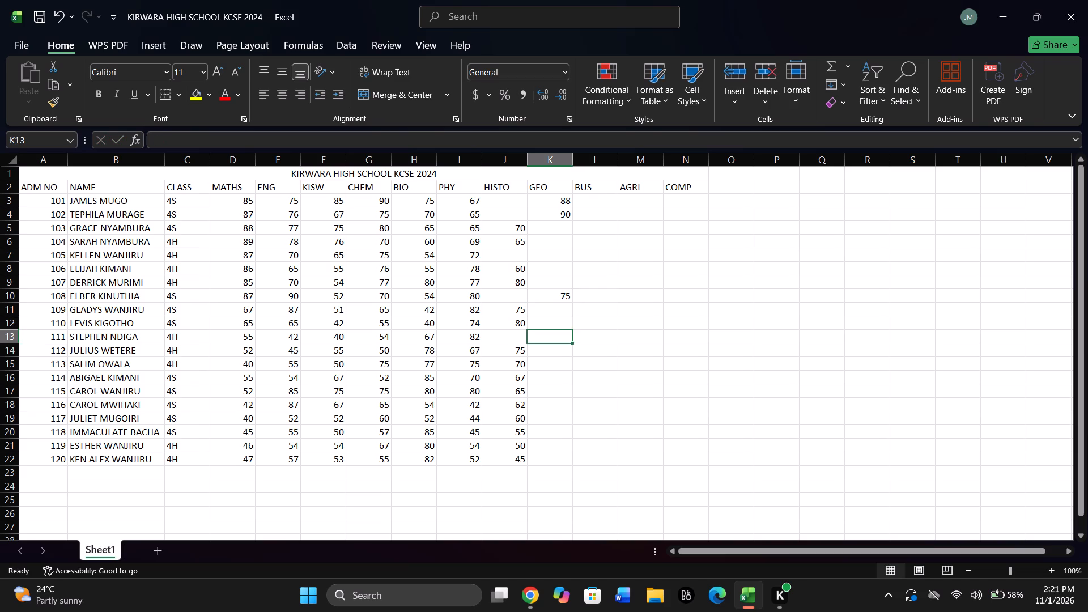
pyautogui.write('65')
pyautogui.press('Down')
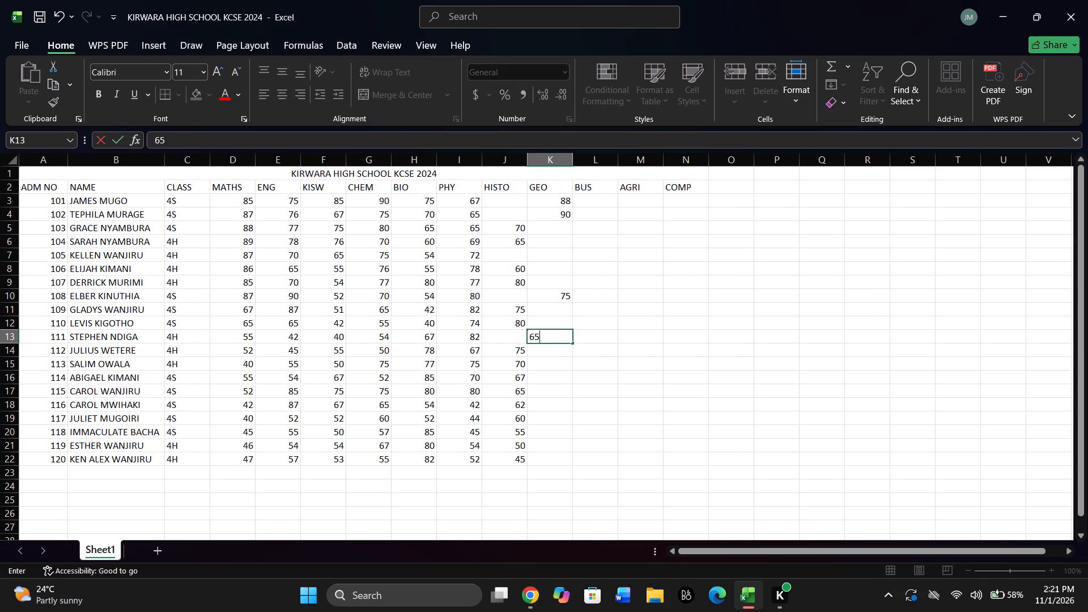
# Enter the BUS marks 45, 55 and 75 for admission numbers 103, 106 and 107 in cells L5, L8 and L9.
pyautogui.press('Down')
pyautogui.press('Down')
pyautogui.press('Down')
pyautogui.press('Down')
pyautogui.press('Down')
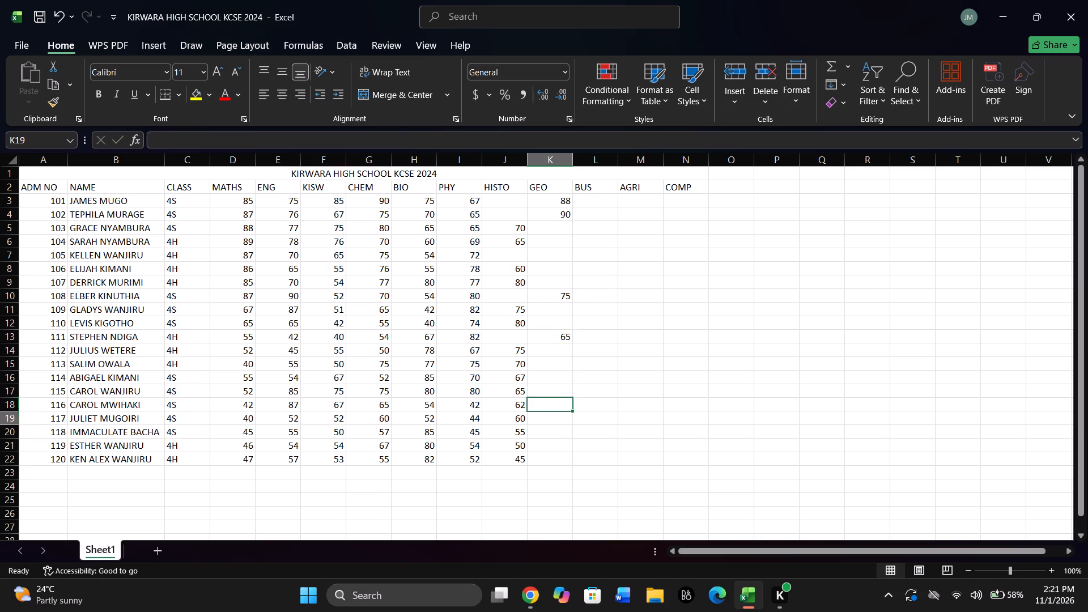
pyautogui.press('Right')
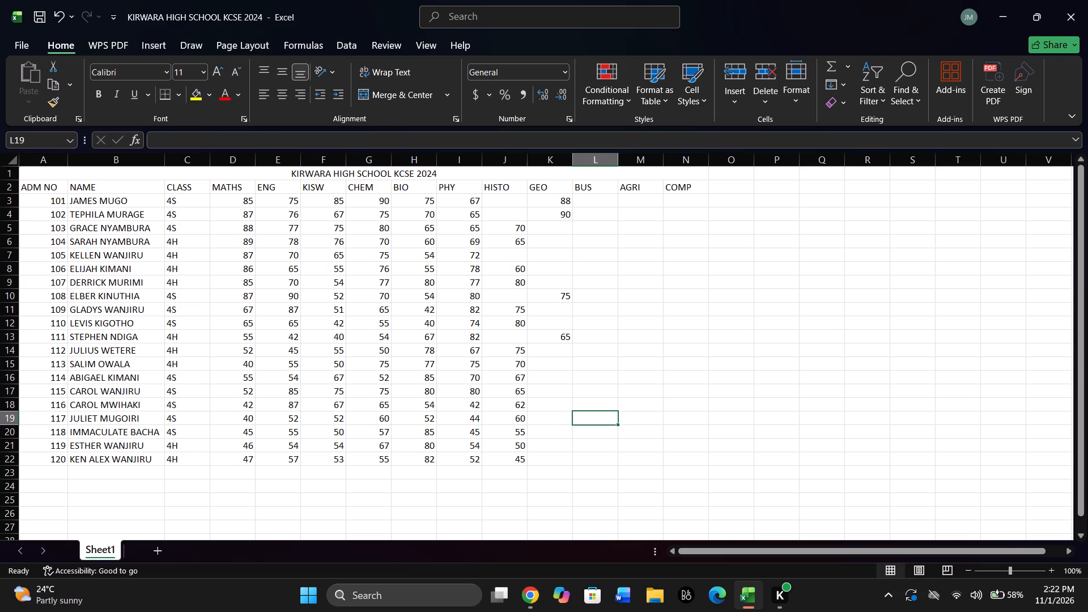
pyautogui.press('Up')
pyautogui.press('Up')
pyautogui.press('Up')
pyautogui.press('Up')
pyautogui.press('Up')
pyautogui.press('Up')
pyautogui.press('Up')
pyautogui.press('Up')
pyautogui.press('Up')
pyautogui.press('Up')
pyautogui.press('Up')
pyautogui.press('Up')
pyautogui.press('Up')
pyautogui.press('Up')
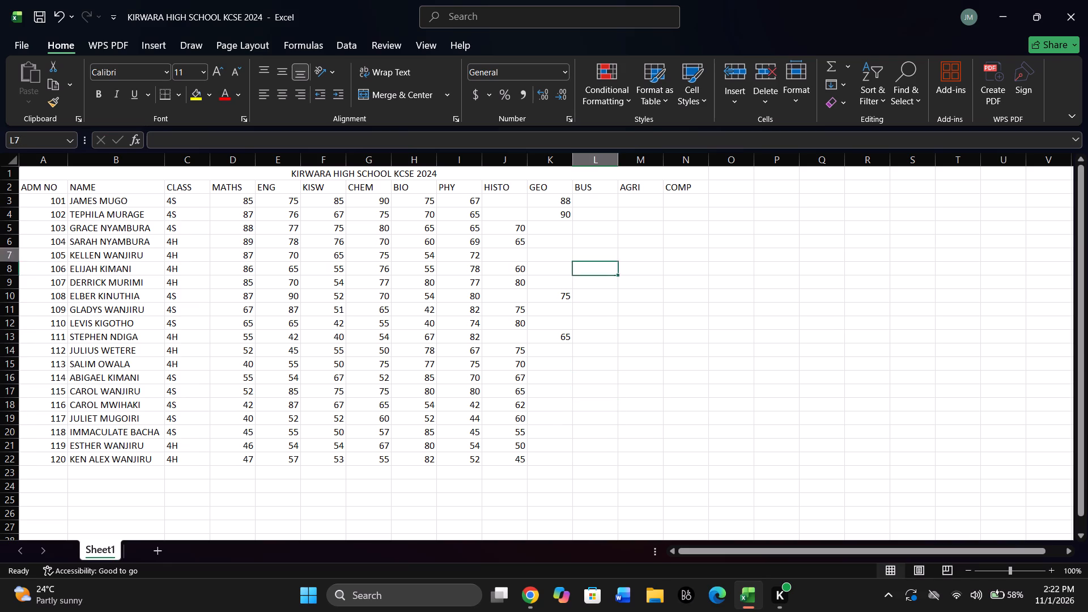
pyautogui.press('Up')
pyautogui.press('Up')
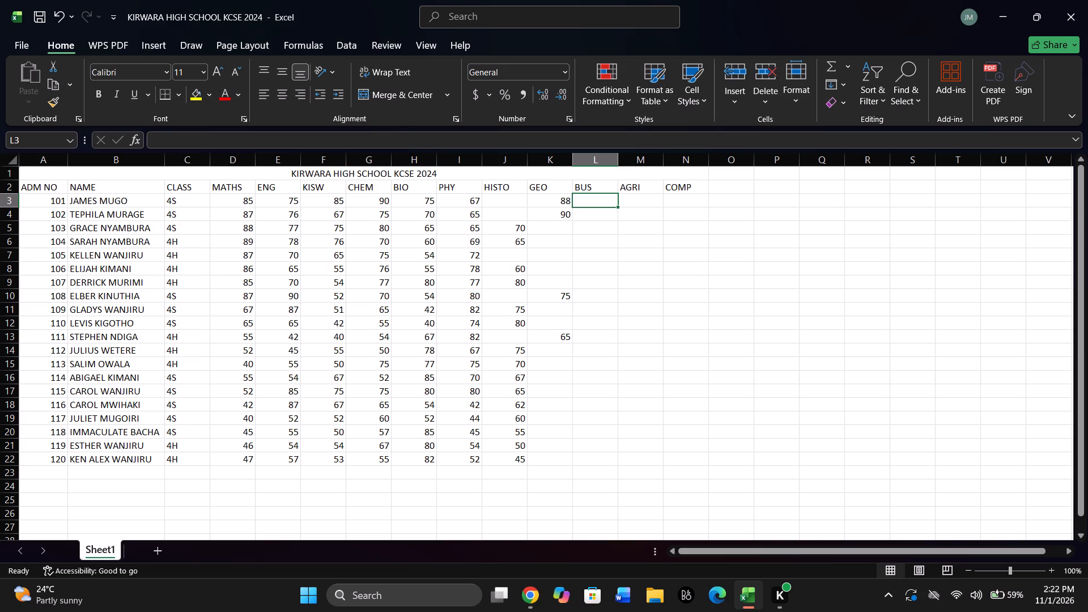
pyautogui.doubleClick(589, 205)
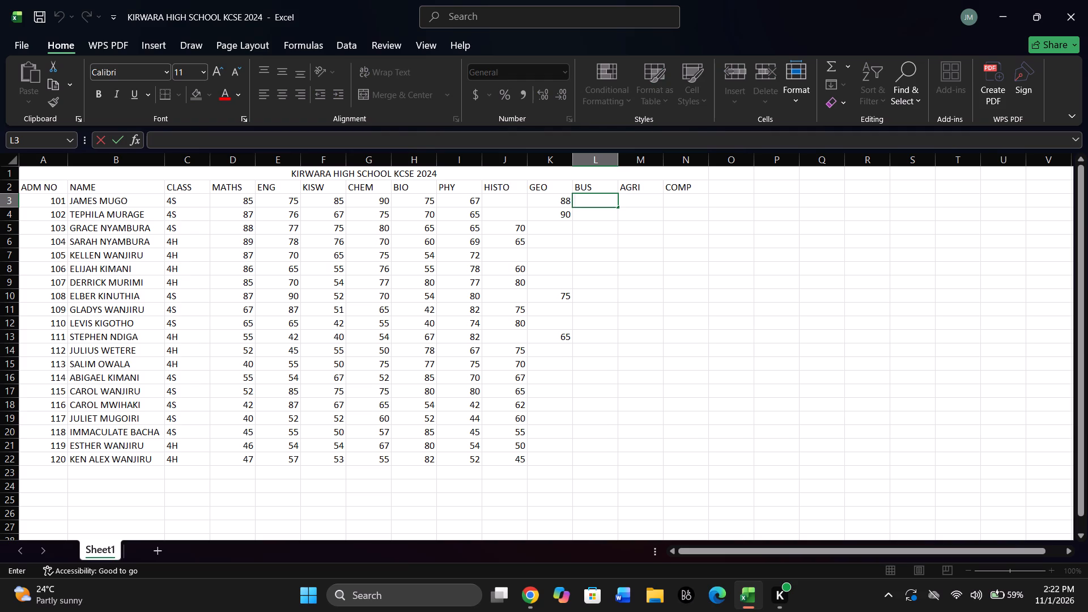
pyautogui.press('Down')
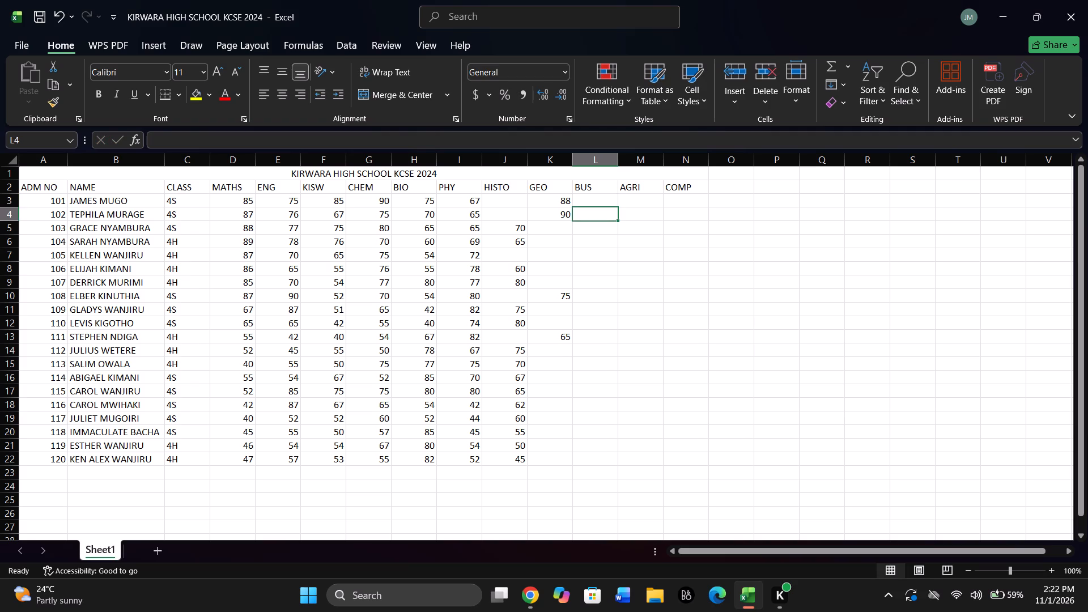
pyautogui.press('Down')
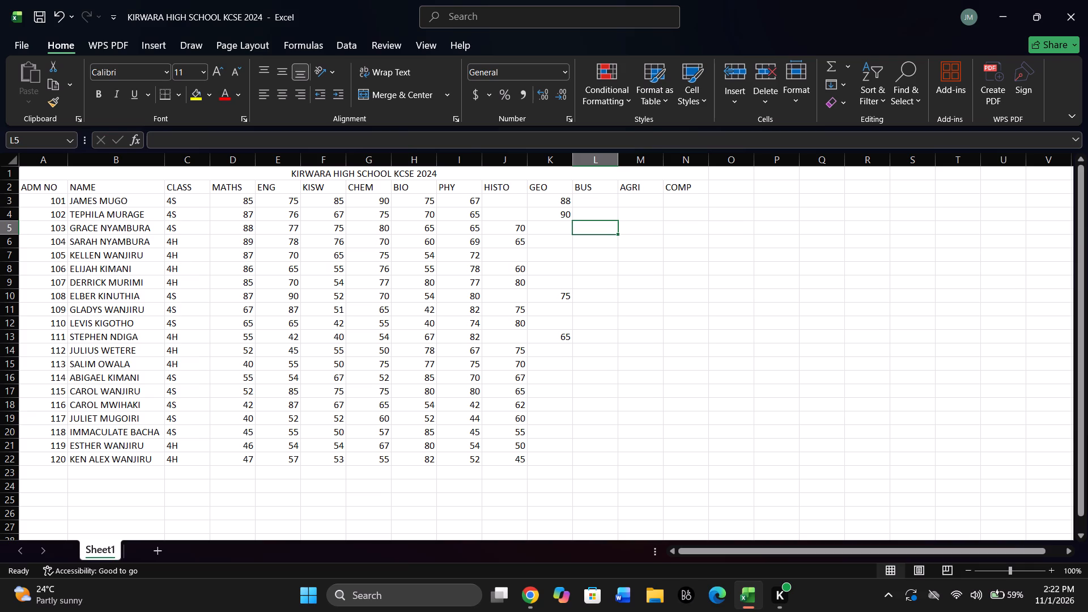
pyautogui.write('45')
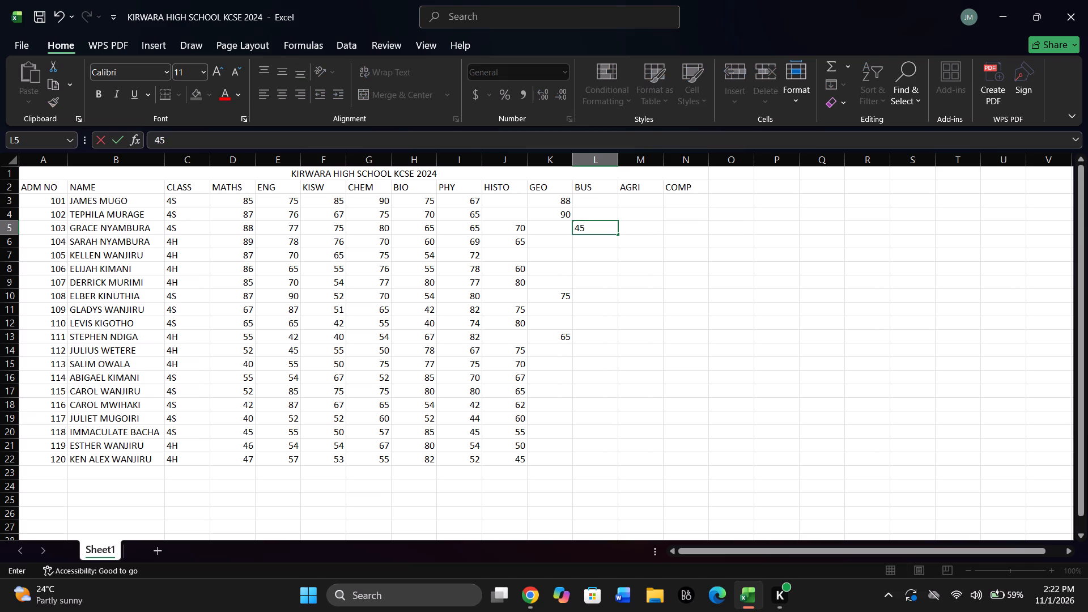
pyautogui.press('Down')
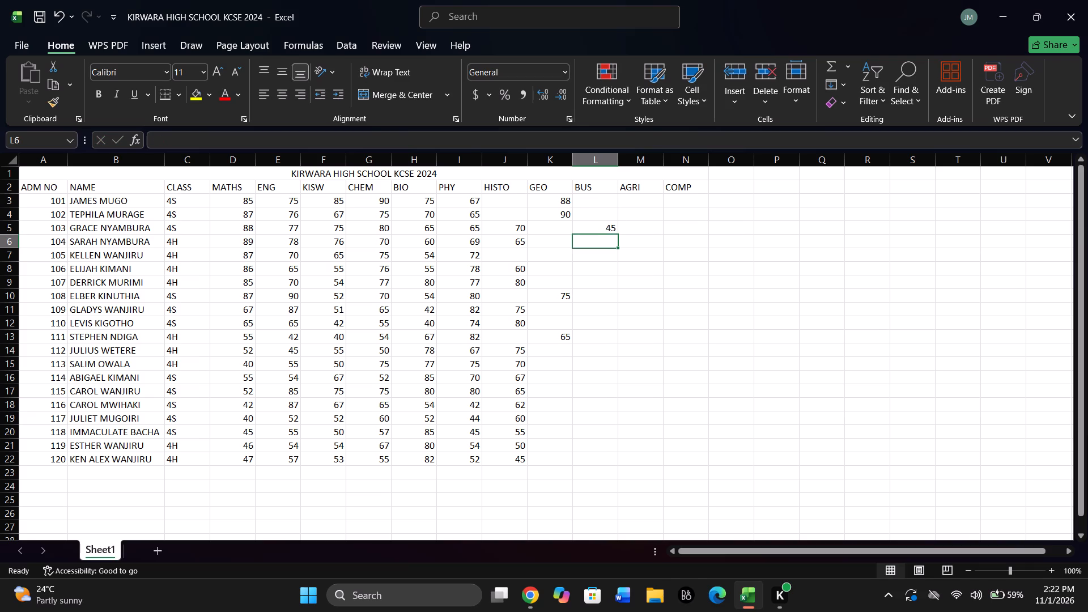
pyautogui.press('Down')
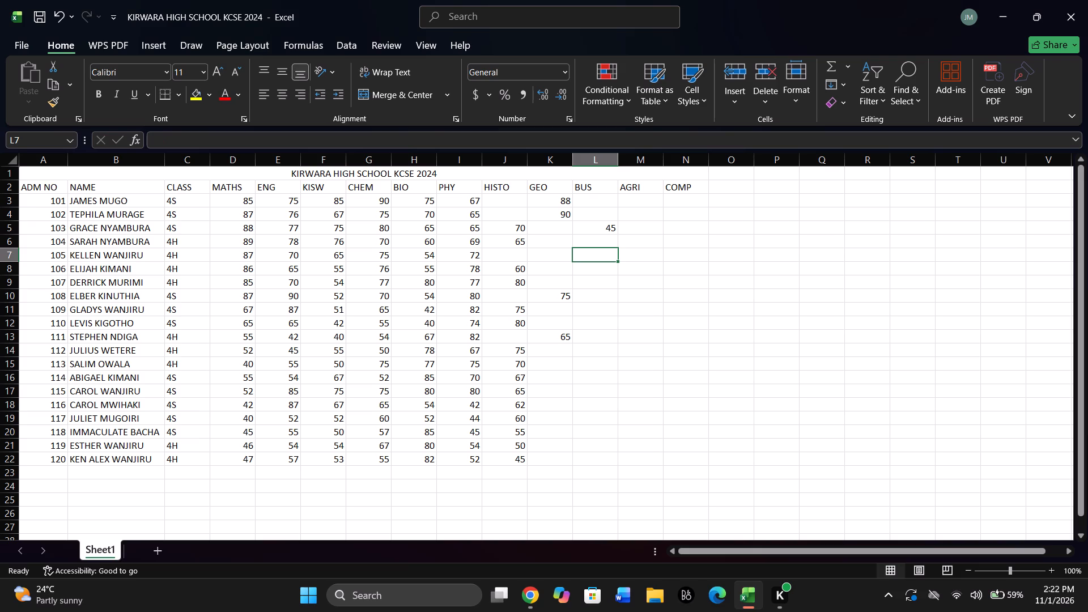
pyautogui.press('Down')
pyautogui.write('55')
pyautogui.press('Down')
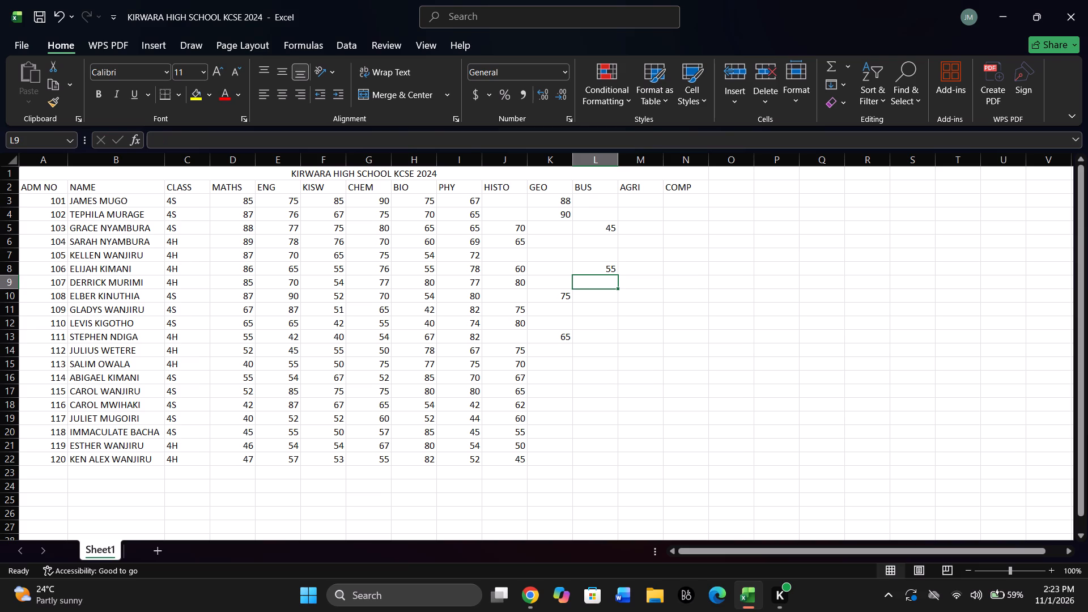
pyautogui.write('75')
pyautogui.press('Down')
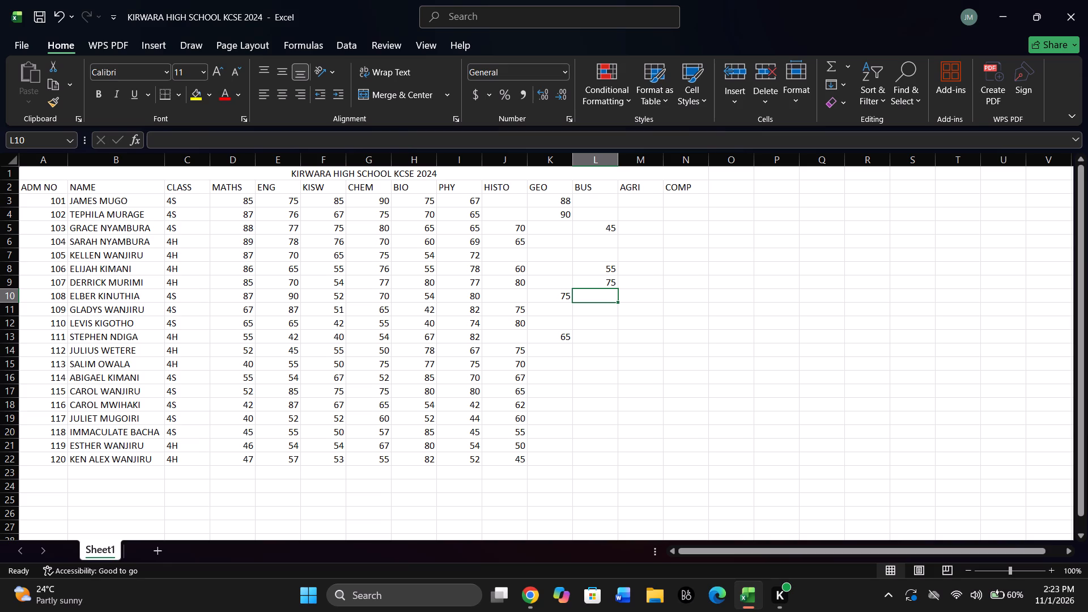
# Enter the BUS marks 70, 65 and 60 for admission numbers 108, 109 and 111 in cells L10, L11 and L13.
pyautogui.write('70')
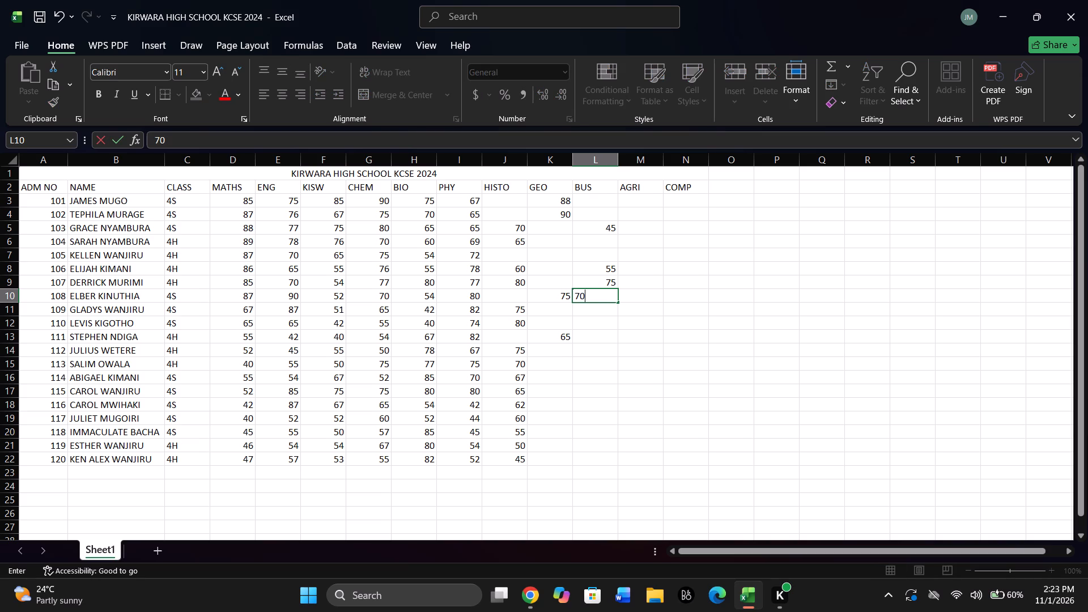
pyautogui.press('Down')
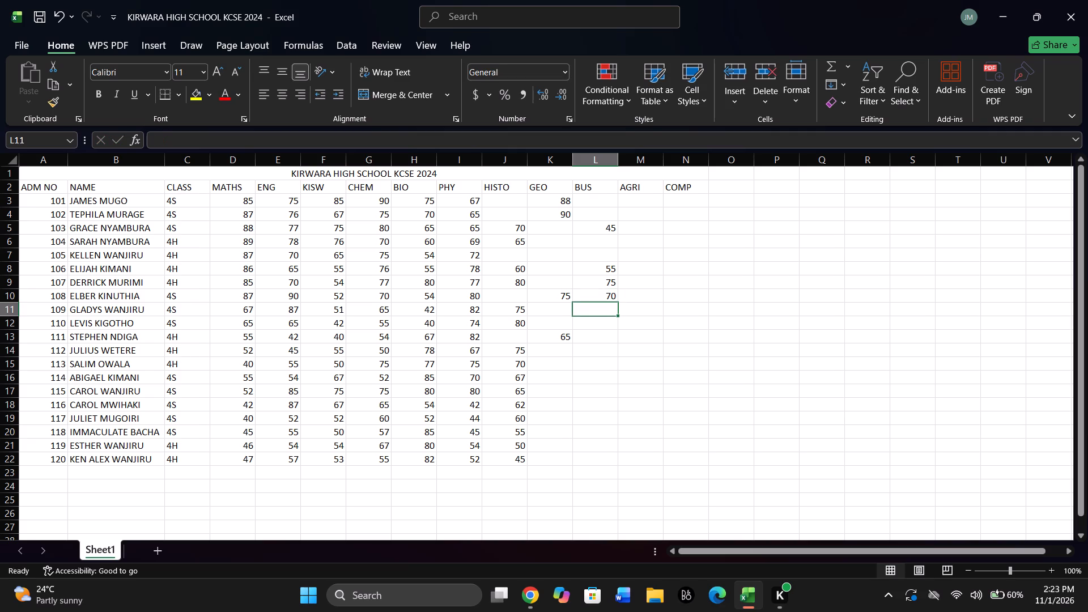
pyautogui.press('Up')
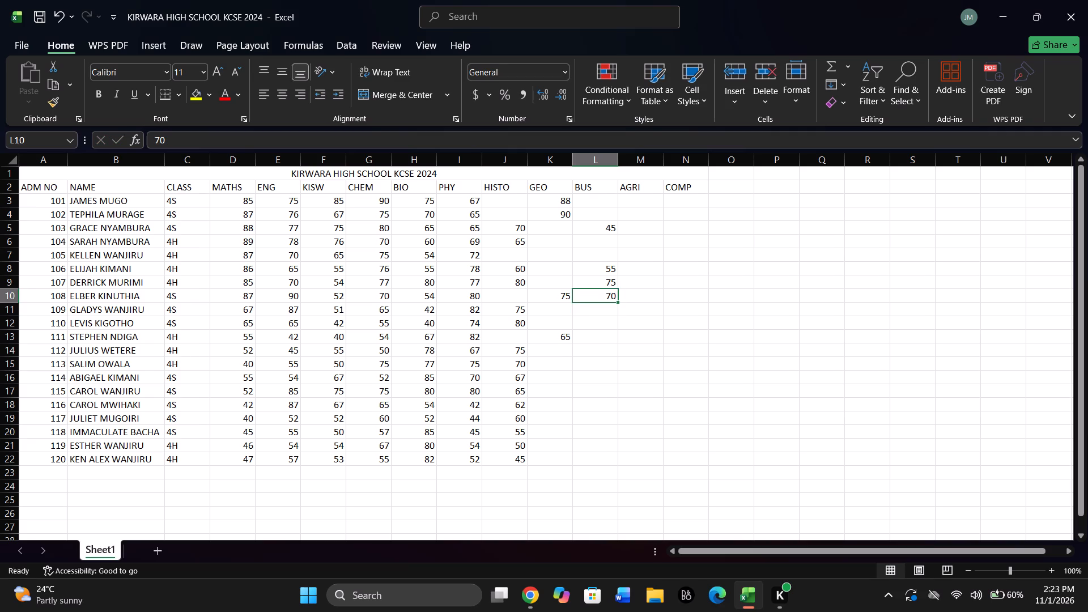
pyautogui.press('Down')
pyautogui.write('65')
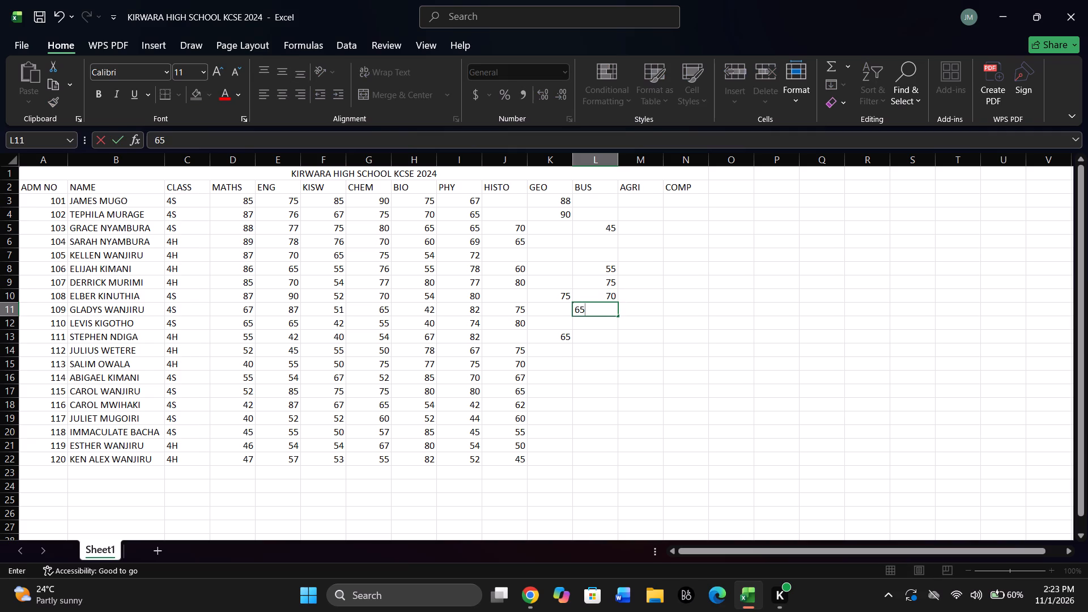
pyautogui.press('Down')
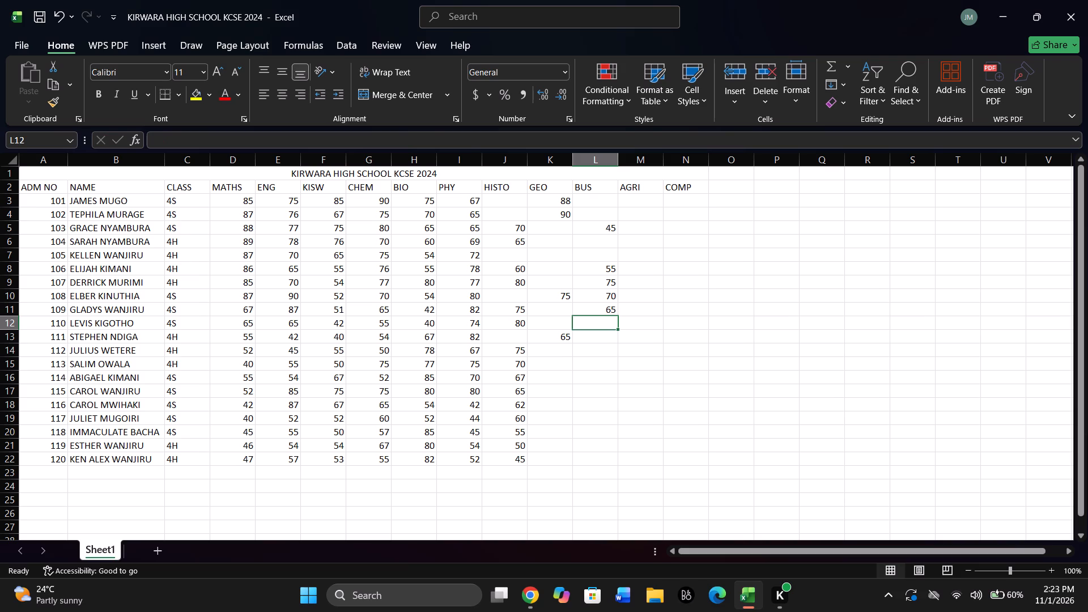
pyautogui.press('Down')
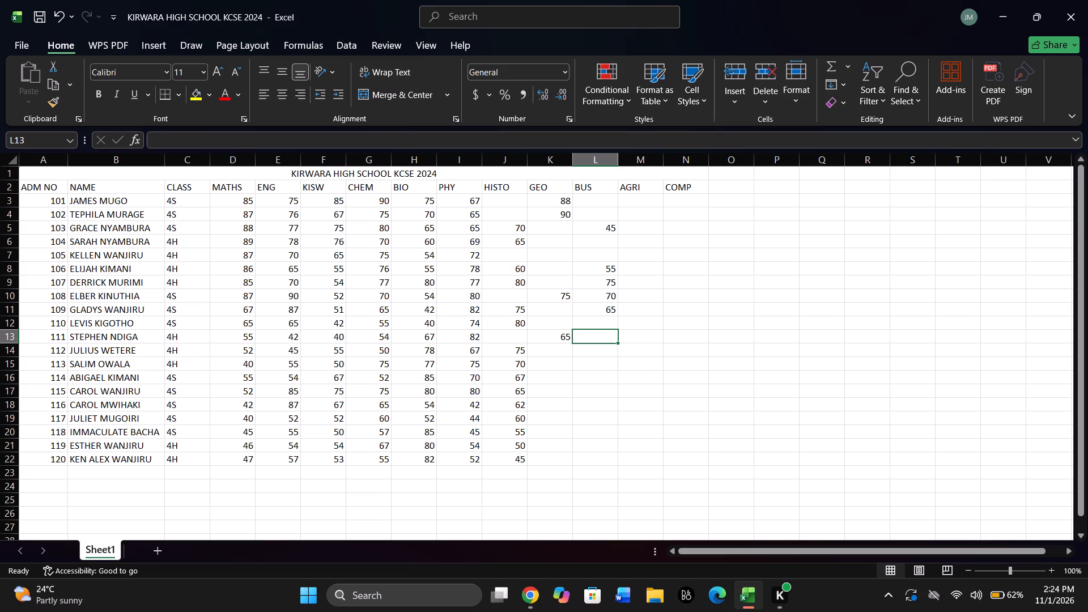
pyautogui.write('60')
pyautogui.press('Down')
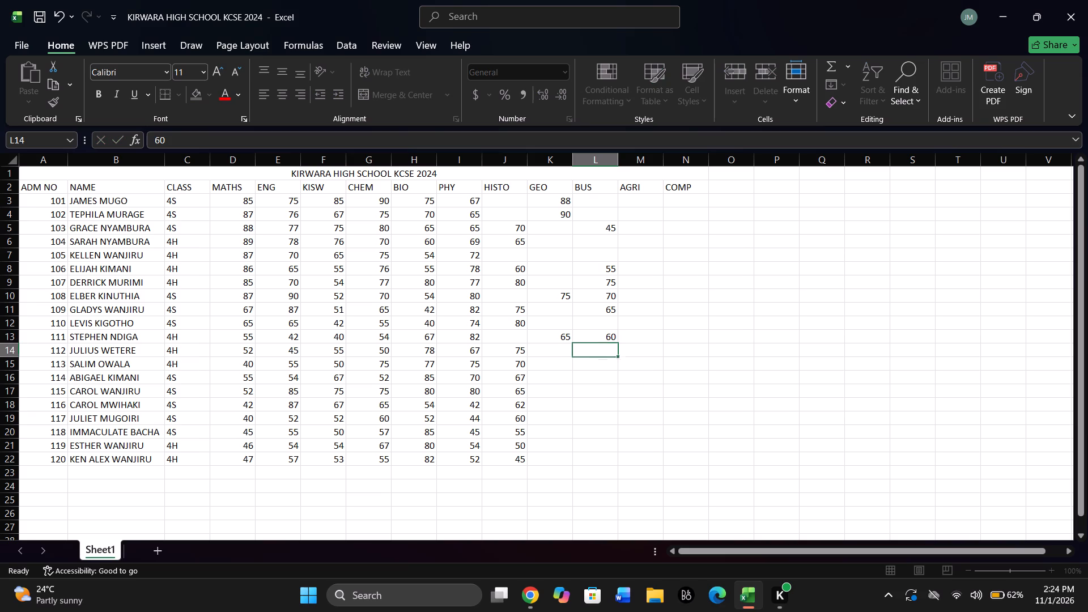
# Enter the BUS marks 42, 45, 50 and 65 for admission numbers 117 to 120 in cells L19 to L22.
pyautogui.press('Down')
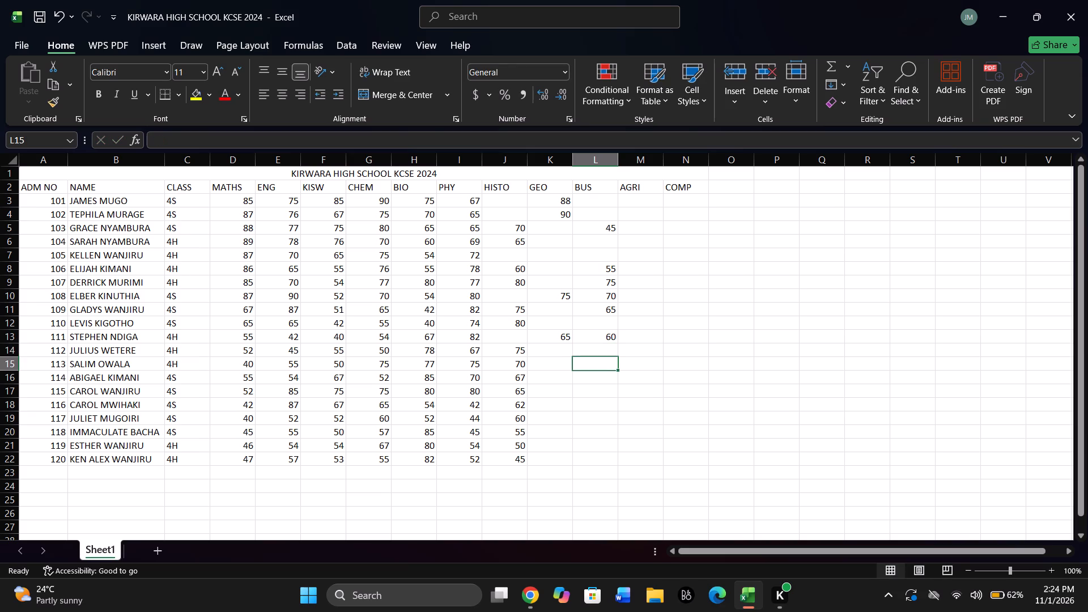
pyautogui.press('Down')
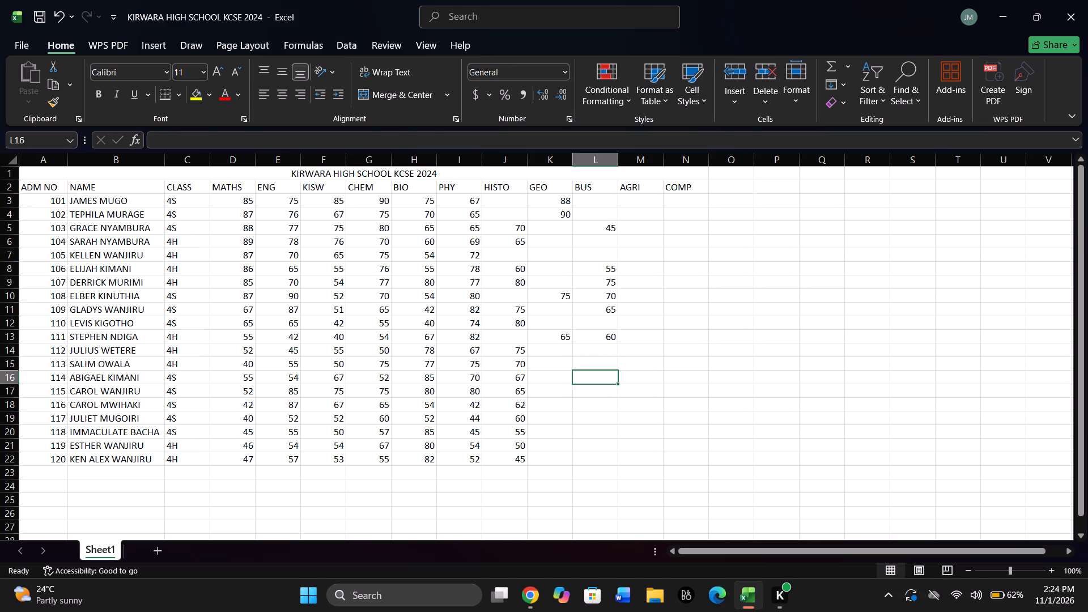
pyautogui.press('Down')
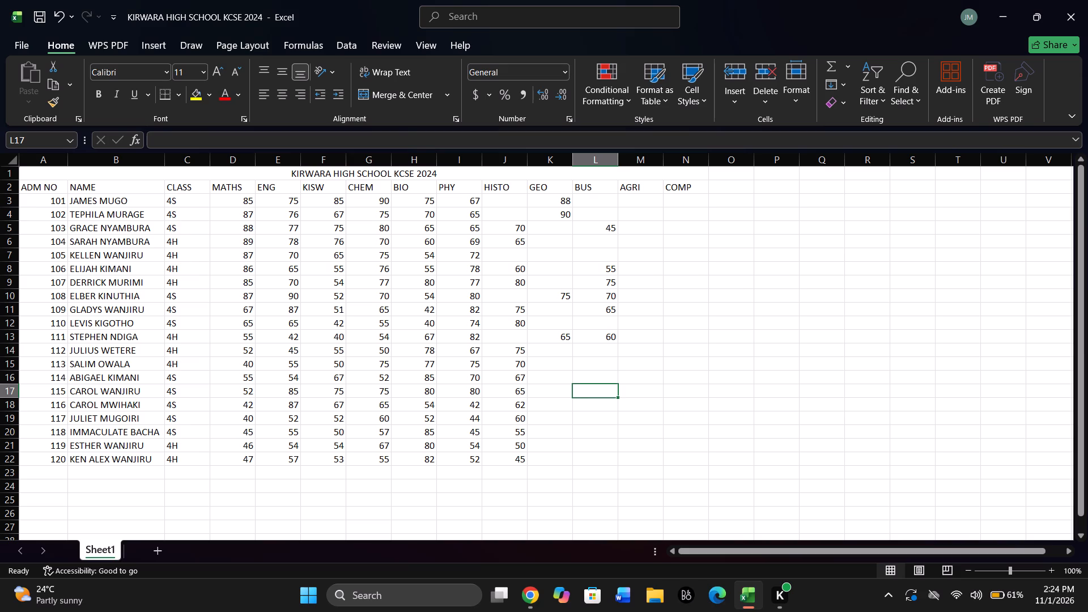
pyautogui.press('Down')
pyautogui.press('Down')
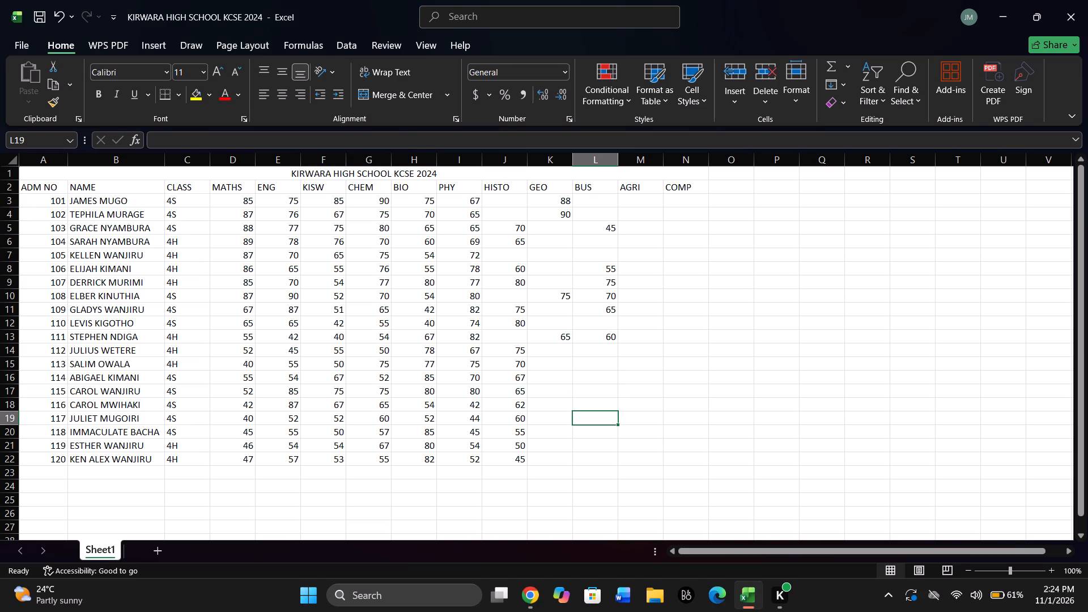
pyautogui.write('42')
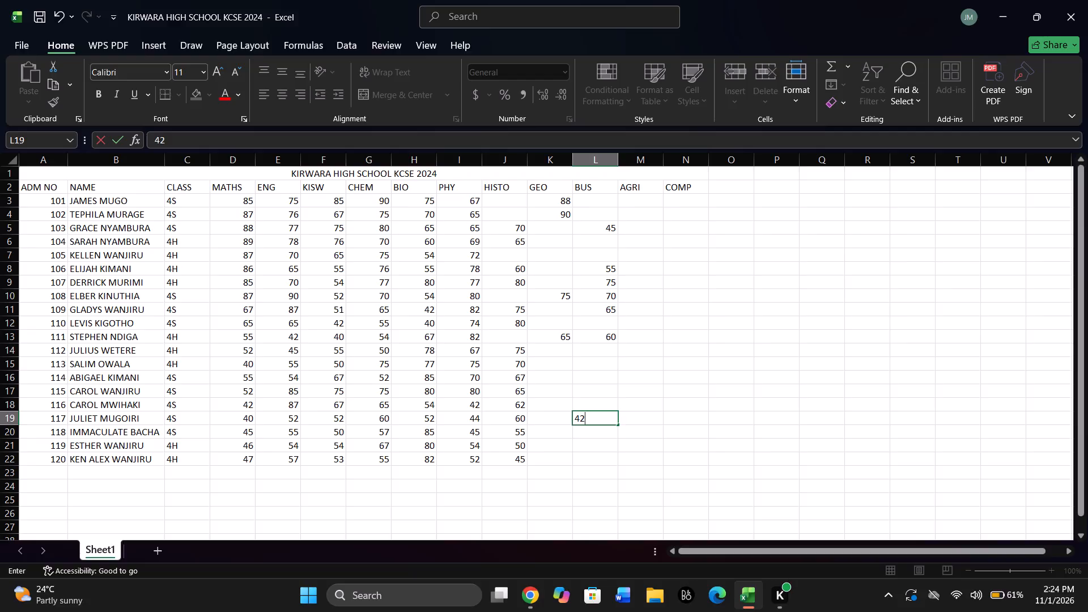
pyautogui.press('Down')
pyautogui.write('45')
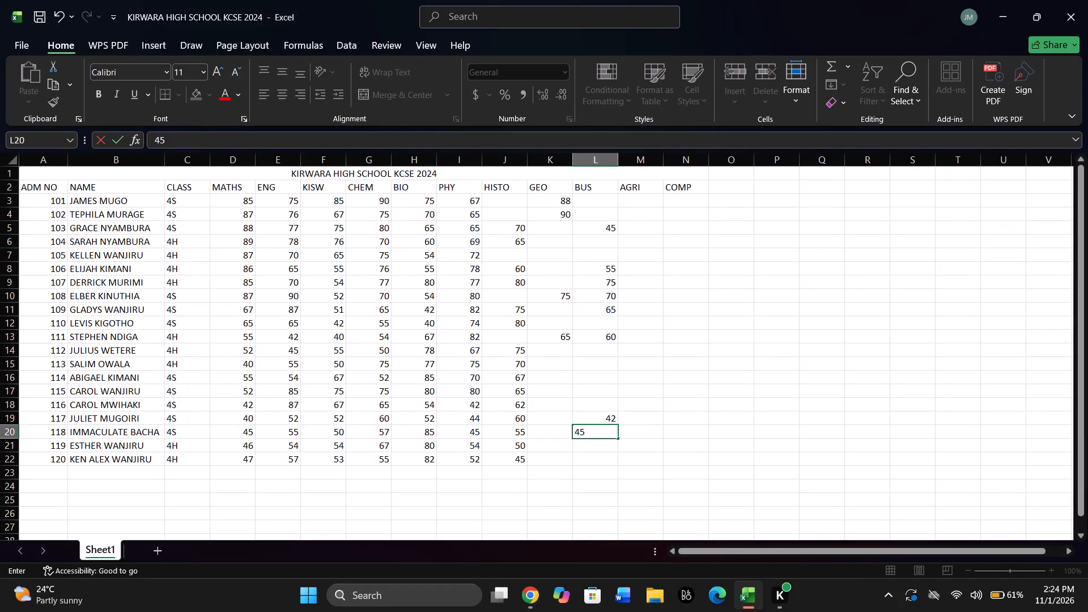
pyautogui.press('Down')
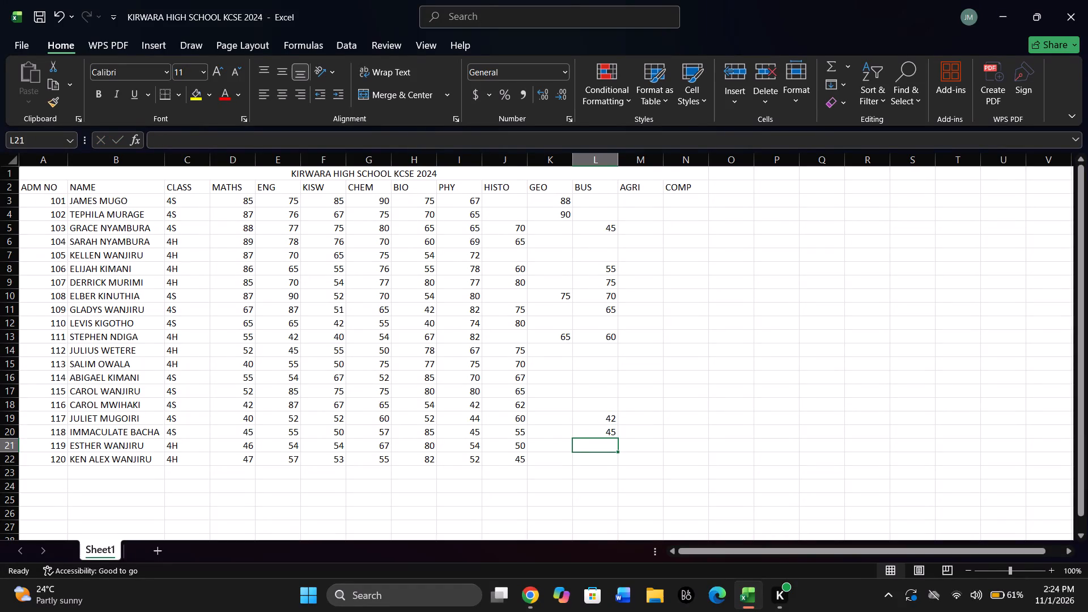
pyautogui.press('5')
pyautogui.press('0')
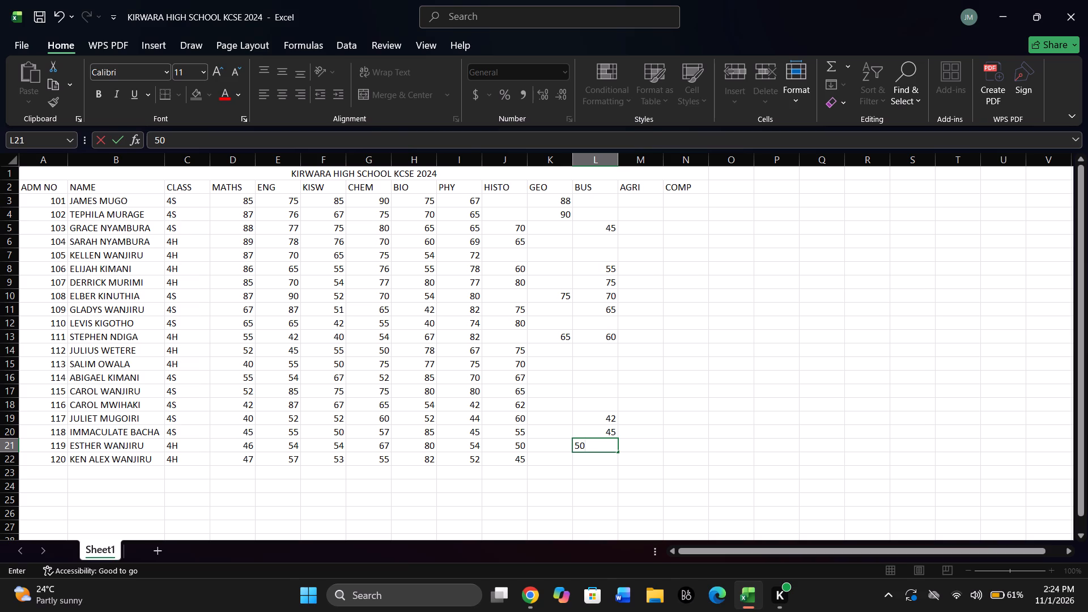
pyautogui.press('Down')
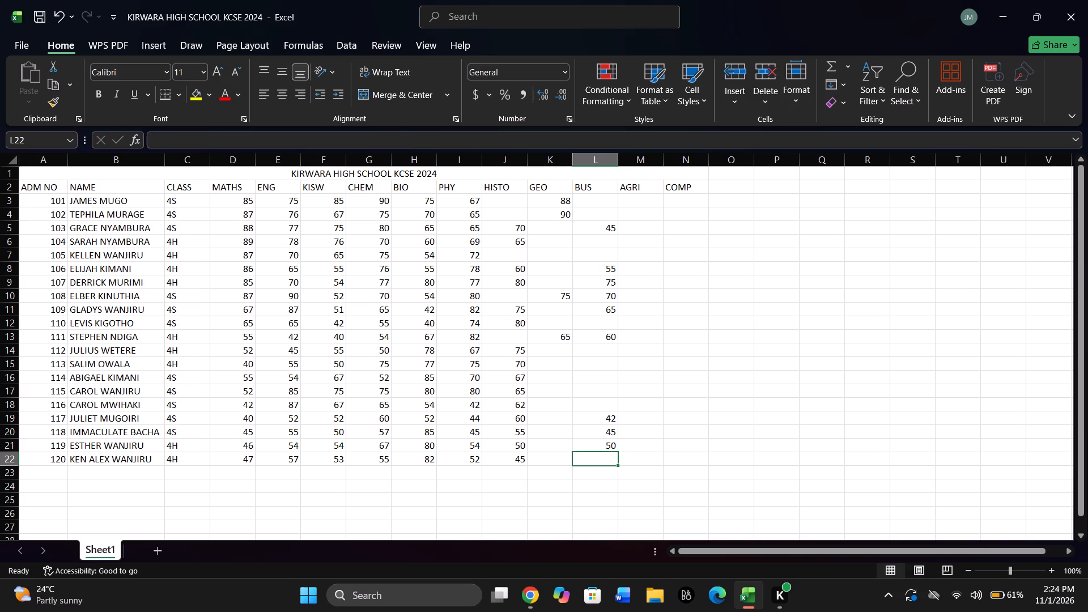
pyautogui.write('656')
pyautogui.press('BackSpace')
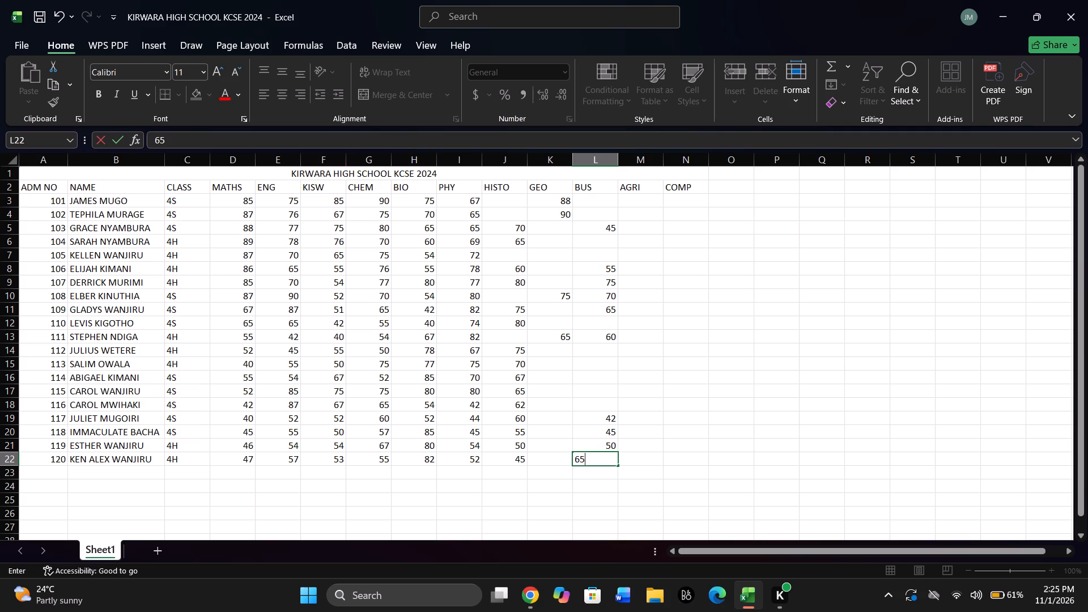
pyautogui.press('Right')
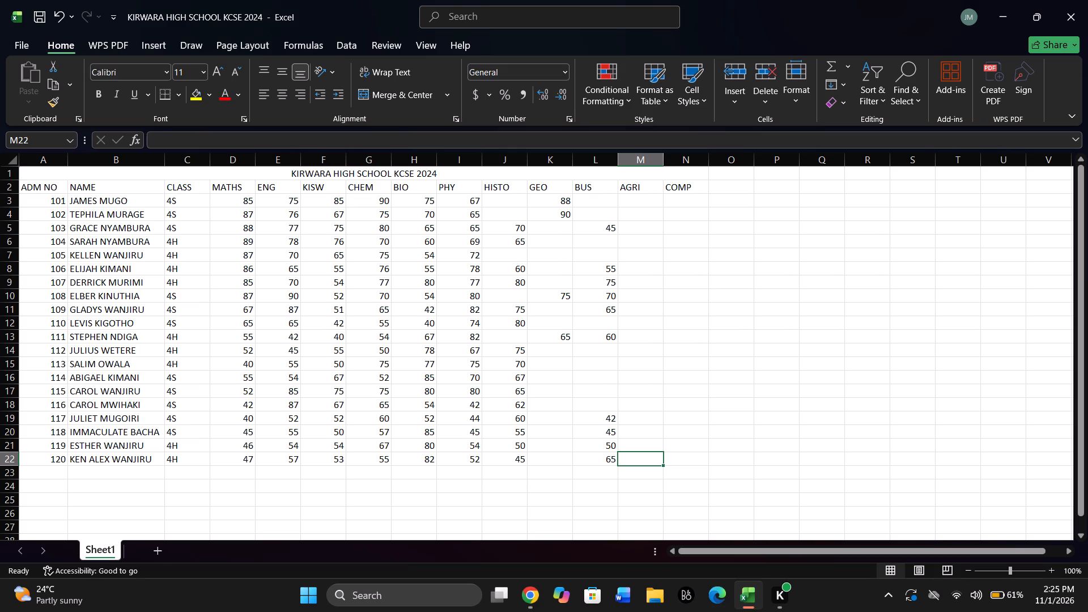
# Enter the AGRI mark 65 for admission number 104 in cell M6.
pyautogui.press('Right')
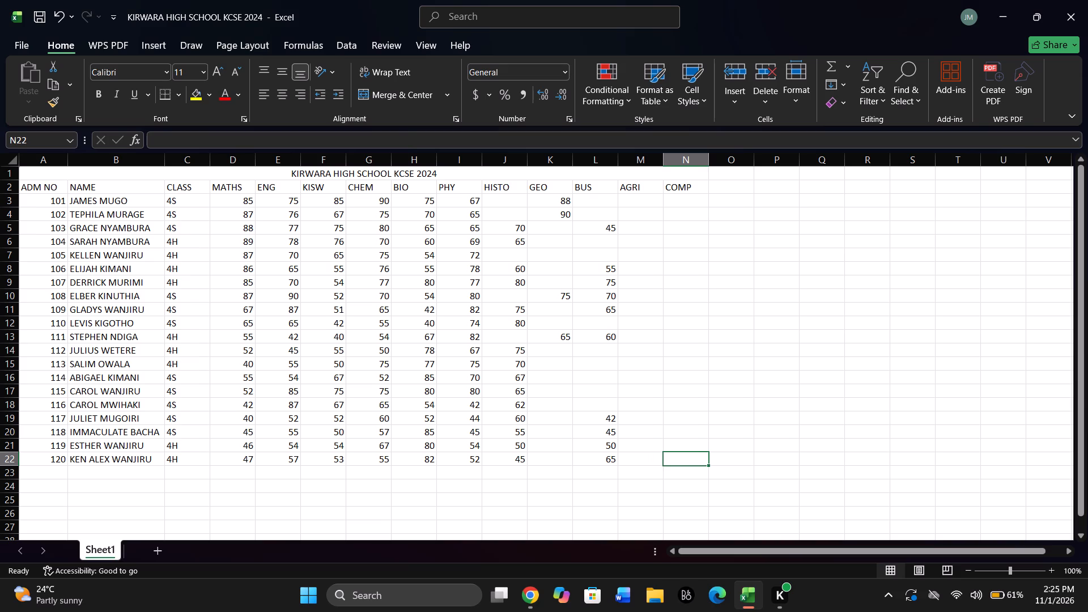
pyautogui.press('Up')
pyautogui.press('Up')
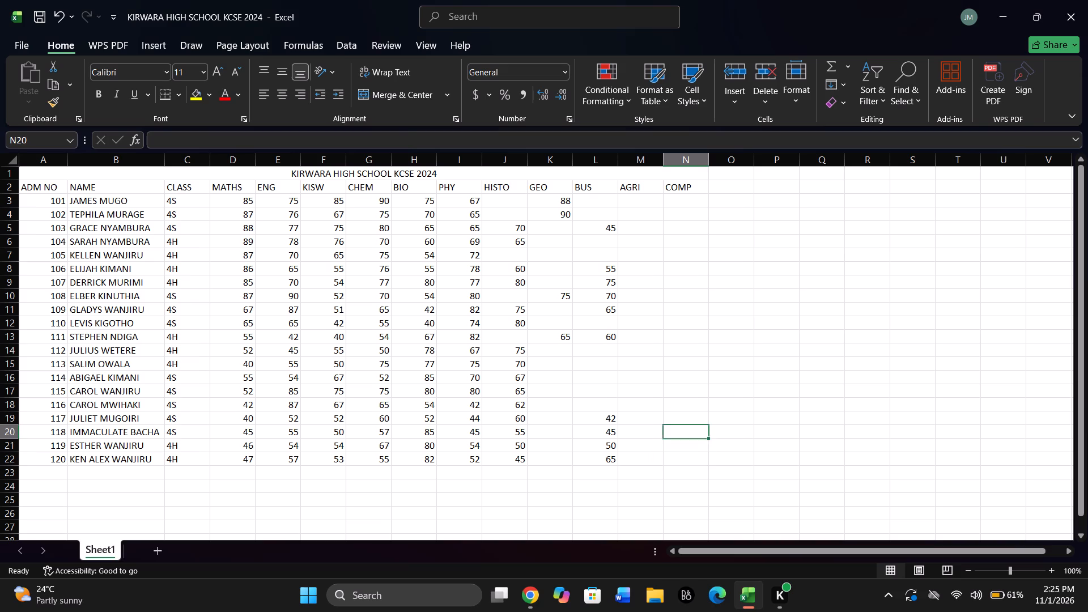
pyautogui.press('Up')
pyautogui.press('Up')
pyautogui.press('Up')
pyautogui.press('Up')
pyautogui.press('Up')
pyautogui.press('Up')
pyautogui.press('Up')
pyautogui.press('Up')
pyautogui.press('Up')
pyautogui.press('Up')
pyautogui.press('Up')
pyautogui.press('Up')
pyautogui.press('Up')
pyautogui.press('Up')
pyautogui.press('Up')
pyautogui.press('Up')
pyautogui.press('Up')
pyautogui.press('Up')
pyautogui.press('Up')
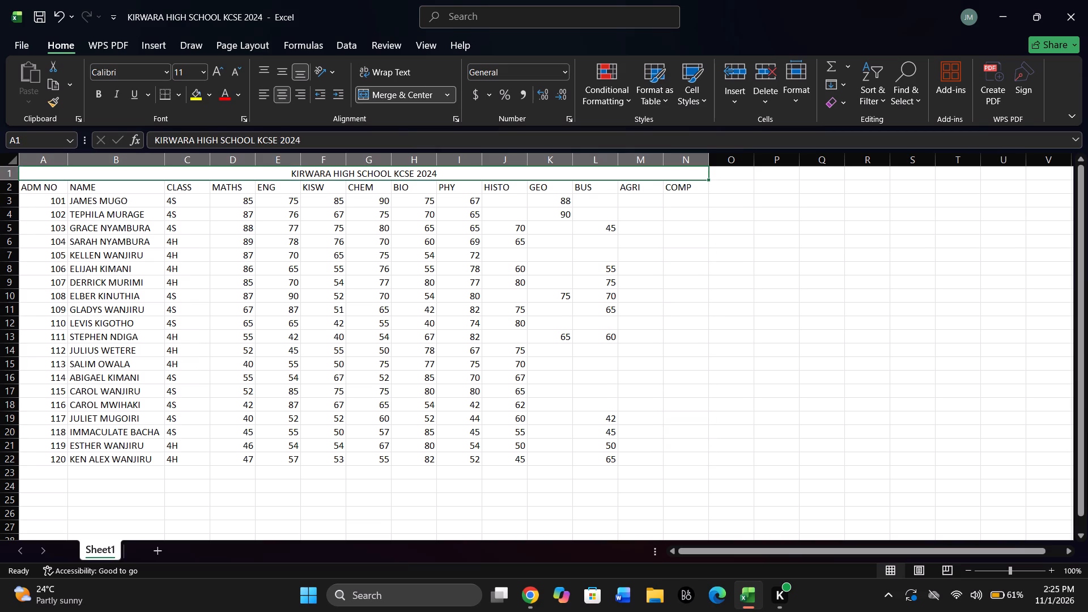
pyautogui.press('Left')
pyautogui.press('Down')
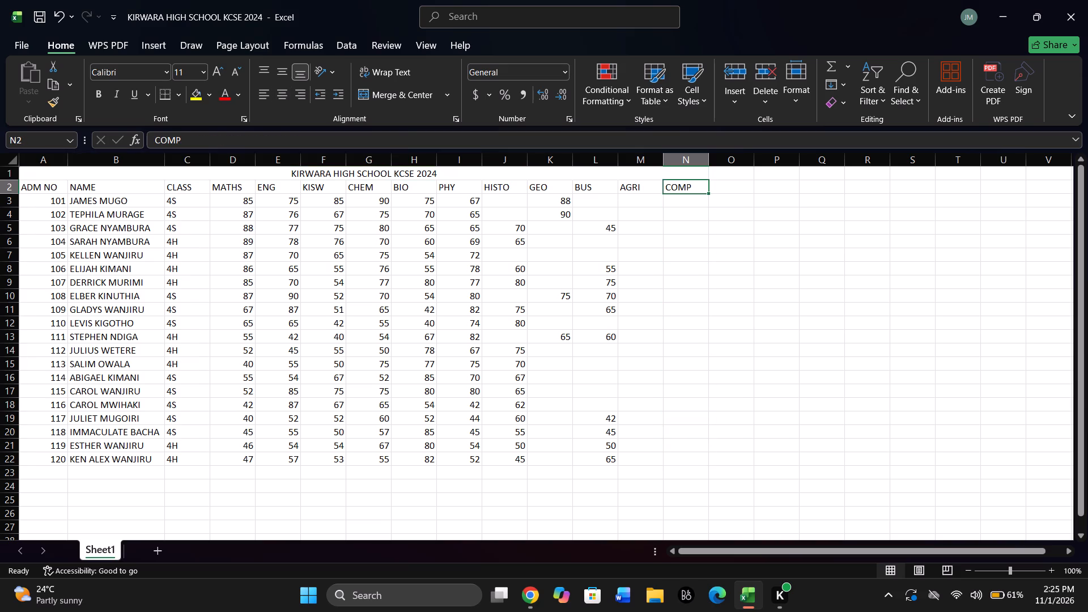
pyautogui.press('Left')
pyautogui.press('Down')
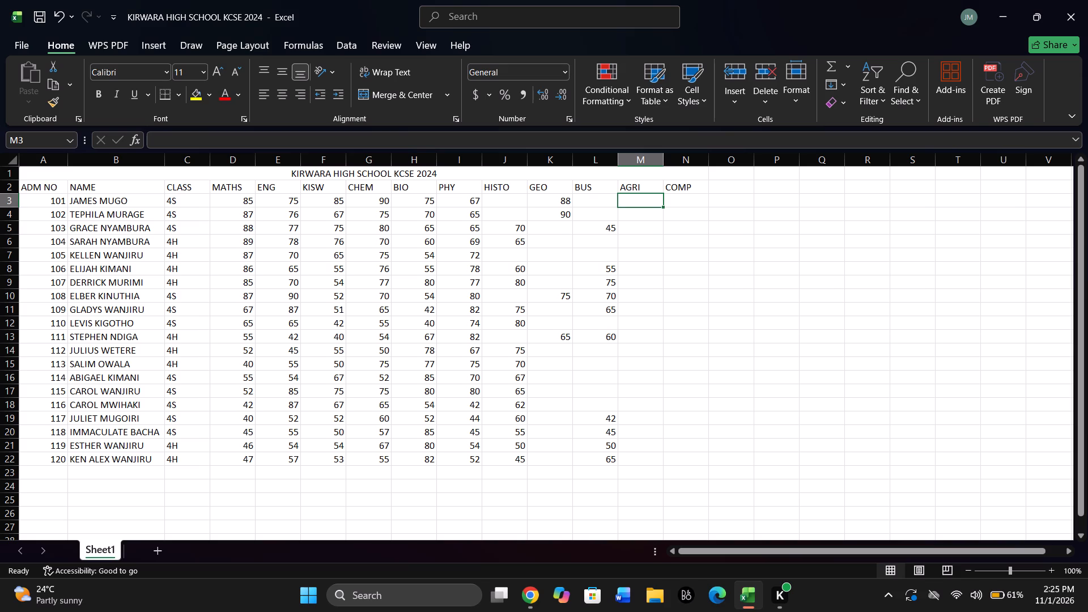
pyautogui.press('Down')
pyautogui.press('Up')
pyautogui.doubleClick(644, 198)
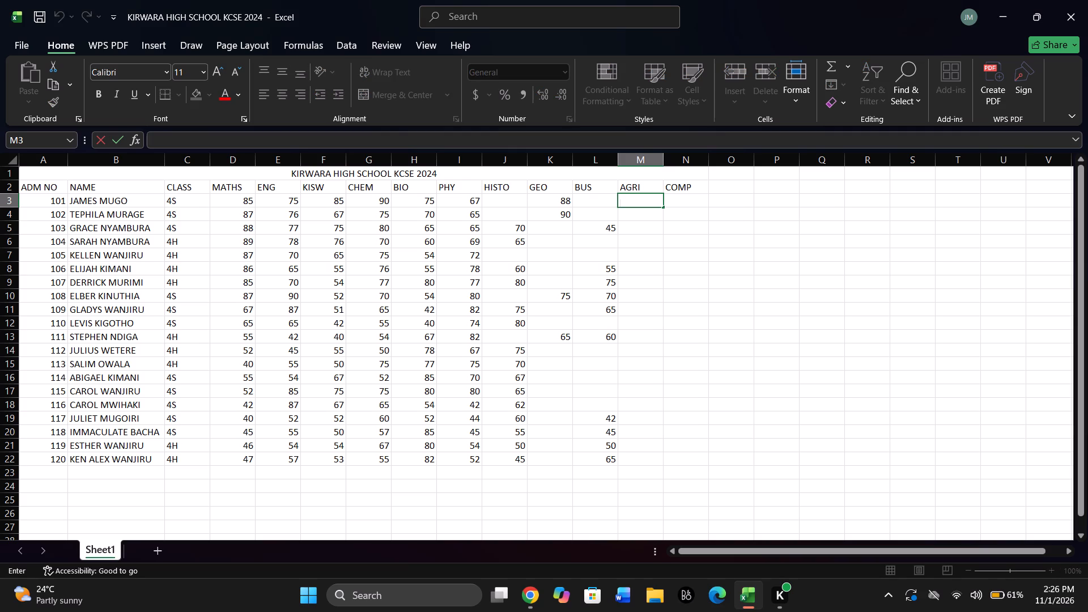
pyautogui.press('Down')
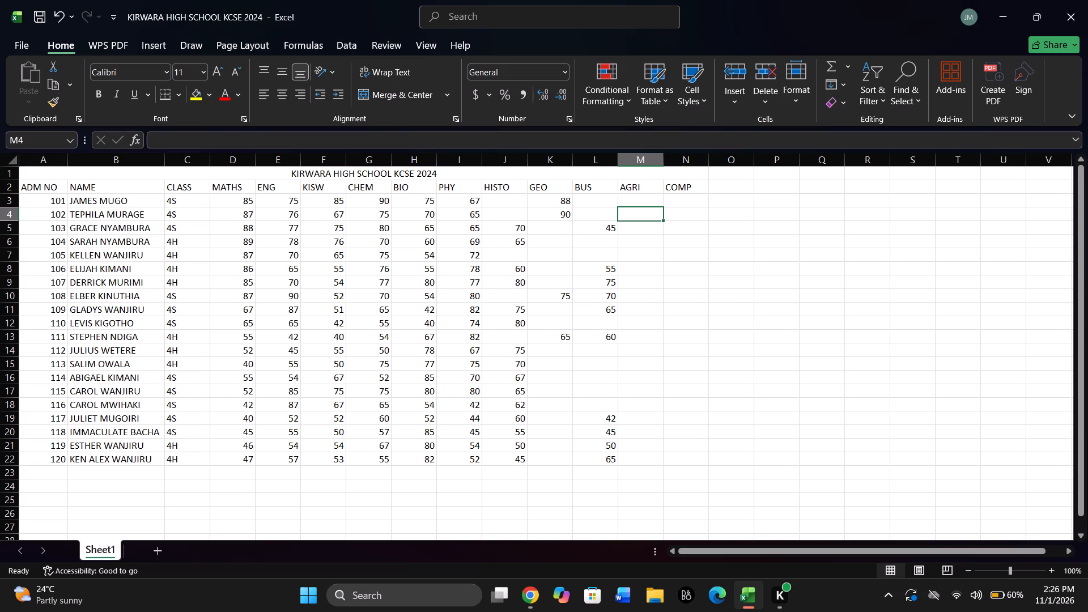
pyautogui.press('Down')
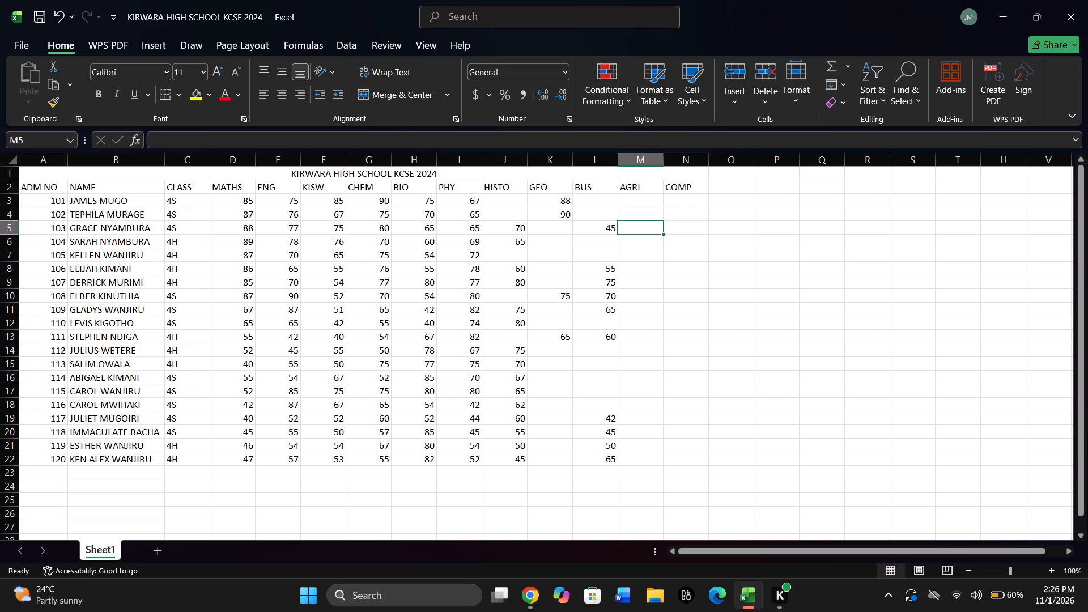
pyautogui.press('Down')
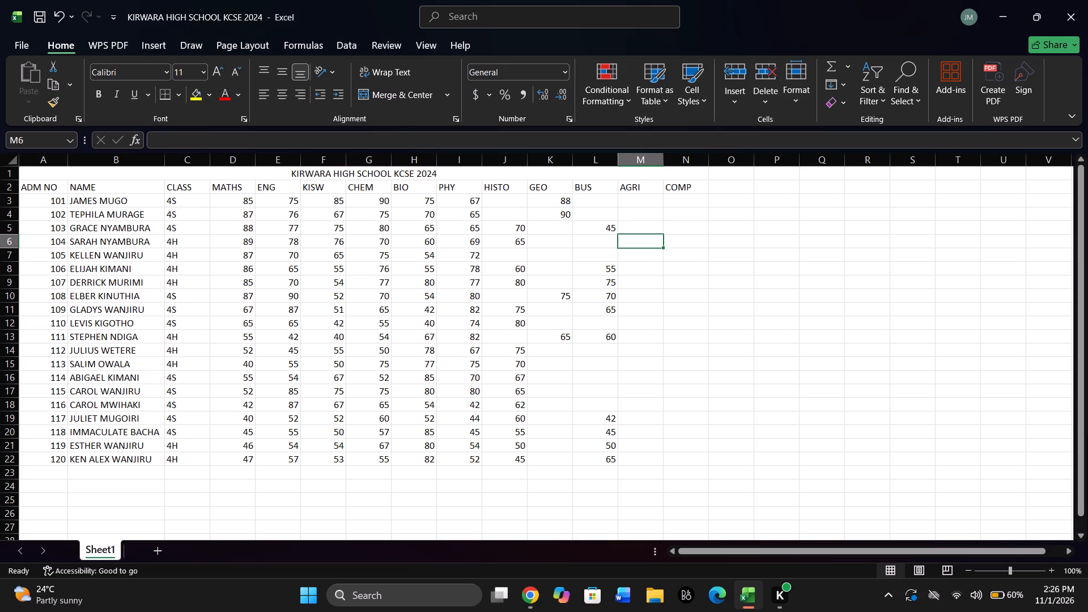
pyautogui.write('65')
pyautogui.press('Down')
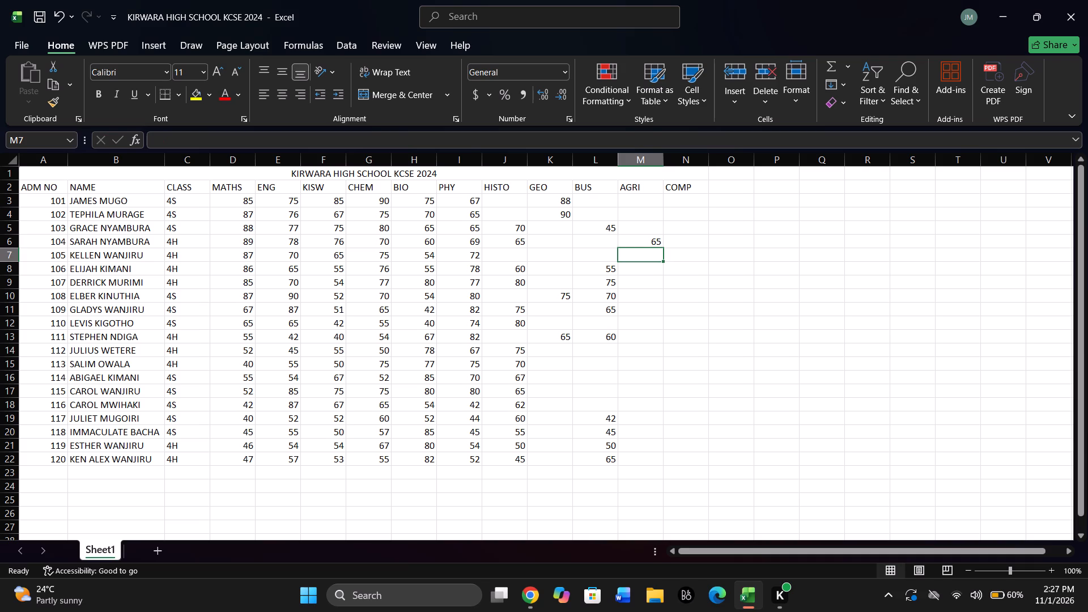
# Enter the AGRI mark 60 for admission number 110 in cell M12.
pyautogui.press('Down')
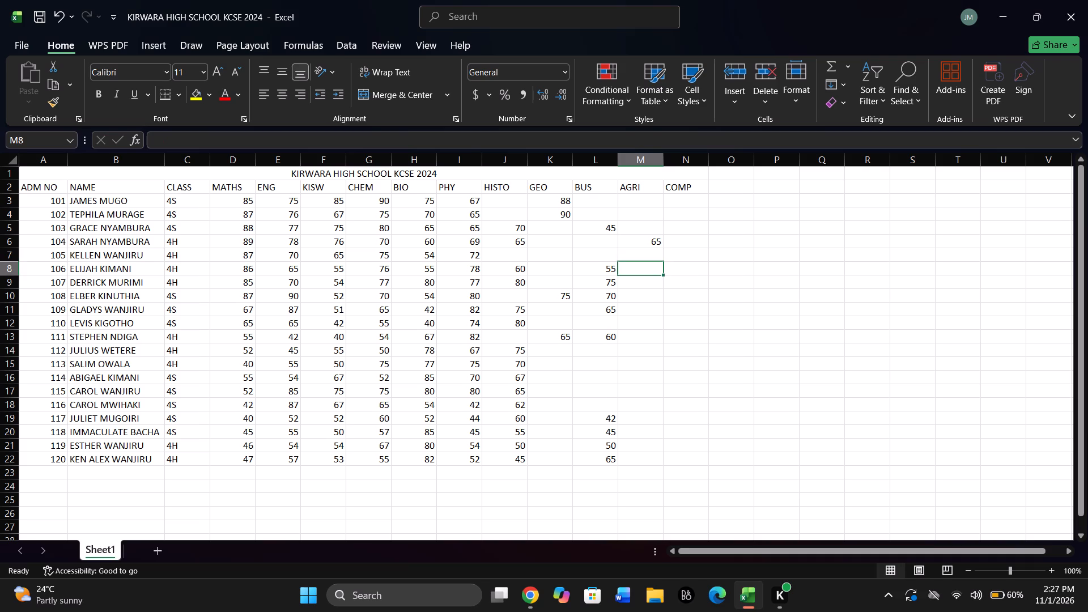
pyautogui.press('Down')
pyautogui.press('Down')
pyautogui.press('Down')
pyautogui.press('Down')
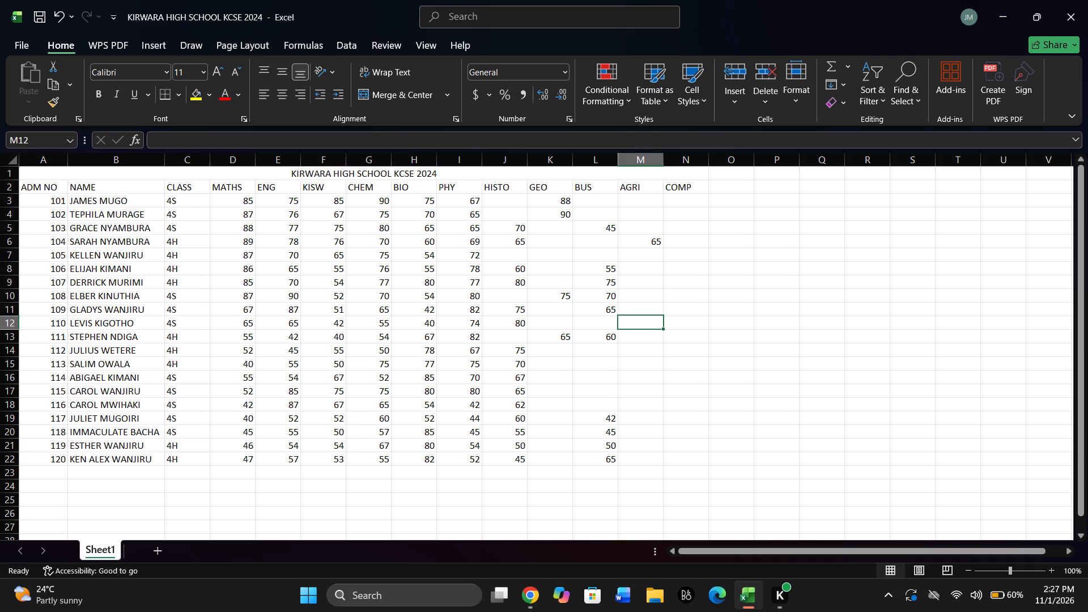
pyautogui.write('60')
pyautogui.press('Down')
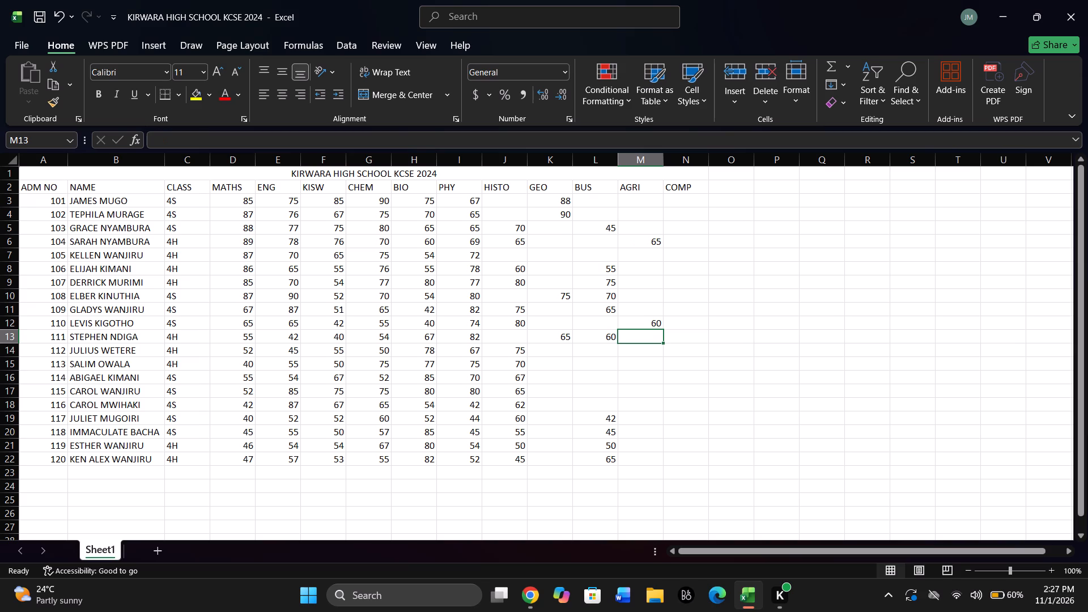
# Enter the AGRI marks 50 and 60 for admission numbers 112 and 113 in cells M14 and M15.
pyautogui.press('Down')
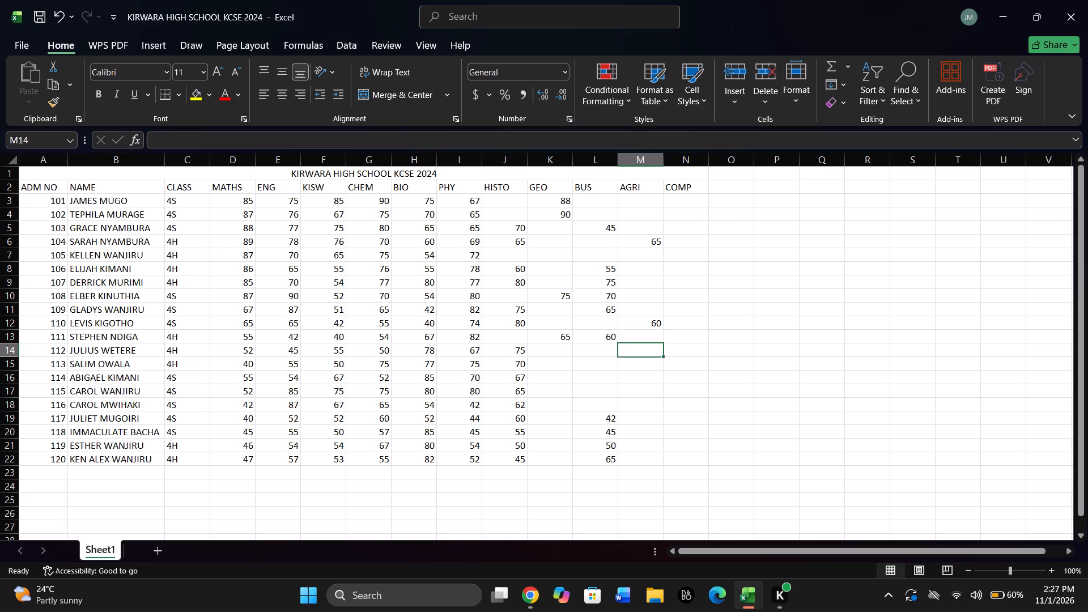
pyautogui.press('Up')
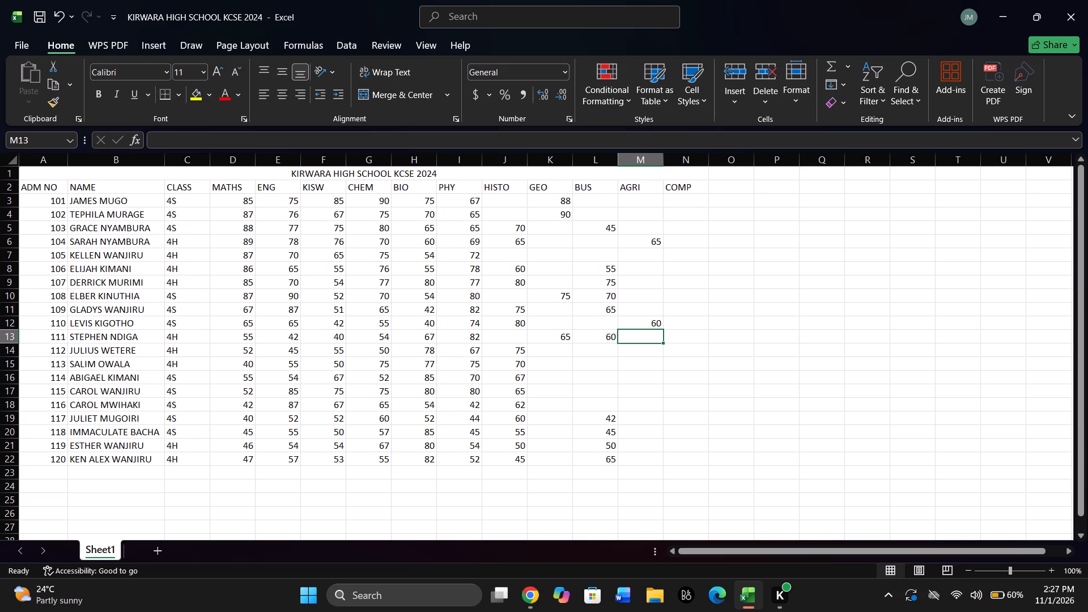
pyautogui.press('Down')
pyautogui.press('Up')
pyautogui.press('Down')
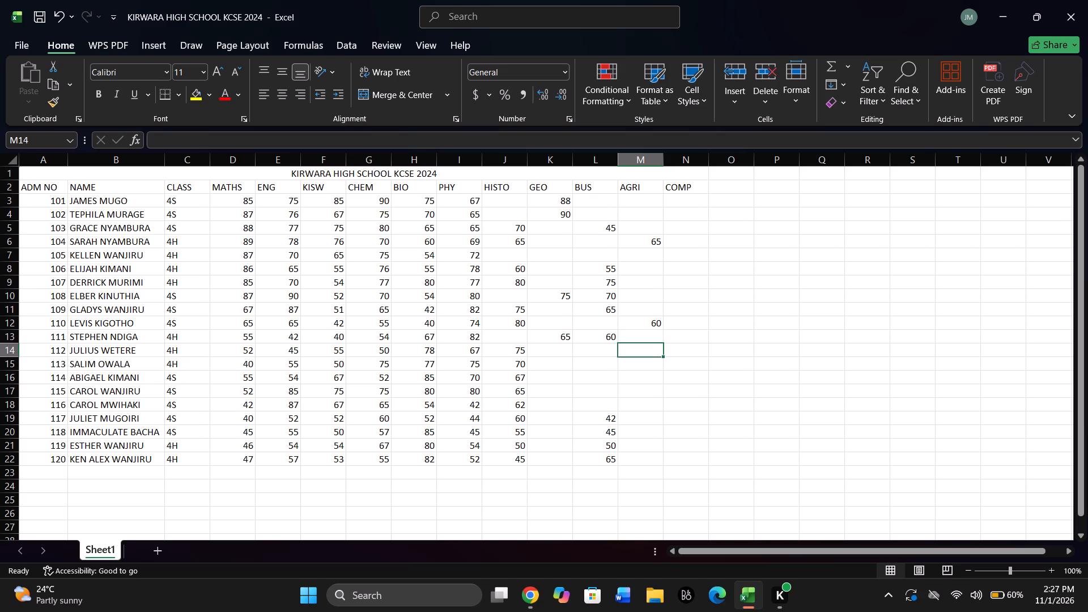
pyautogui.press('6')
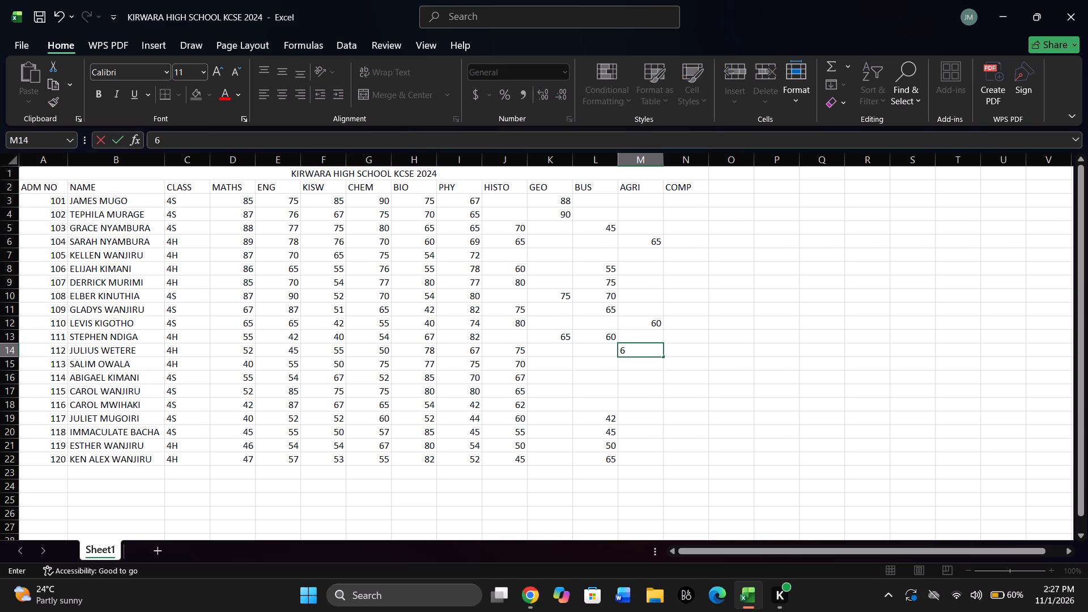
pyautogui.press('BackSpace')
pyautogui.write('50')
pyautogui.press('Down')
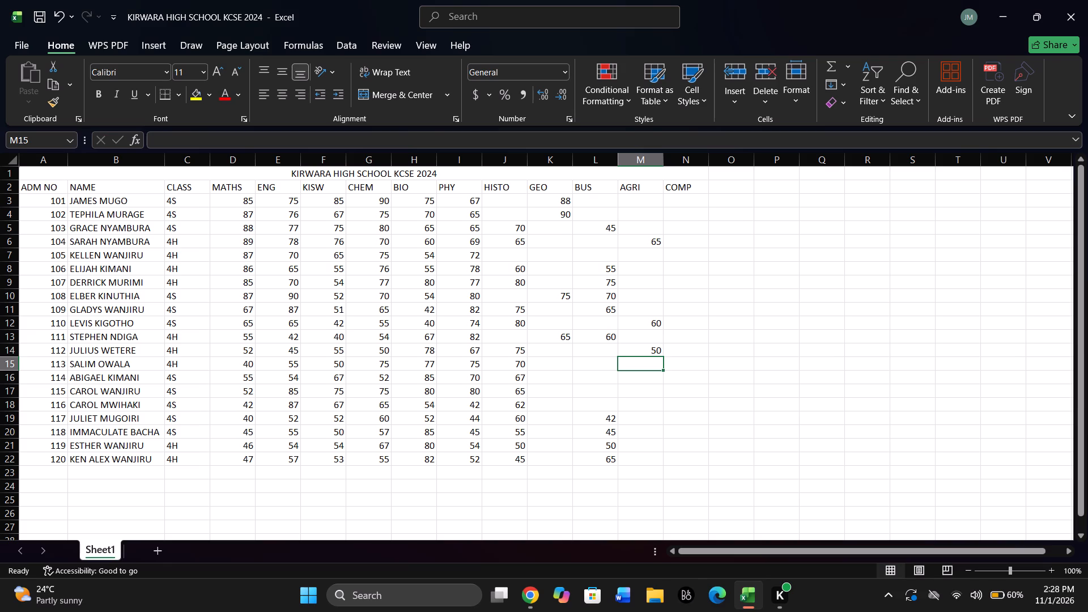
pyautogui.press('6')
pyautogui.press('0')
pyautogui.press('Down')
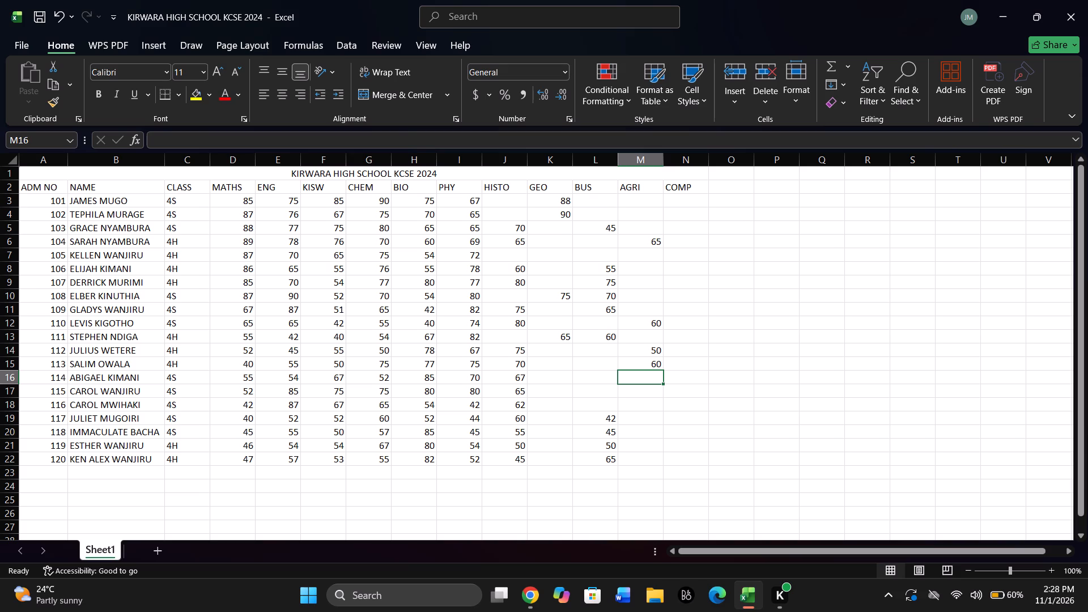
# Enter the AGRI mark 67 for admission number 114 in cell M16.
pyautogui.press('Down')
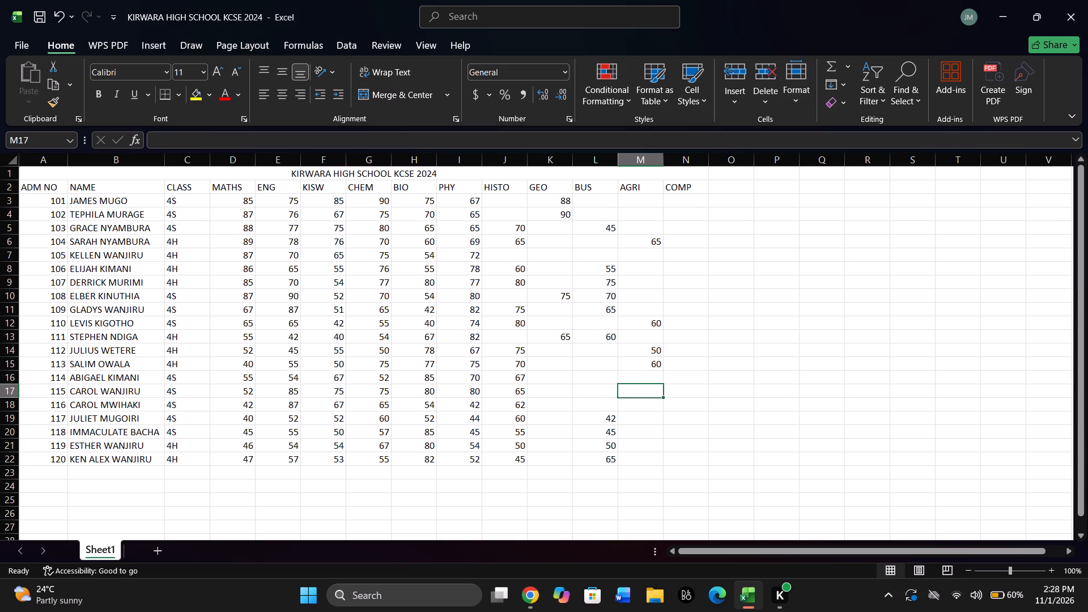
pyautogui.press('Up')
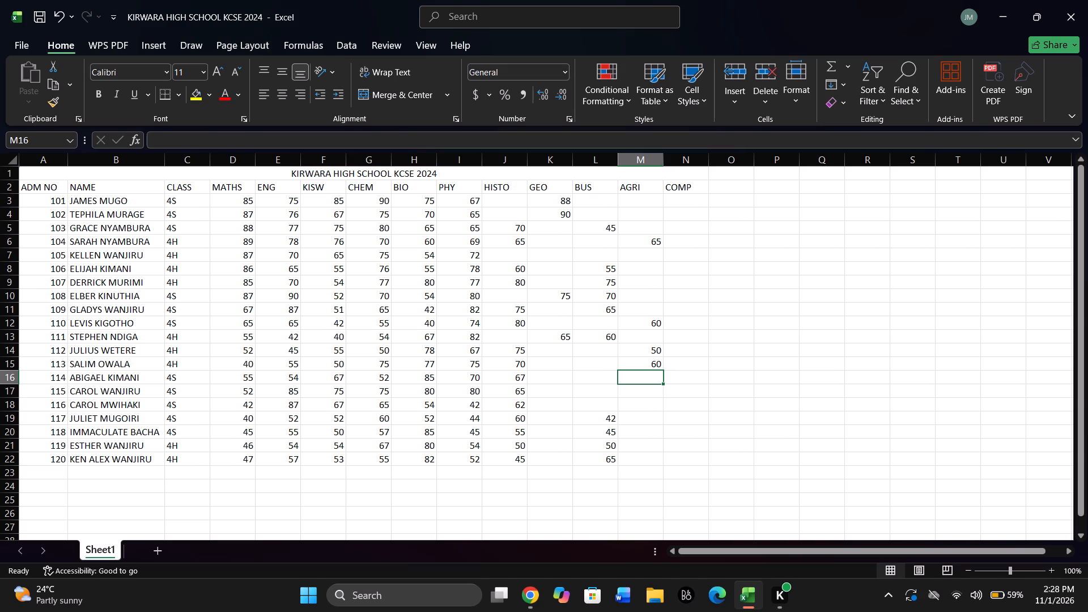
pyautogui.press('Down')
pyautogui.press('Up')
pyautogui.write('65')
pyautogui.press('BackSpace')
pyautogui.press('7')
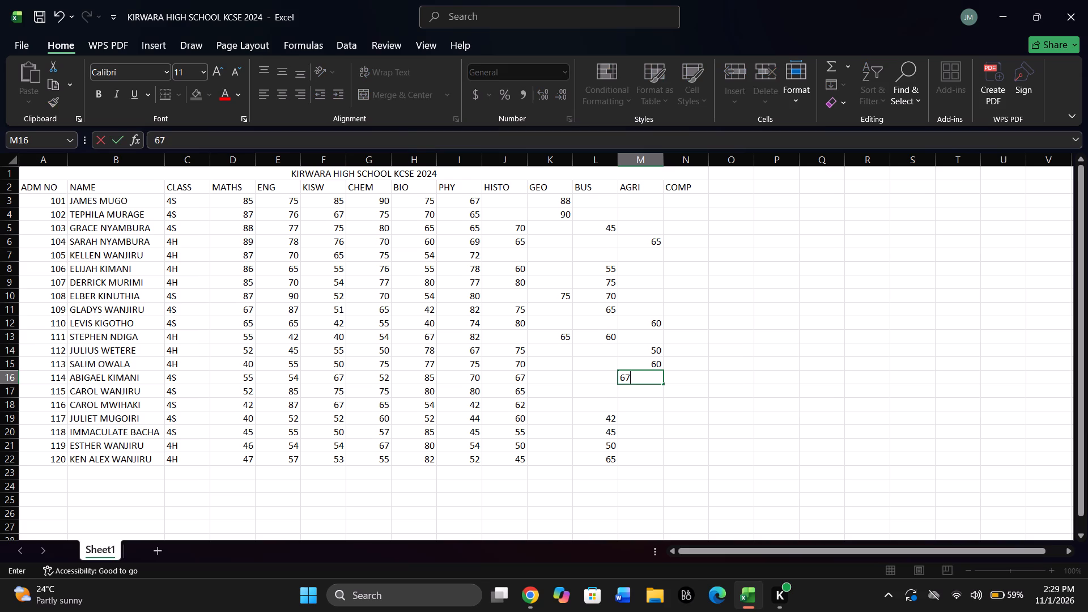
pyautogui.press('Down')
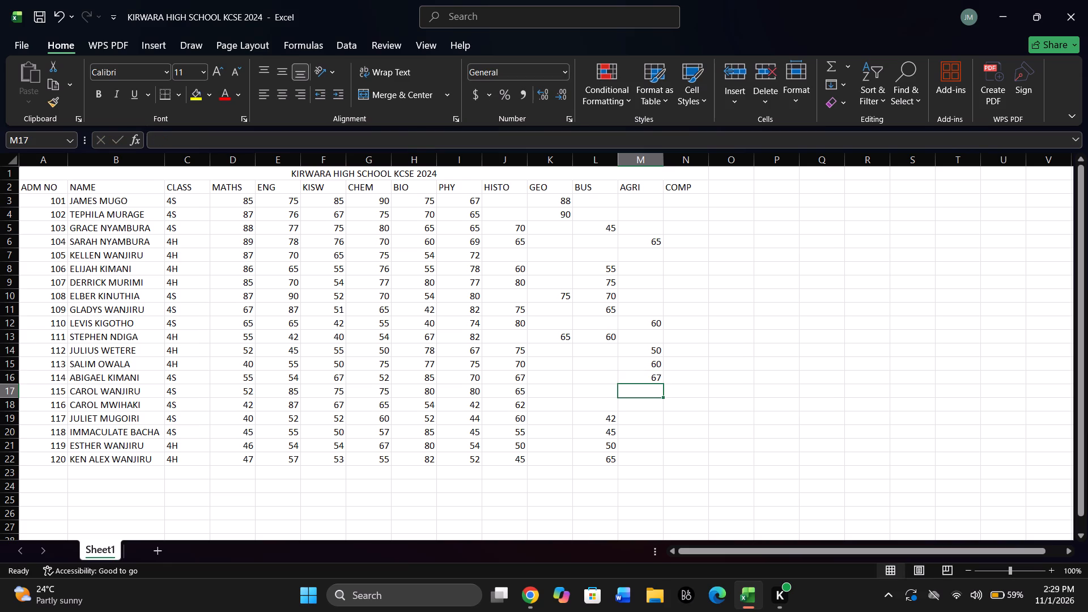
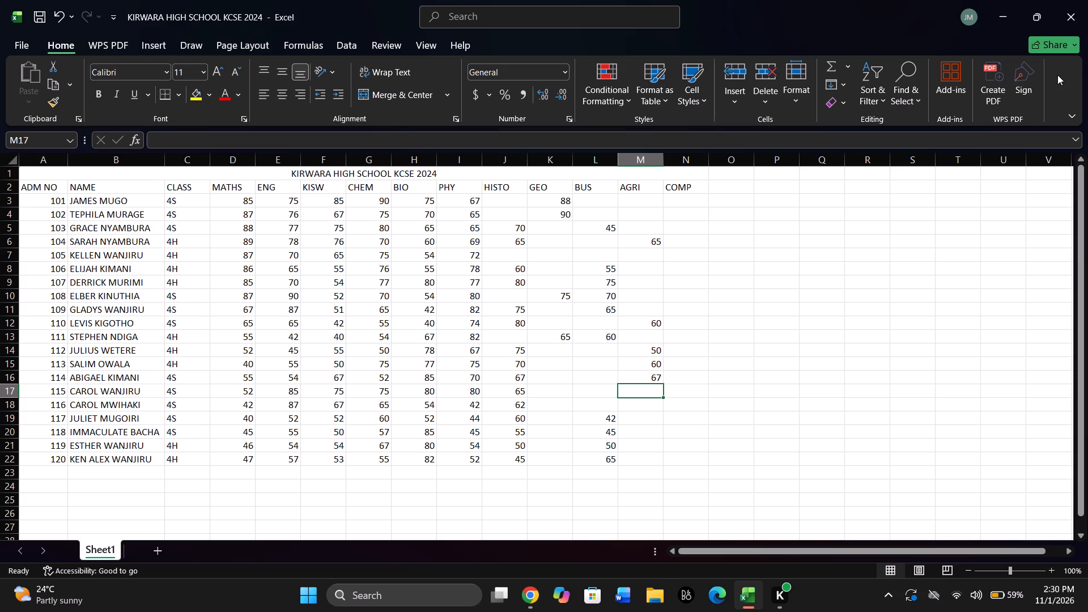
# Enter the AGRI marks 60 and 52 for admission numbers 115 and 116 in cells M17 and M18.
pyautogui.write('60')
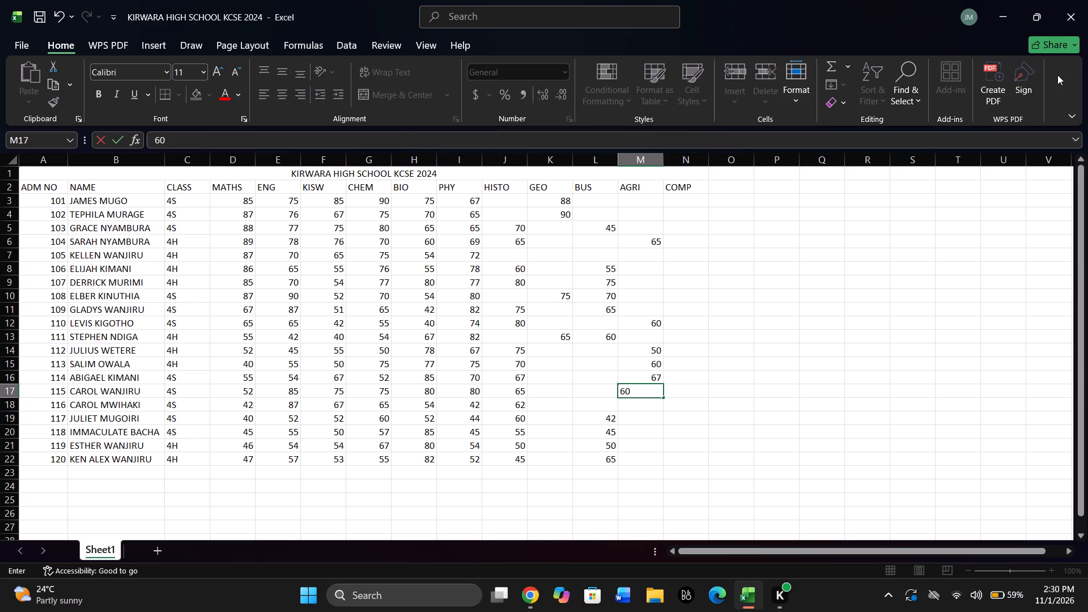
pyautogui.press('Down')
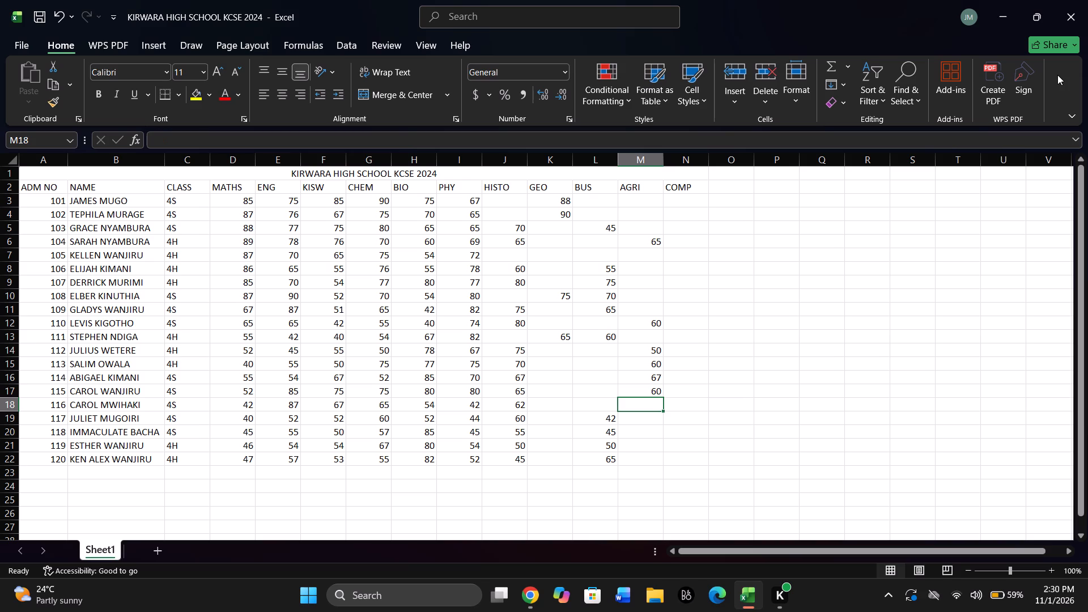
pyautogui.write('52')
pyautogui.press('Right')
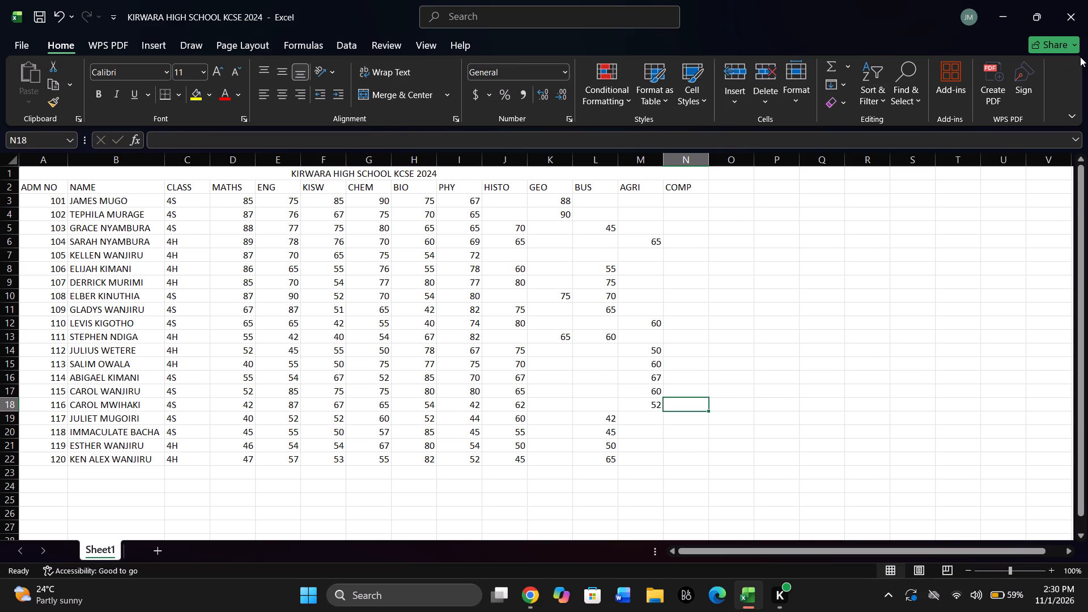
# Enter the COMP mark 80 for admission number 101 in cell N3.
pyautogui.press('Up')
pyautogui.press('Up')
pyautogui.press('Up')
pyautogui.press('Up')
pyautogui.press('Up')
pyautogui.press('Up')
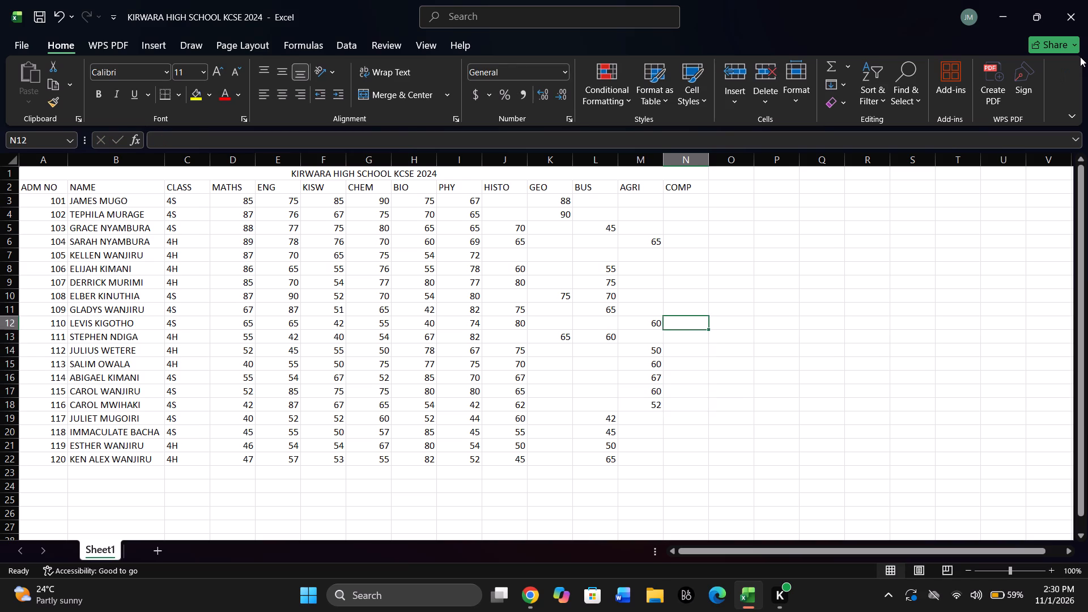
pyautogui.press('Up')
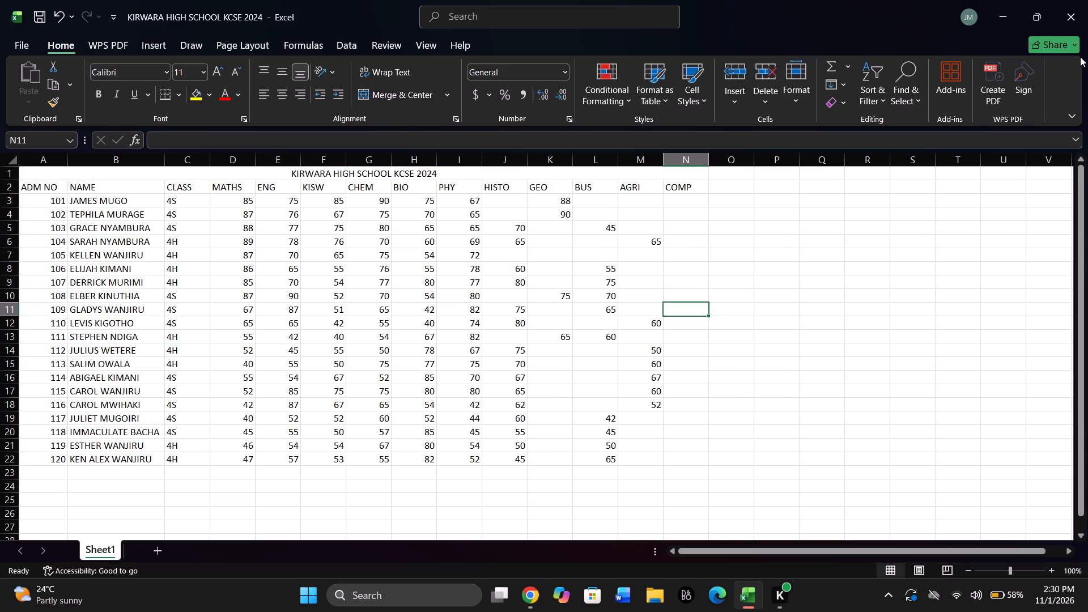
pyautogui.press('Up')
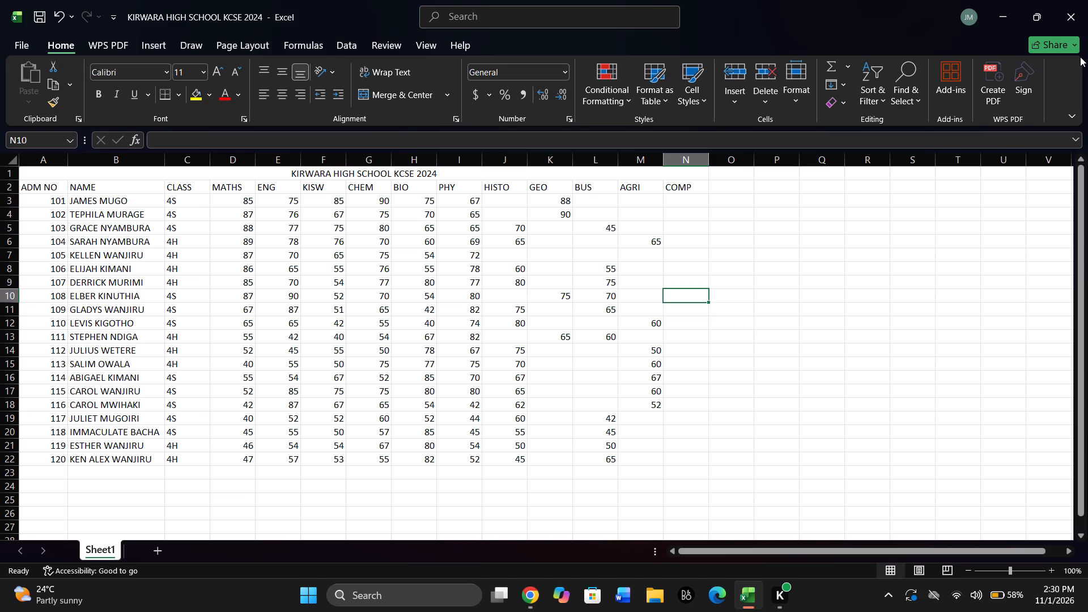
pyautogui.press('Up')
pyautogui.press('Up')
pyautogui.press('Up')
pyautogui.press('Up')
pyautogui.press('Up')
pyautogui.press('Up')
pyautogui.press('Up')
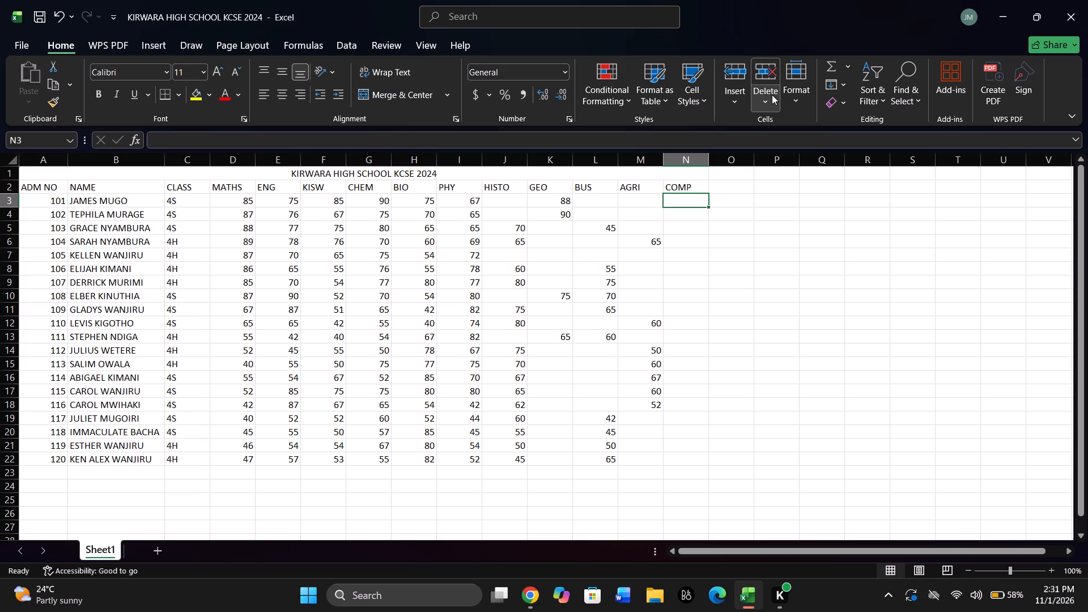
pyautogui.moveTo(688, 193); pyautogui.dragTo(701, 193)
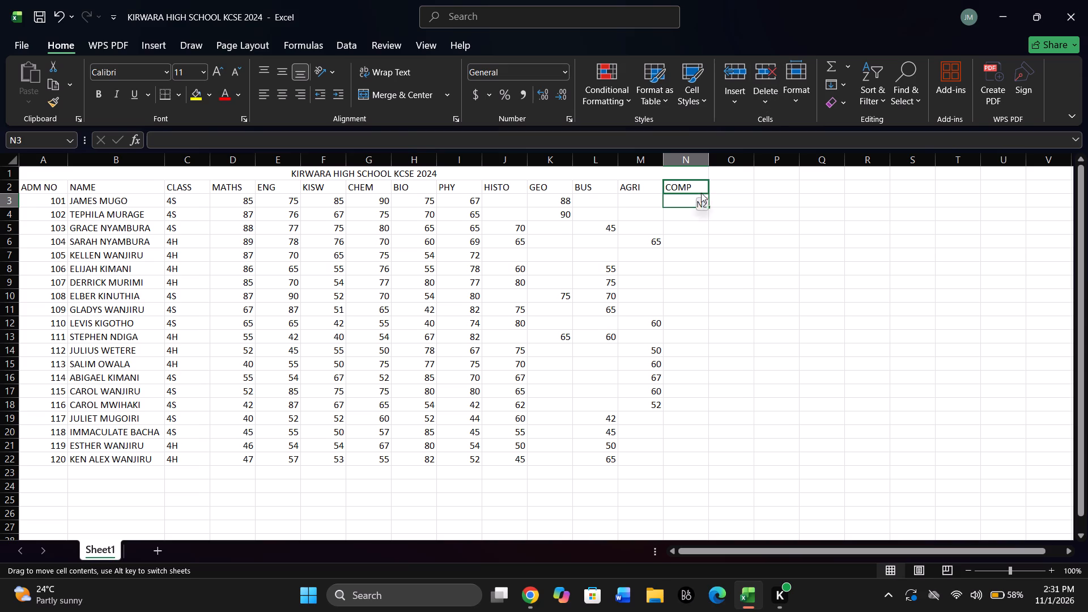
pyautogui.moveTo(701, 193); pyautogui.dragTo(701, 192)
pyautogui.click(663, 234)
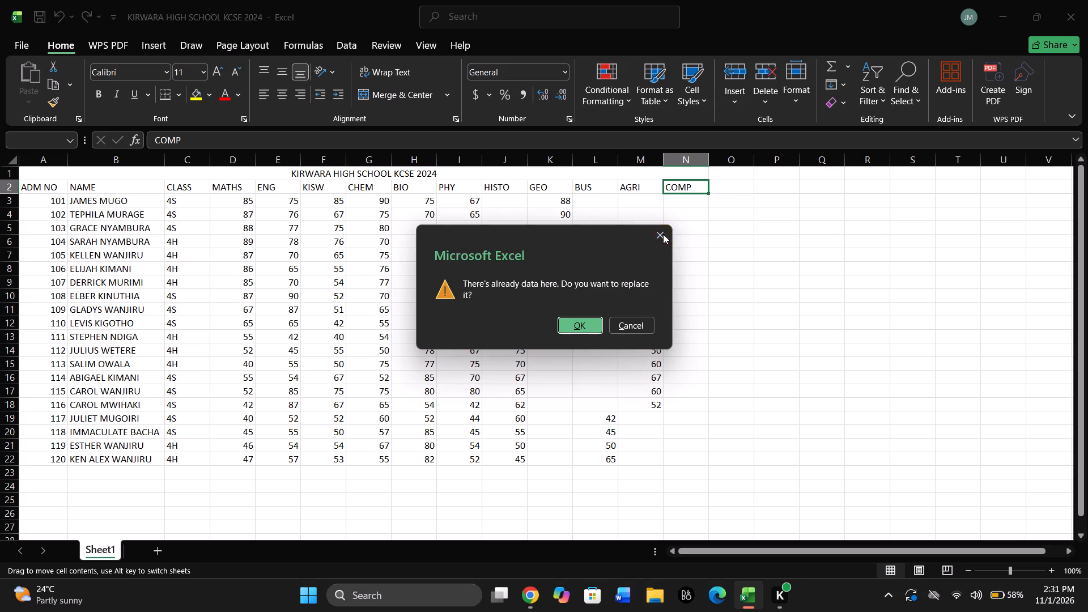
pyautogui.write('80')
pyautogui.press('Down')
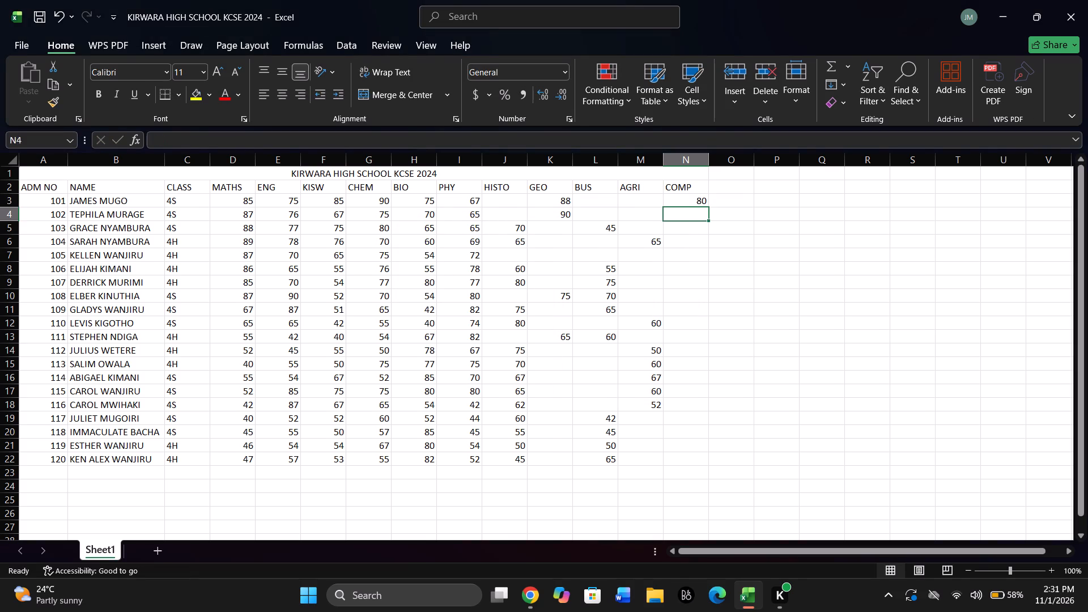
# Replace the COMP mark for admission number 101 in cell N3 with 90.
pyautogui.press('Up')
pyautogui.press('BackSpace')
pyautogui.write('90')
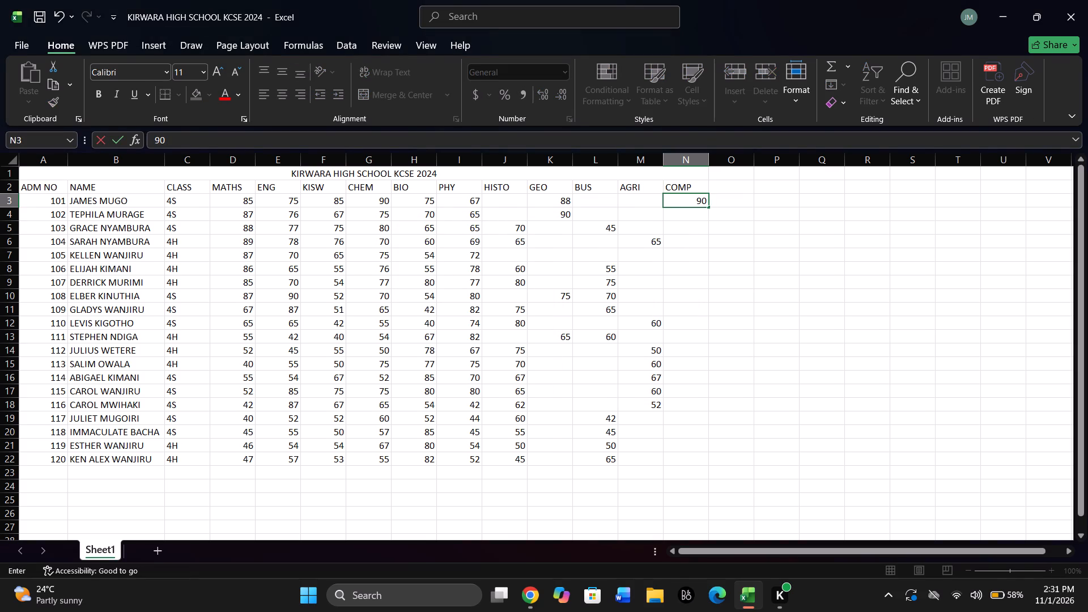
pyautogui.press('Down')
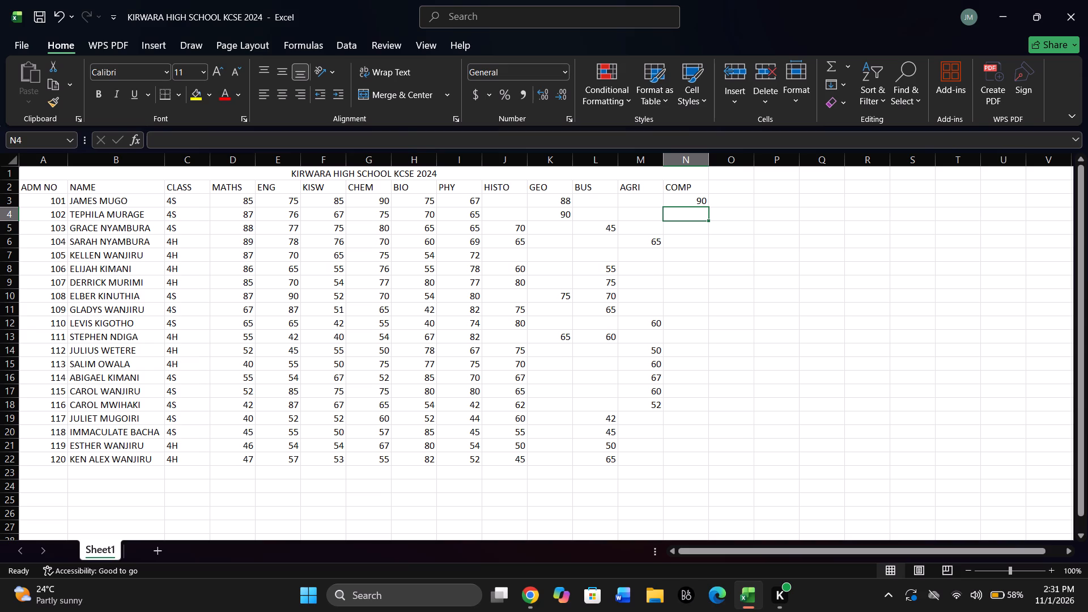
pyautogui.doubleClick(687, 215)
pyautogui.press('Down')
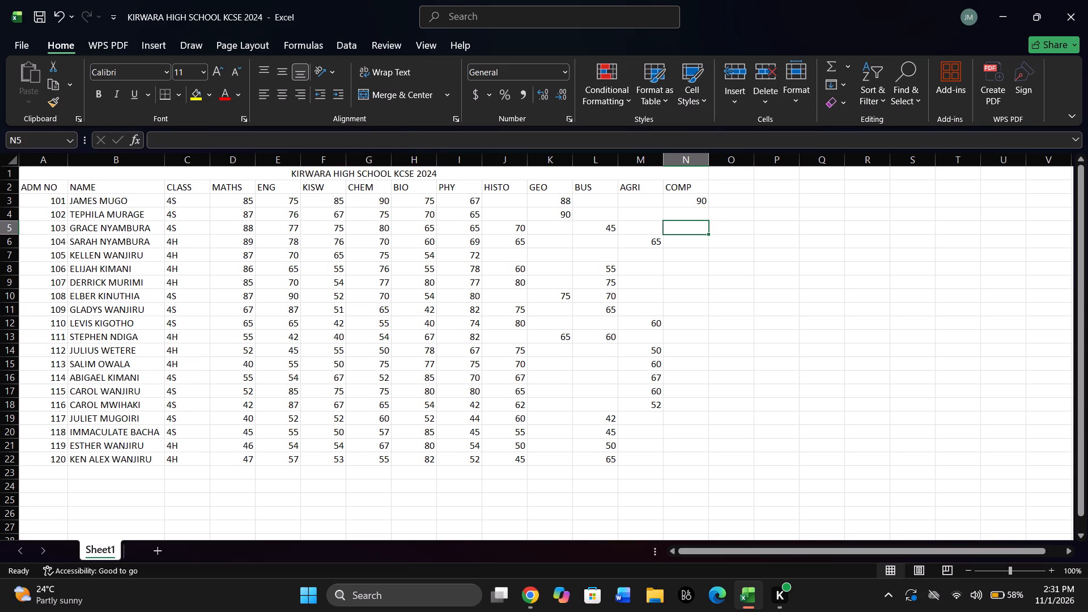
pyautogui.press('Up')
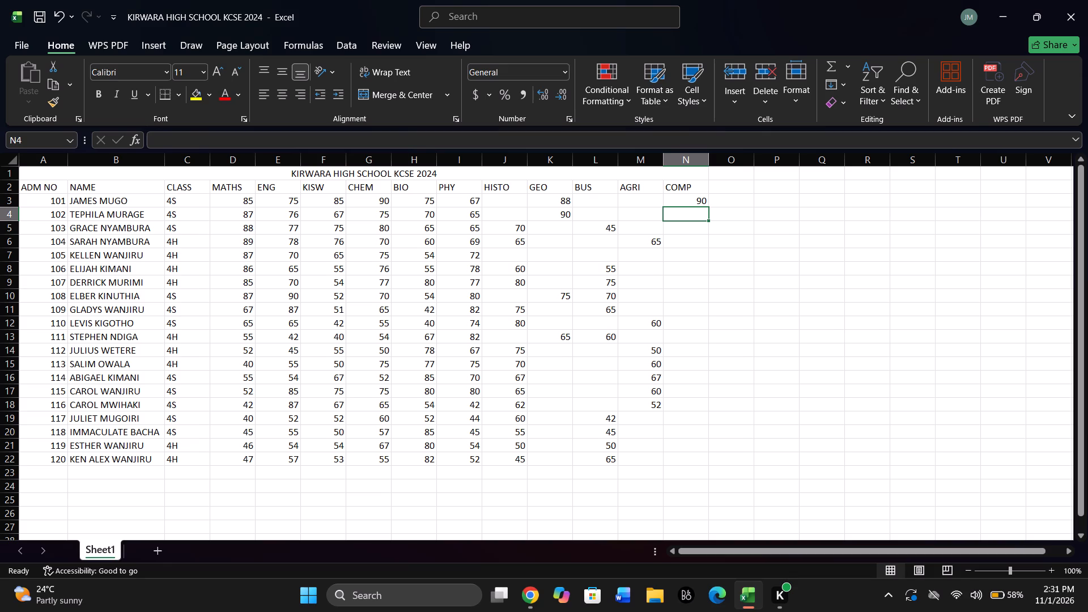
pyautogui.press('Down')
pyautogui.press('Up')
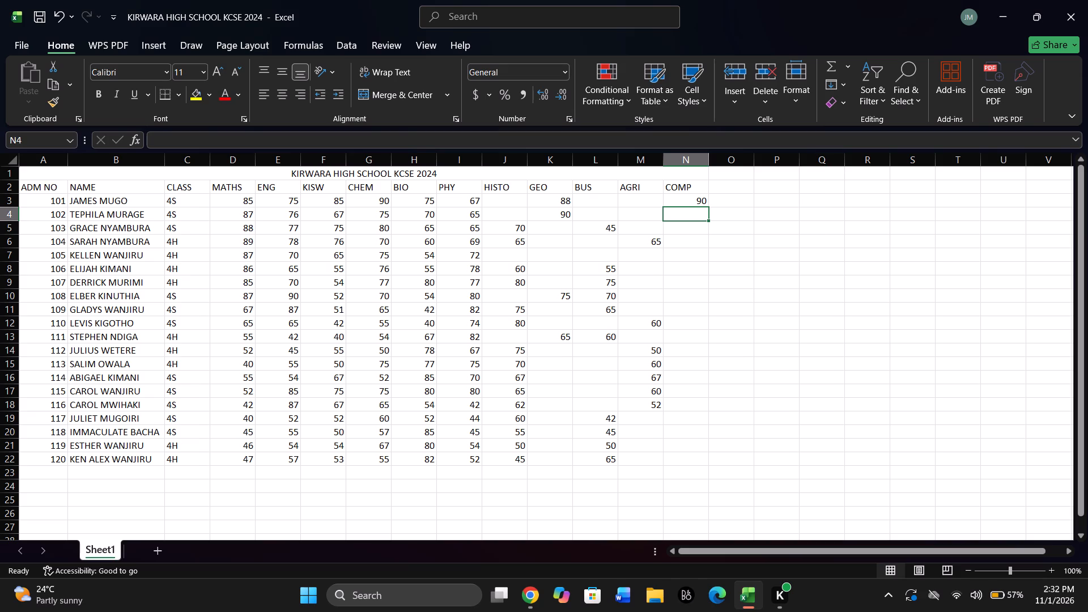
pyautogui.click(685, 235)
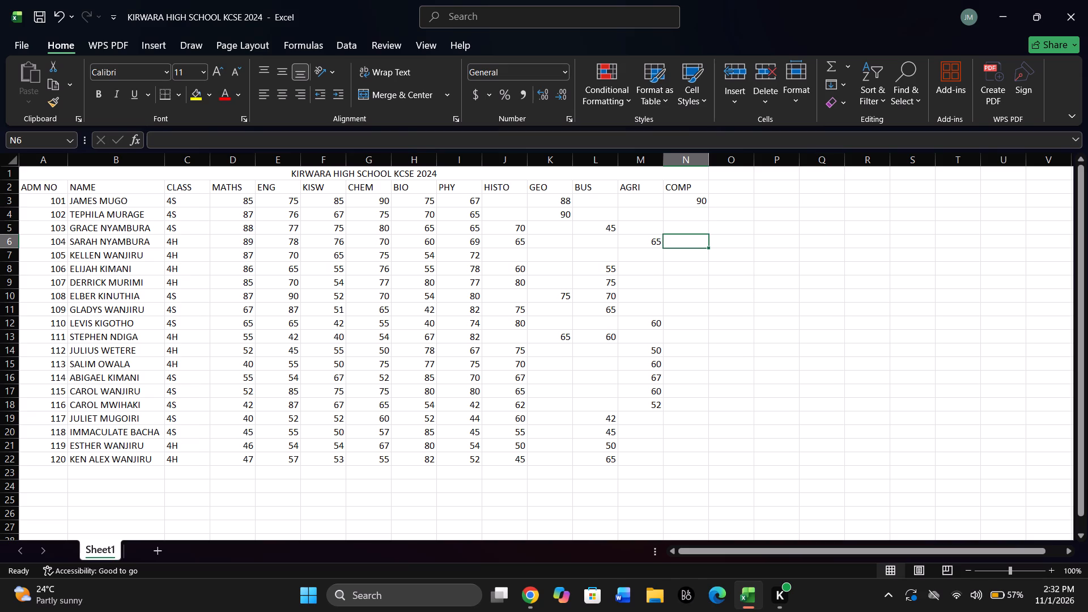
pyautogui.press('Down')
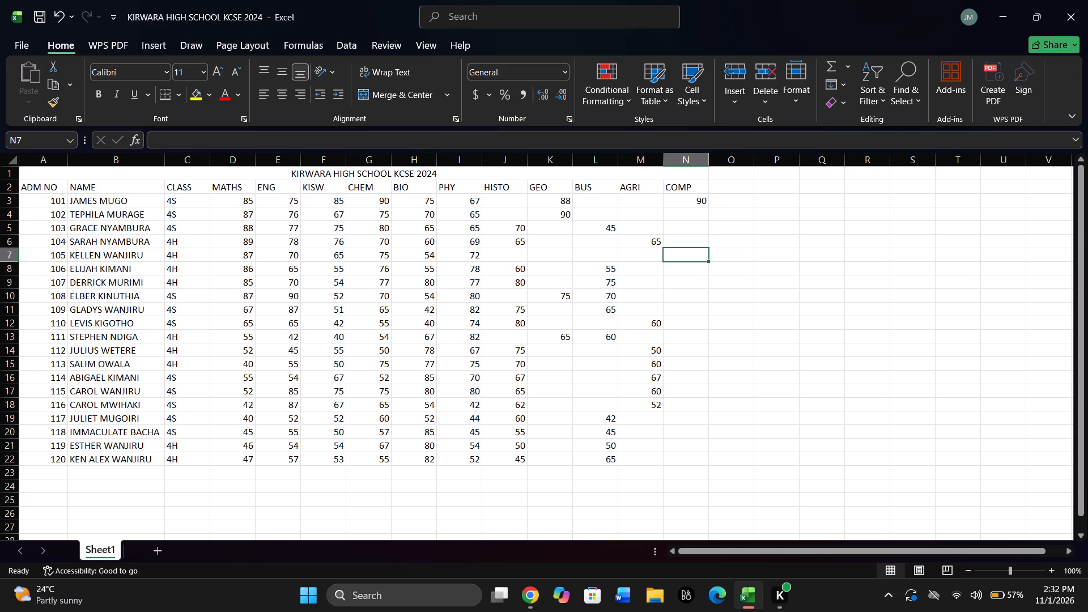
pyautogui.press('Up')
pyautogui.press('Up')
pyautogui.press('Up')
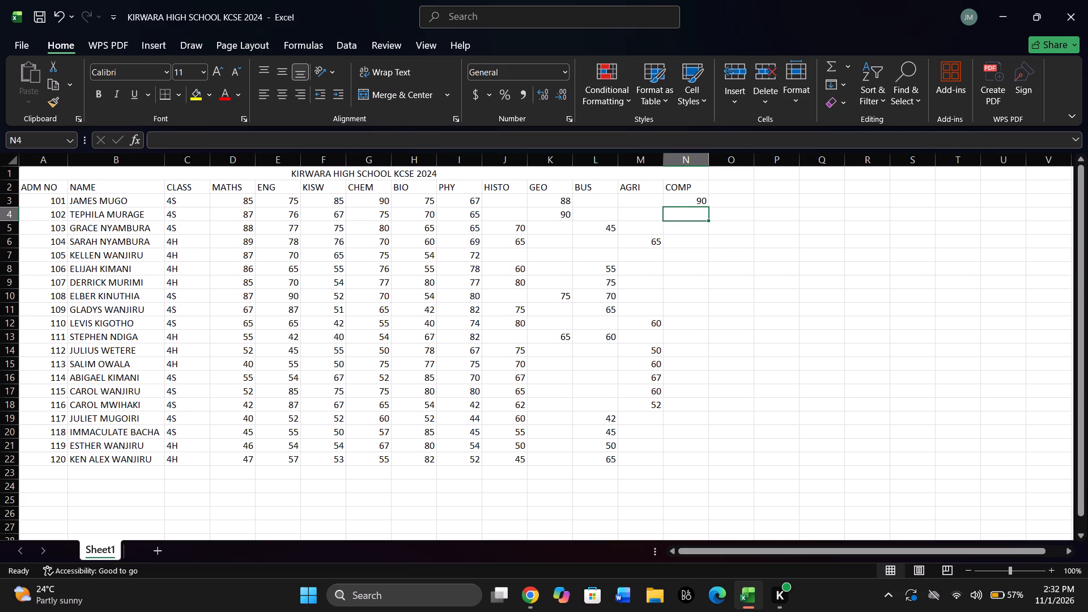
# Enter the COMP mark 85 for admission number 102 in cell N4.
pyautogui.write('85')
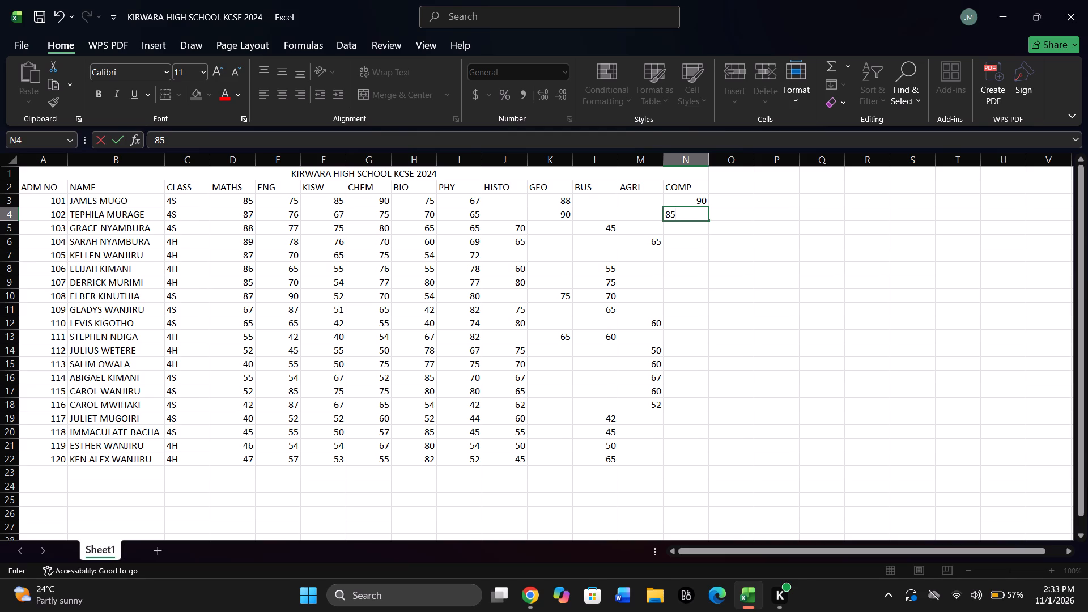
pyautogui.press('Down')
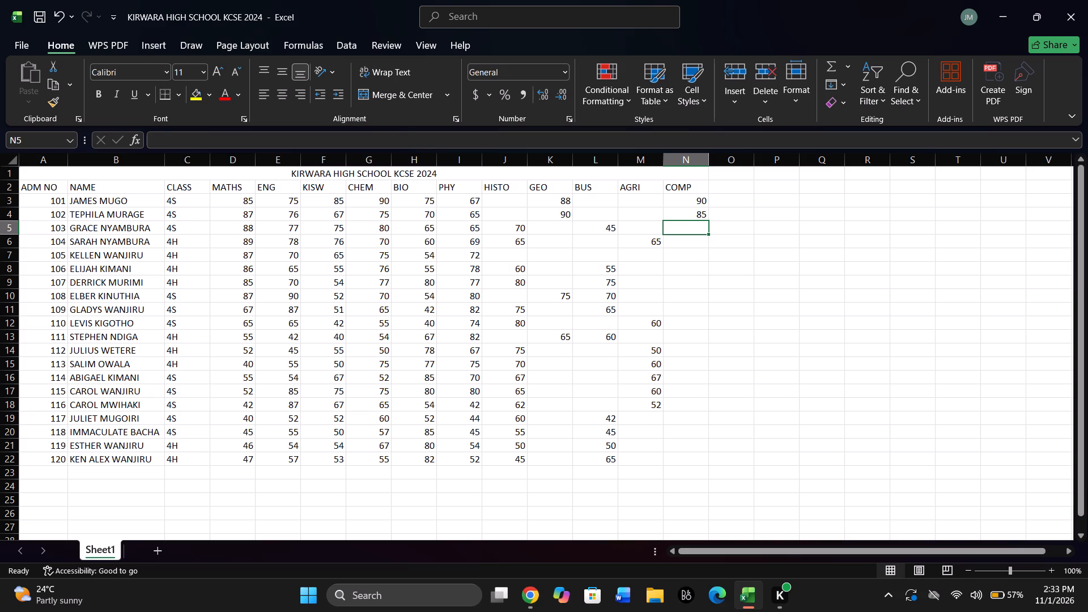
# Enter the COMP mark 80 for admission number 105 in cell N7.
pyautogui.press('Down')
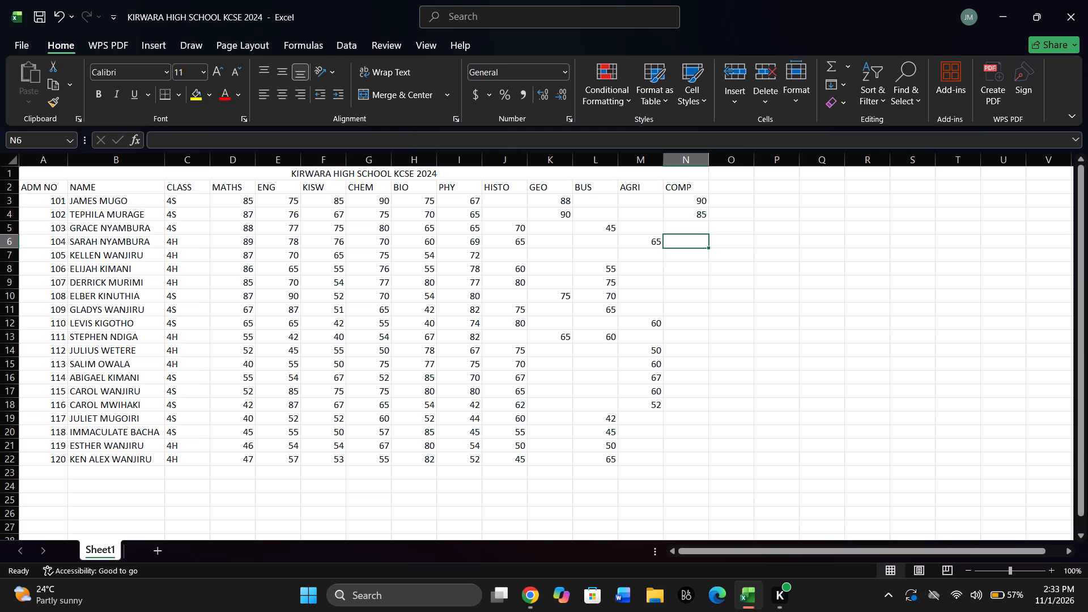
pyautogui.press('Down')
pyautogui.press('Down')
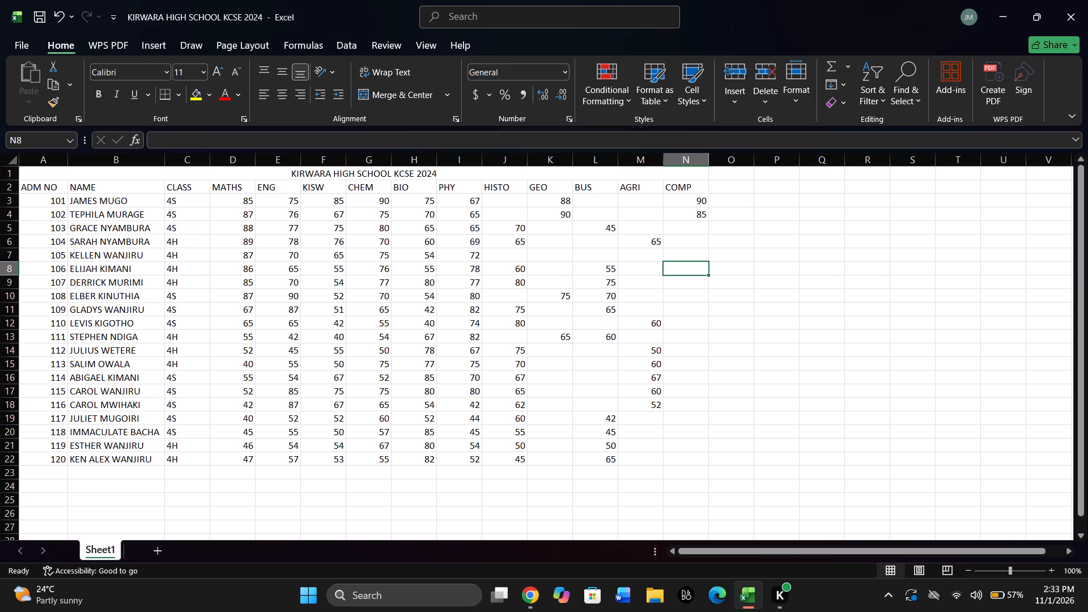
pyautogui.press('Up')
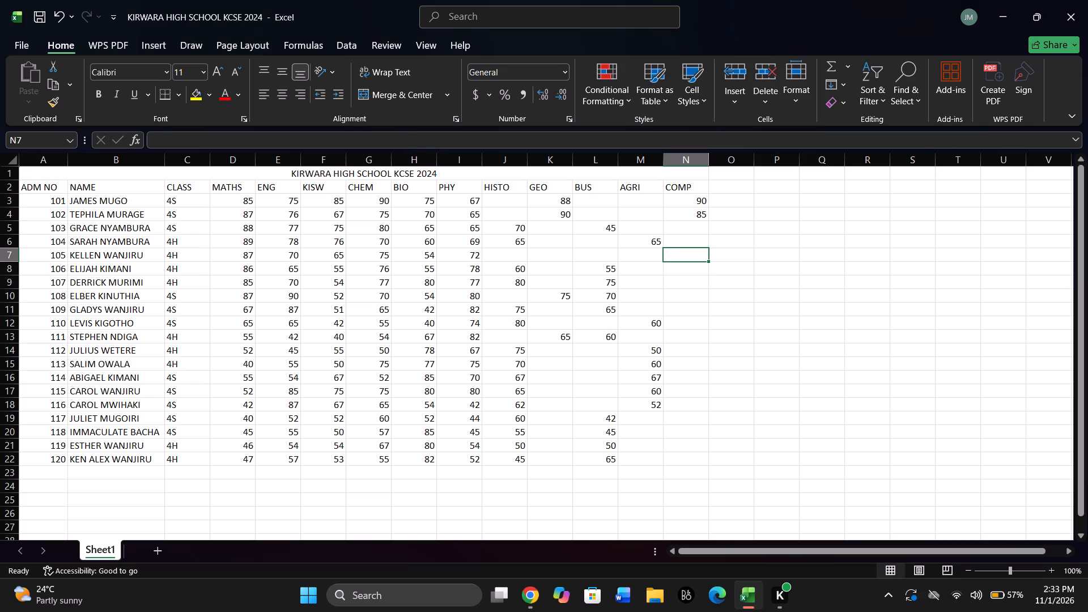
pyautogui.write('80')
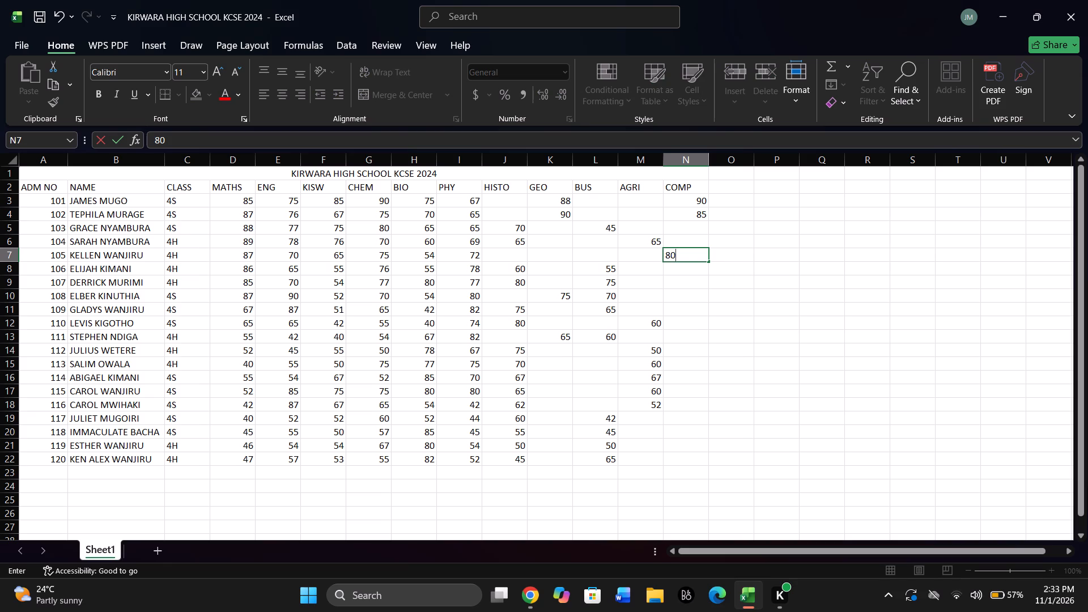
pyautogui.press('Down')
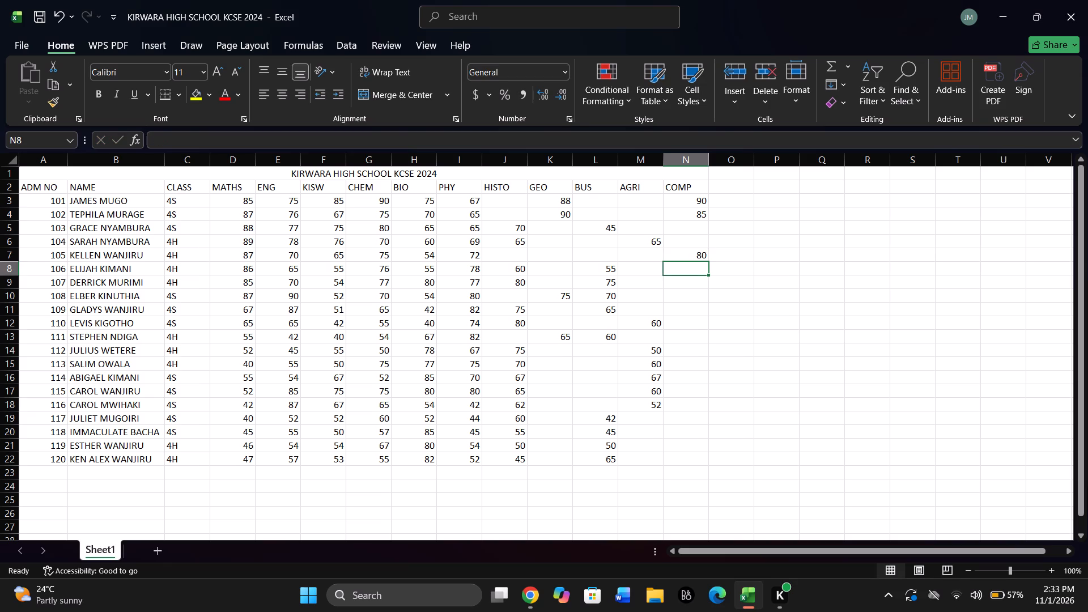
# Check the COMP column for admission numbers 106 to 118 for students who still need a mark.
pyautogui.press('Down')
pyautogui.press('Down')
pyautogui.press('Down')
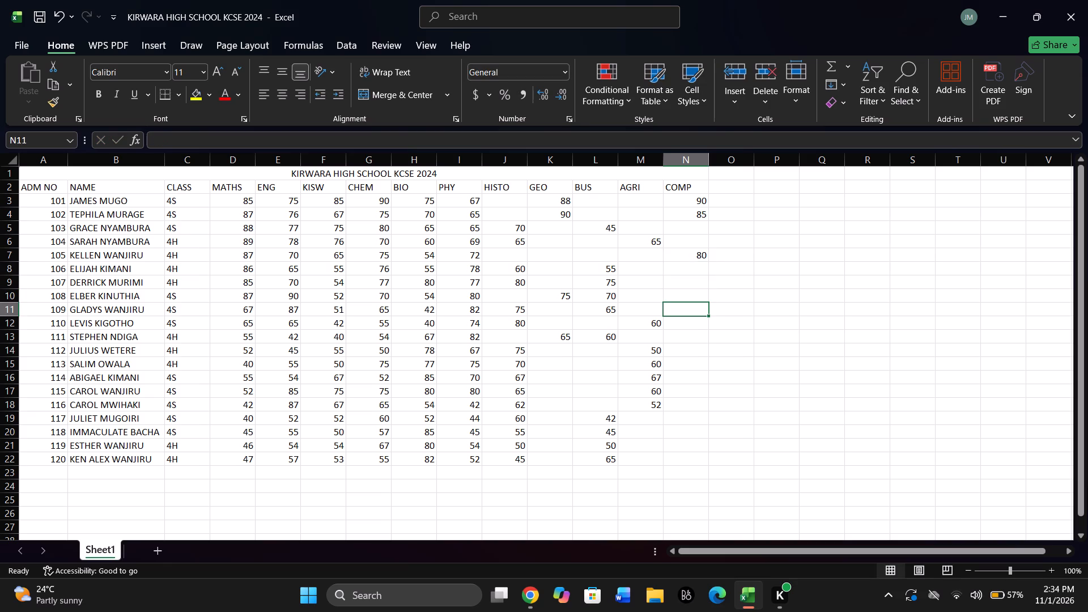
pyautogui.press('Down')
pyautogui.press('Down')
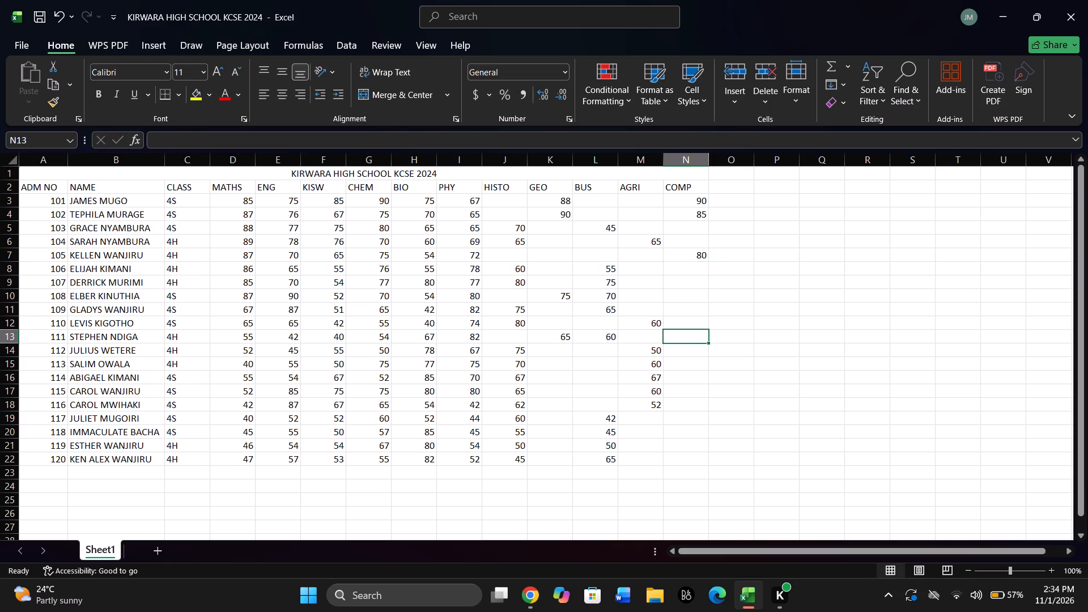
pyautogui.press('Down')
pyautogui.press('Down')
pyautogui.press('Down')
pyautogui.press('Down')
pyautogui.press('Down')
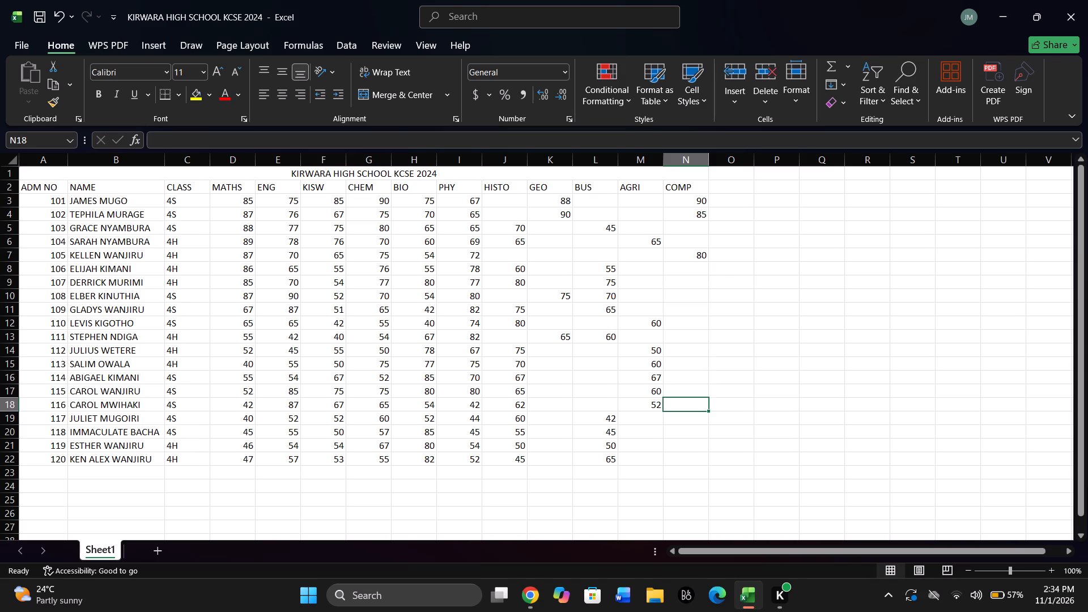
pyautogui.press('Down')
pyautogui.press('Down')
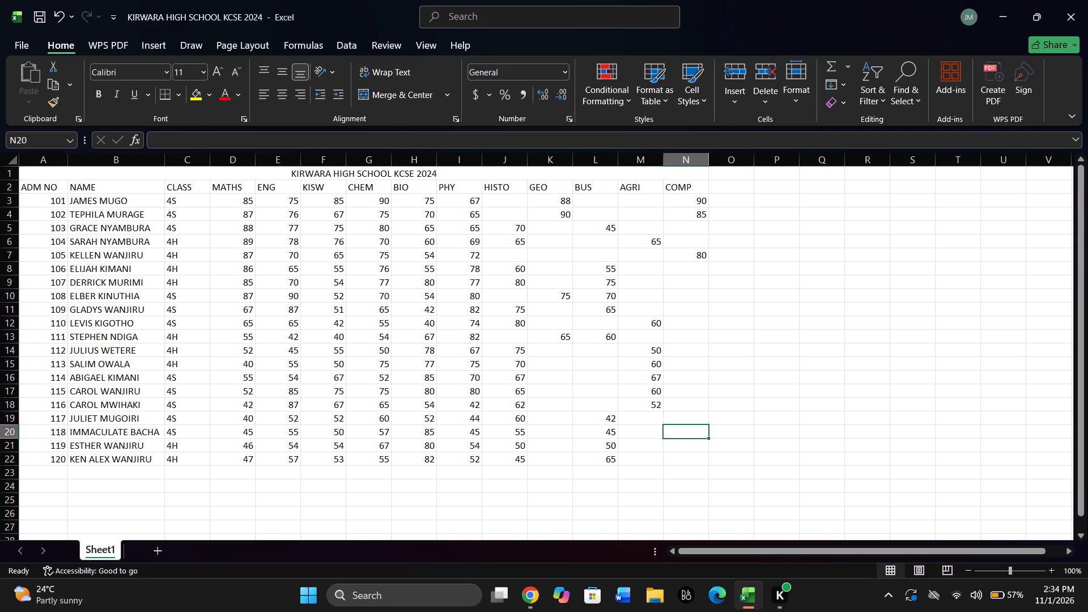
# Review the BUS column entries for admission numbers 101 to 108 against the other optional subjects.
pyautogui.click(743, 293)
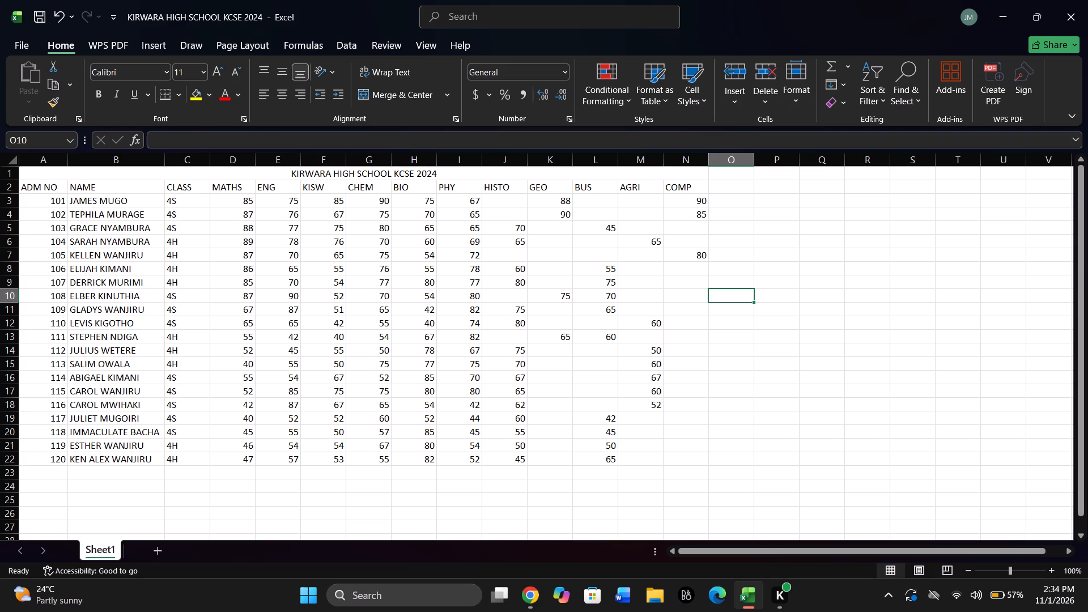
pyautogui.click(602, 201)
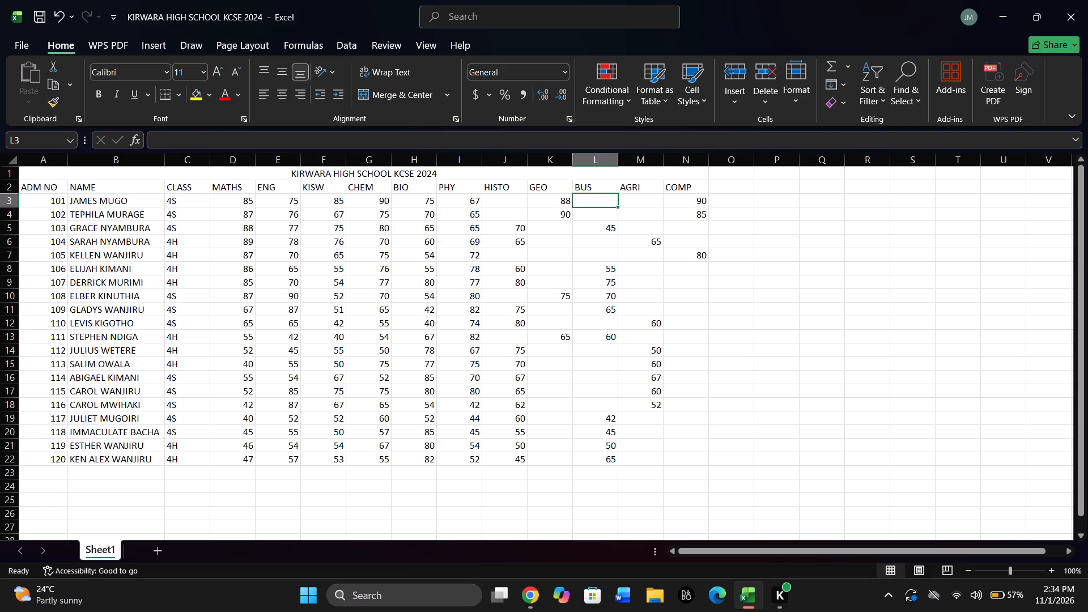
pyautogui.press('Down')
pyautogui.press('Down')
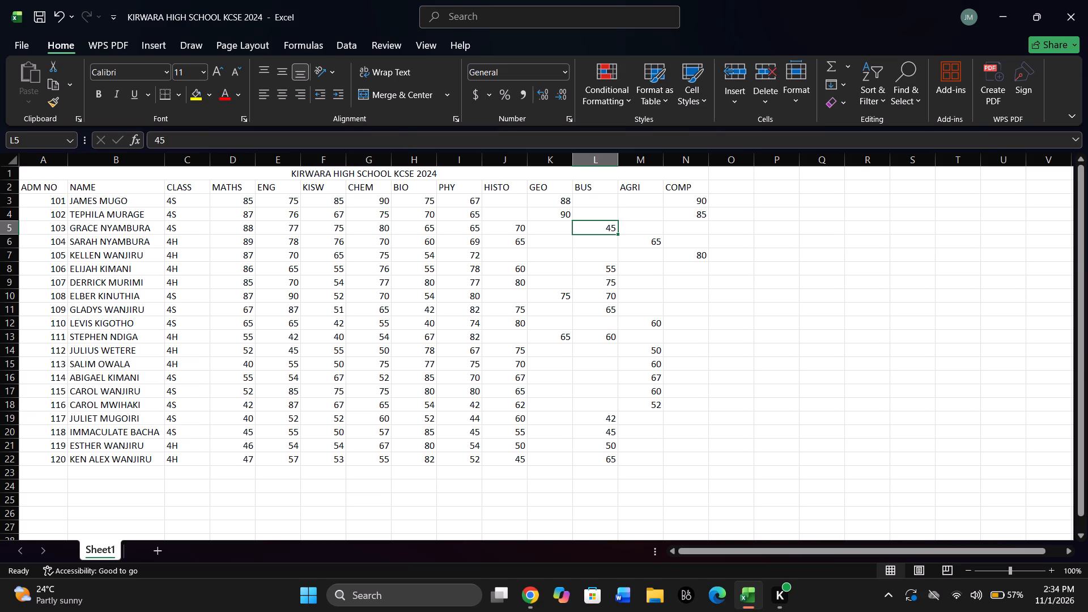
pyautogui.press('Down')
pyautogui.press('Down')
pyautogui.press('Down')
pyautogui.press('Down')
pyautogui.press('Down')
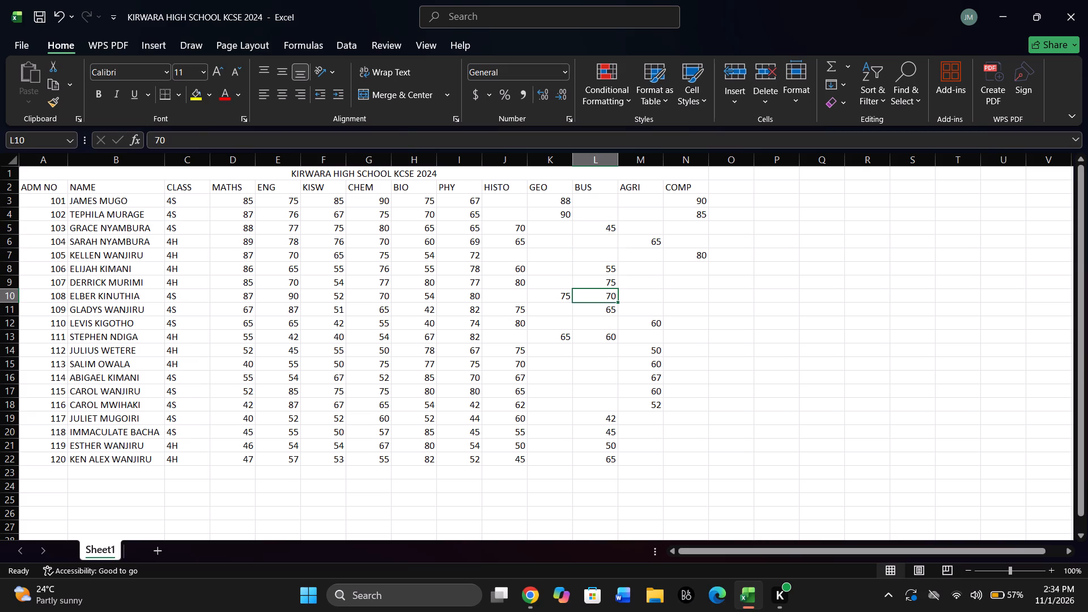
pyautogui.press('Up')
pyautogui.press('Up')
pyautogui.press('Up')
pyautogui.press('Up')
pyautogui.press('Up')
pyautogui.press('Down')
pyautogui.press('Down')
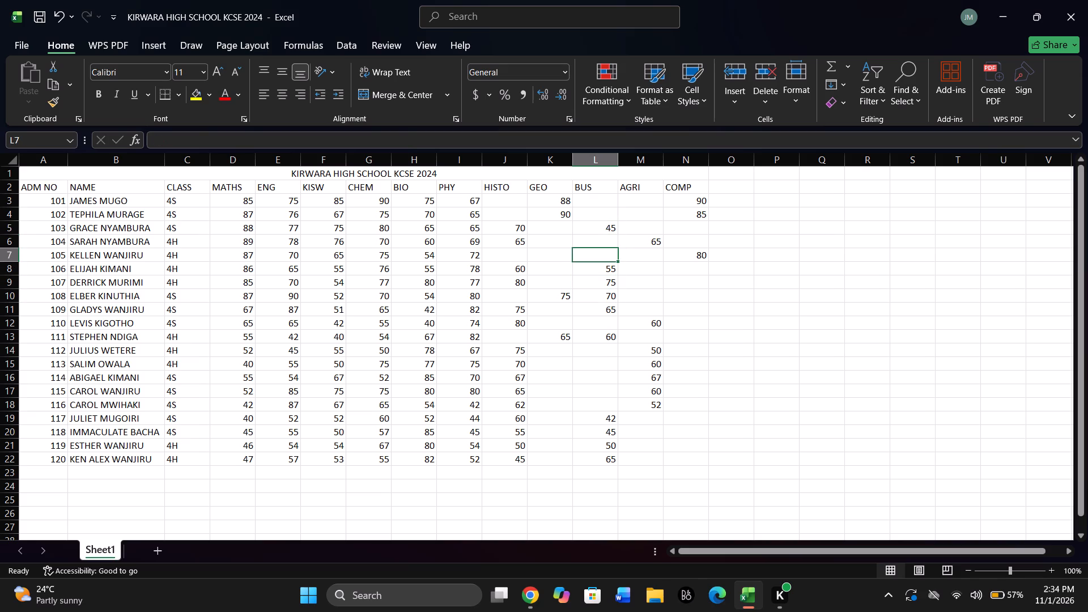
# Review the BUS column entries for admission numbers 106 to 120, looking for missing marks.
pyautogui.press('Down')
pyautogui.press('Down')
pyautogui.press('Down')
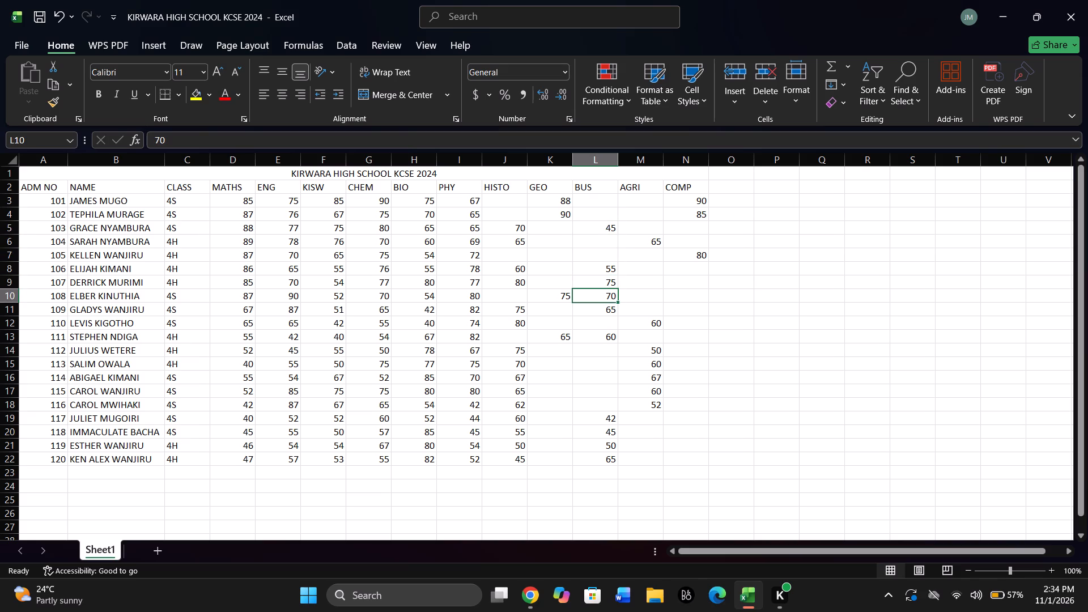
pyautogui.press('Up')
pyautogui.press('Down')
pyautogui.press('Down')
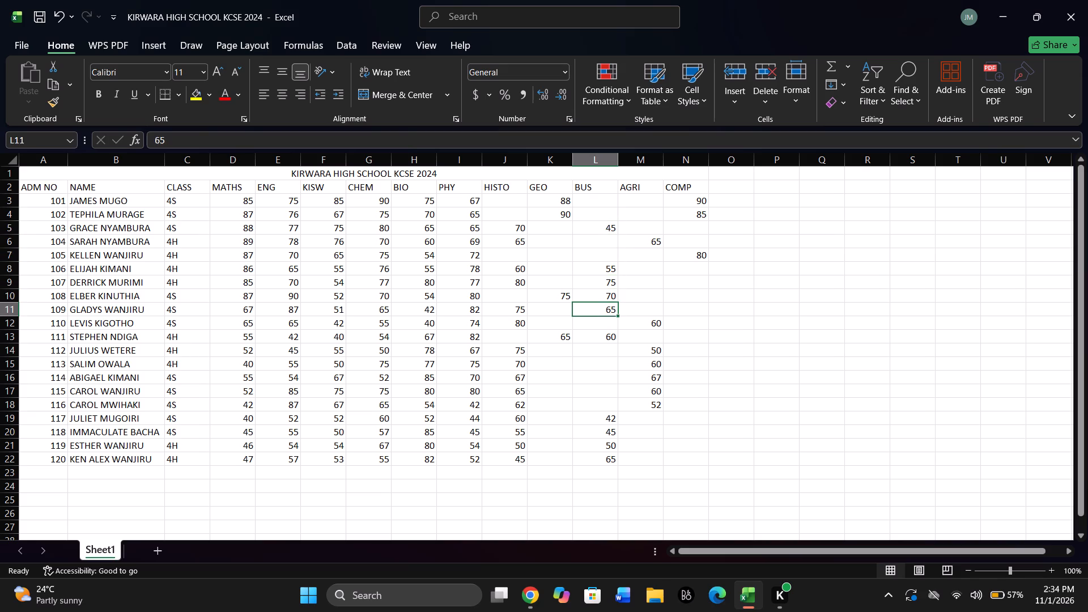
pyautogui.press('Down')
pyautogui.press('Down')
pyautogui.press('Down')
pyautogui.press('Down')
pyautogui.press('Down')
pyautogui.press('Down')
pyautogui.press('Down')
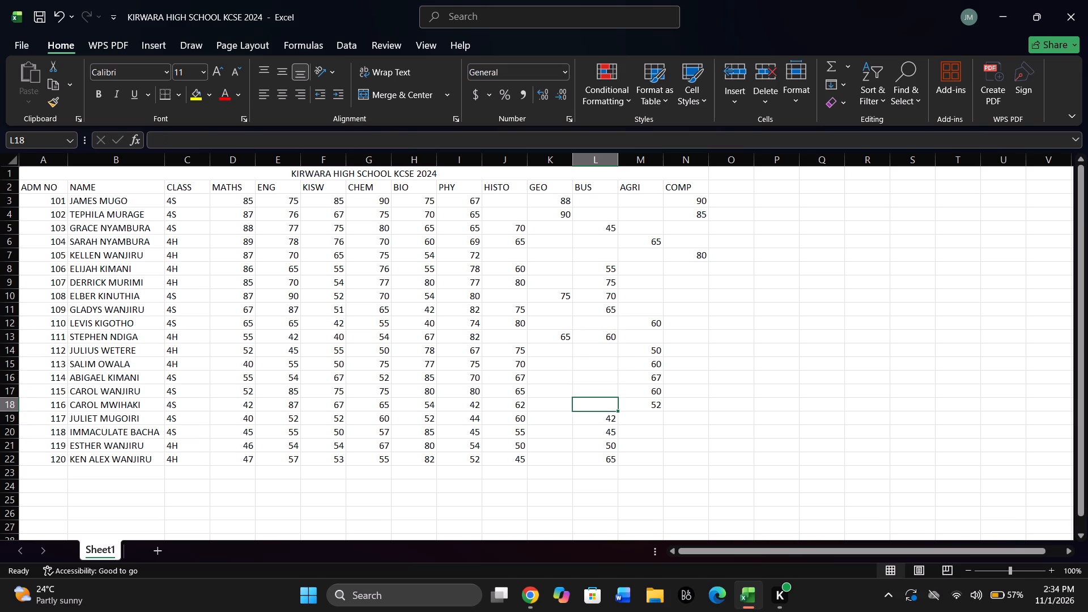
pyautogui.press('Down')
pyautogui.press('Down')
pyautogui.press('Down')
pyautogui.press('Down')
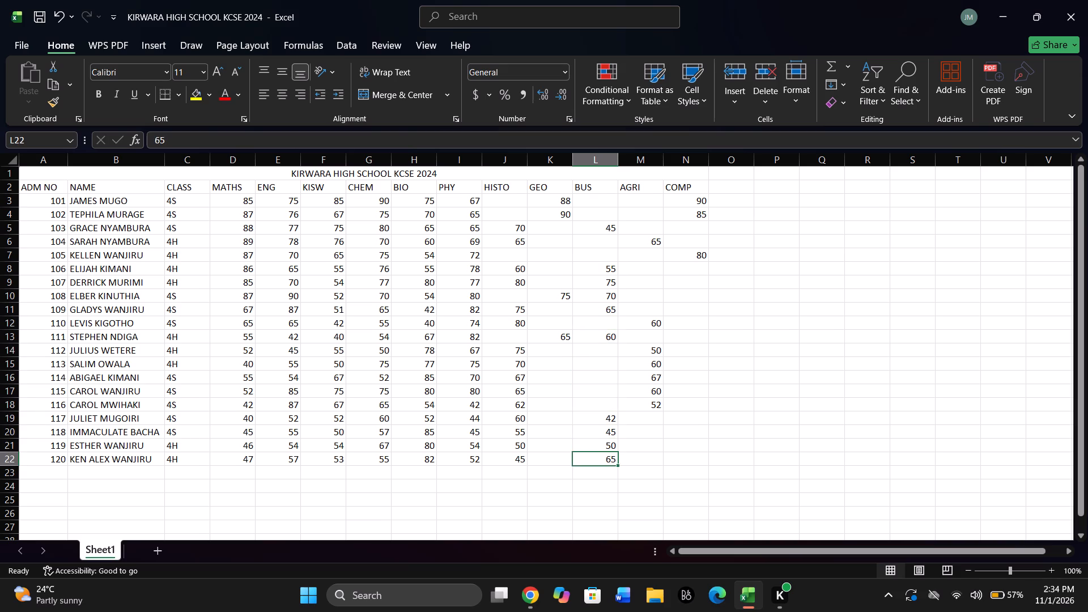
# Review the AGRI column entries from admission number 120 back up to 101, looking for missing marks.
pyautogui.press('Right')
pyautogui.press('Up')
pyautogui.press('Up')
pyautogui.press('Up')
pyautogui.press('Up')
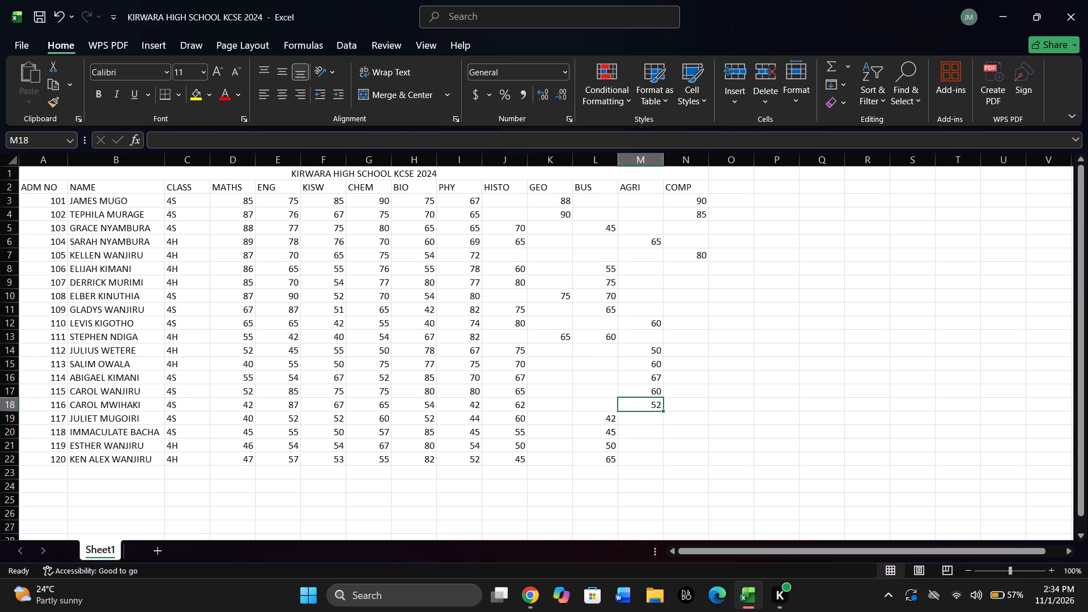
pyautogui.press('Up')
pyautogui.press('Up')
pyautogui.press('Up')
pyautogui.press('Up')
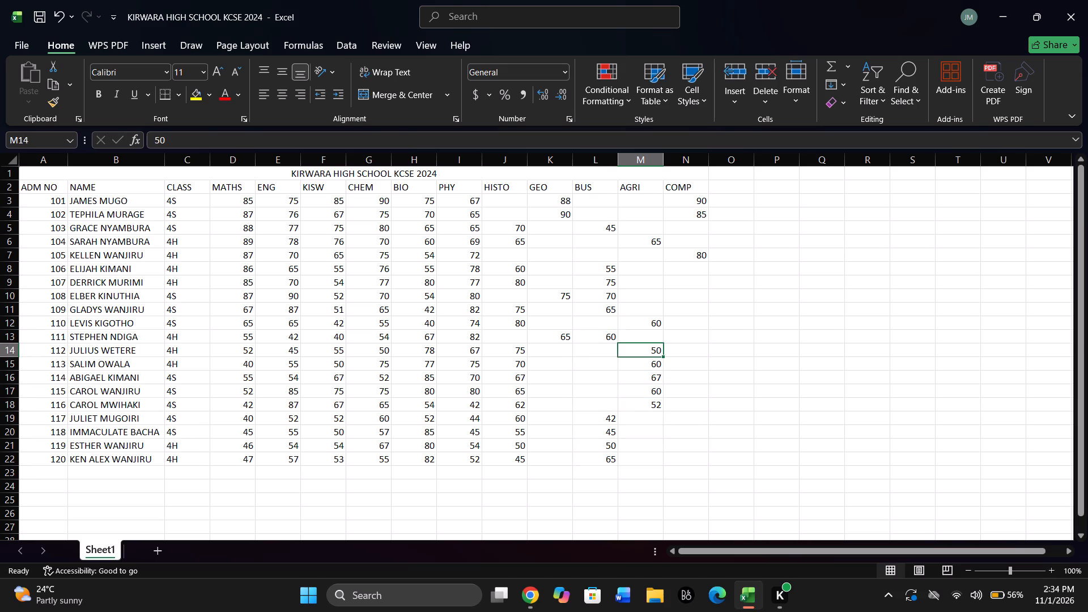
pyautogui.press('Up')
pyautogui.press('Up')
pyautogui.press('Up')
pyautogui.press('Up')
pyautogui.press('Up')
pyautogui.press('Up')
pyautogui.press('Up')
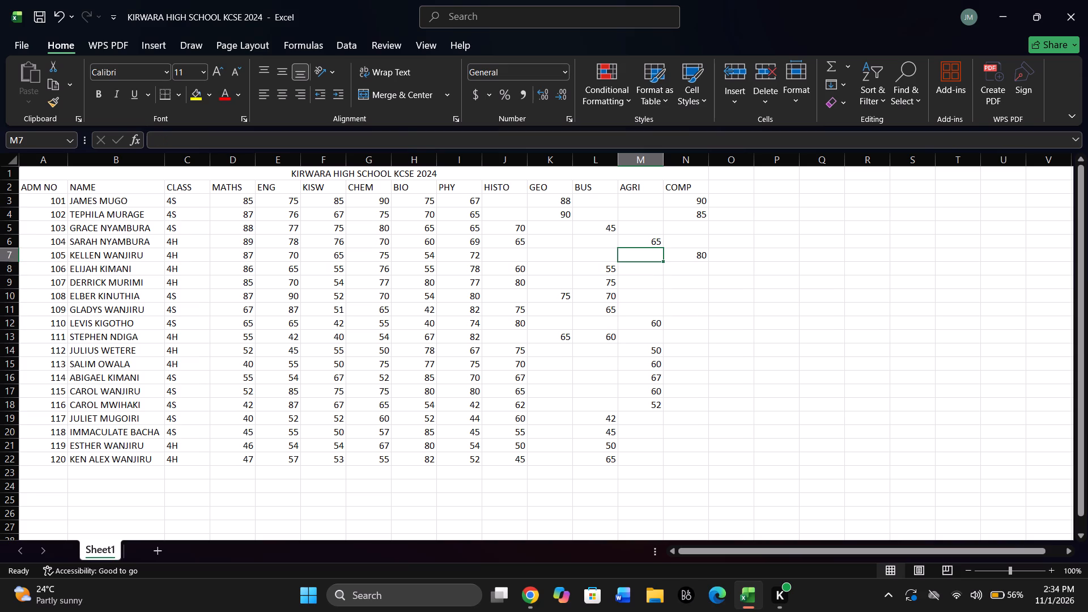
pyautogui.press('Up')
pyautogui.press('Up')
pyautogui.press('Up')
pyautogui.press('Up')
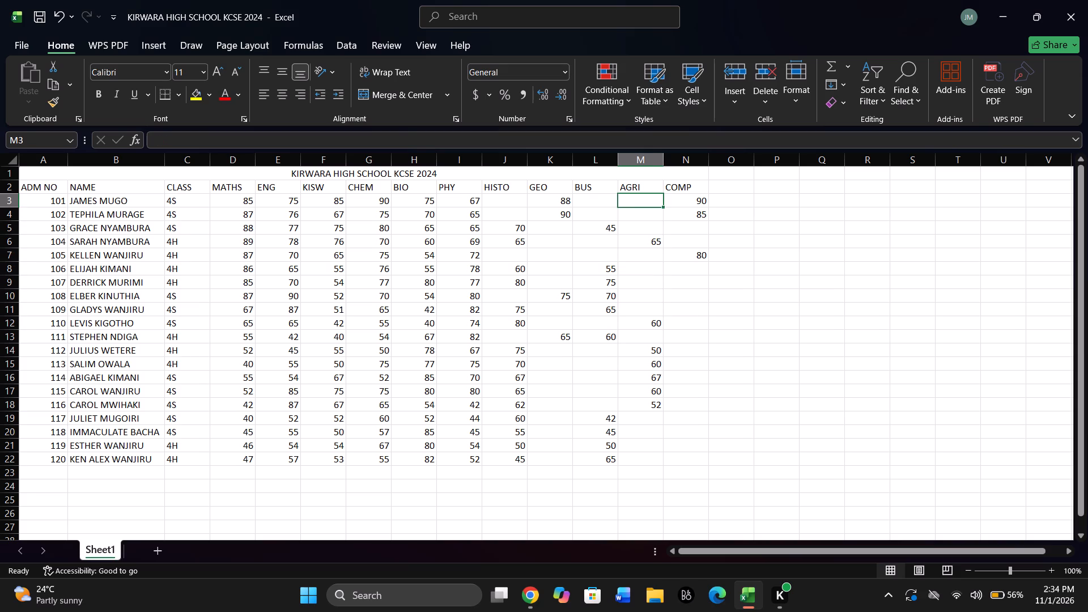
# Check the COMP column entries for admission numbers 101 to 105.
pyautogui.press('Right')
pyautogui.press('Down')
pyautogui.press('Down')
pyautogui.press('Down')
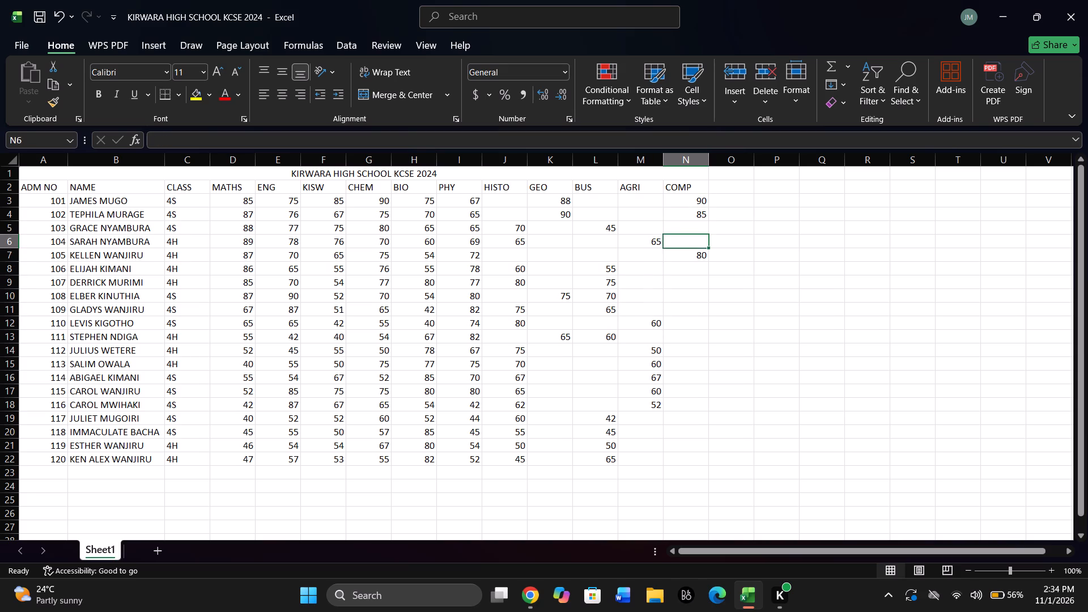
pyautogui.press('Down')
pyautogui.press('Right')
pyautogui.press('Left')
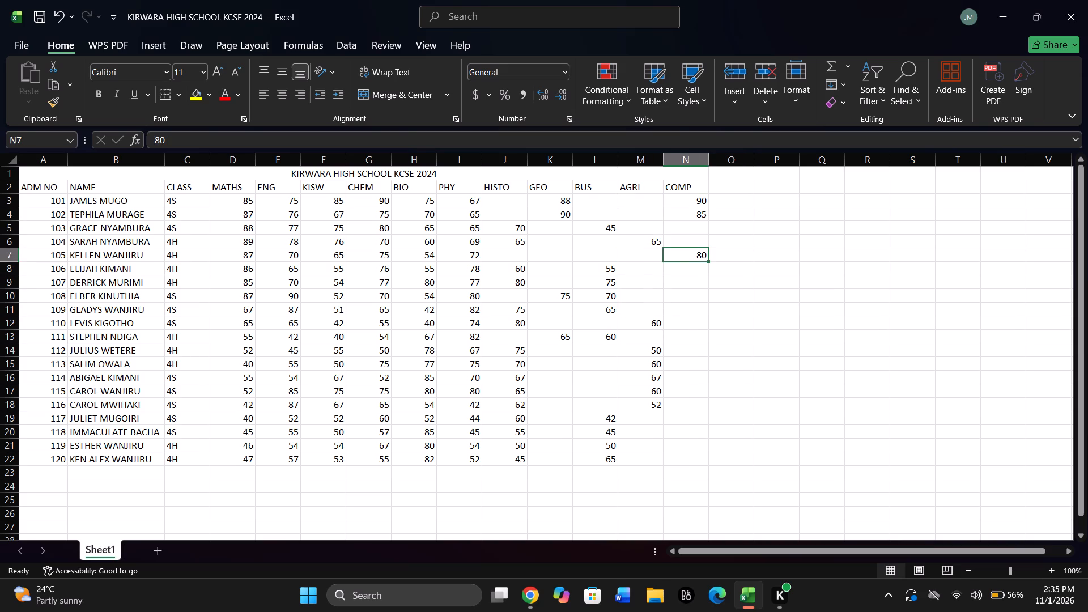
# Check admission number 105's marks from AGRI back to BIO, and the BIO marks for admission numbers 104 to 102.
pyautogui.press('Left')
pyautogui.press('Left')
pyautogui.press('Left')
pyautogui.press('Left')
pyautogui.press('Left')
pyautogui.press('Left')
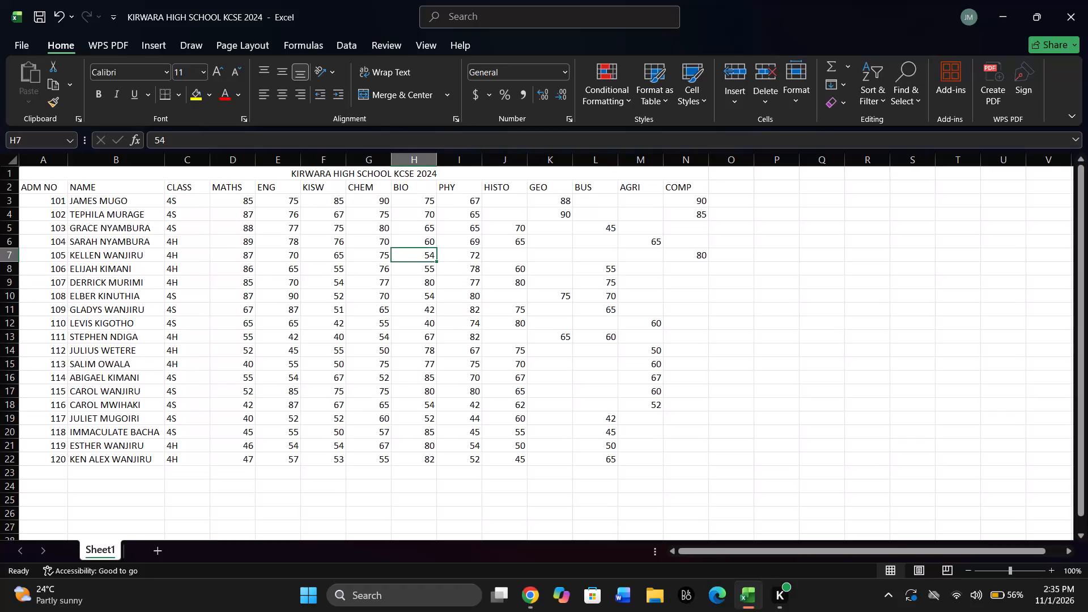
pyautogui.press('Up')
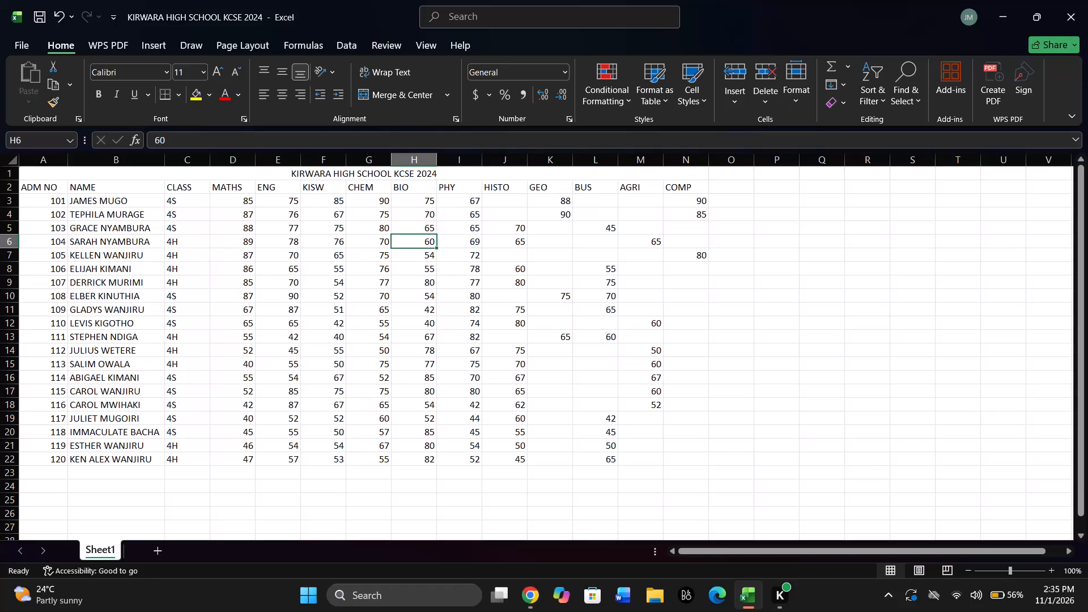
pyautogui.press('Up')
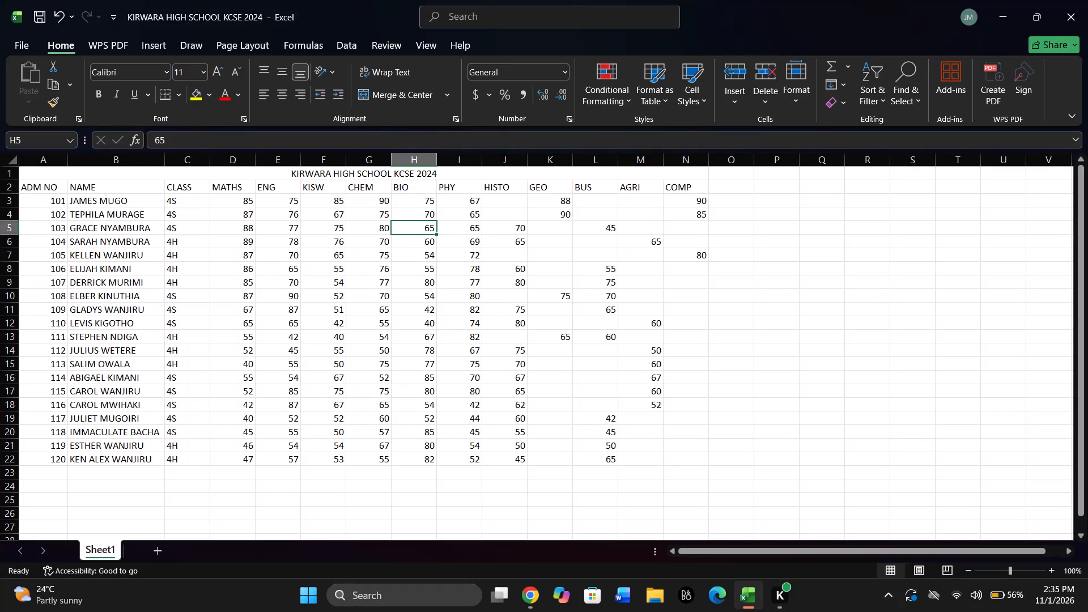
pyautogui.press('Up')
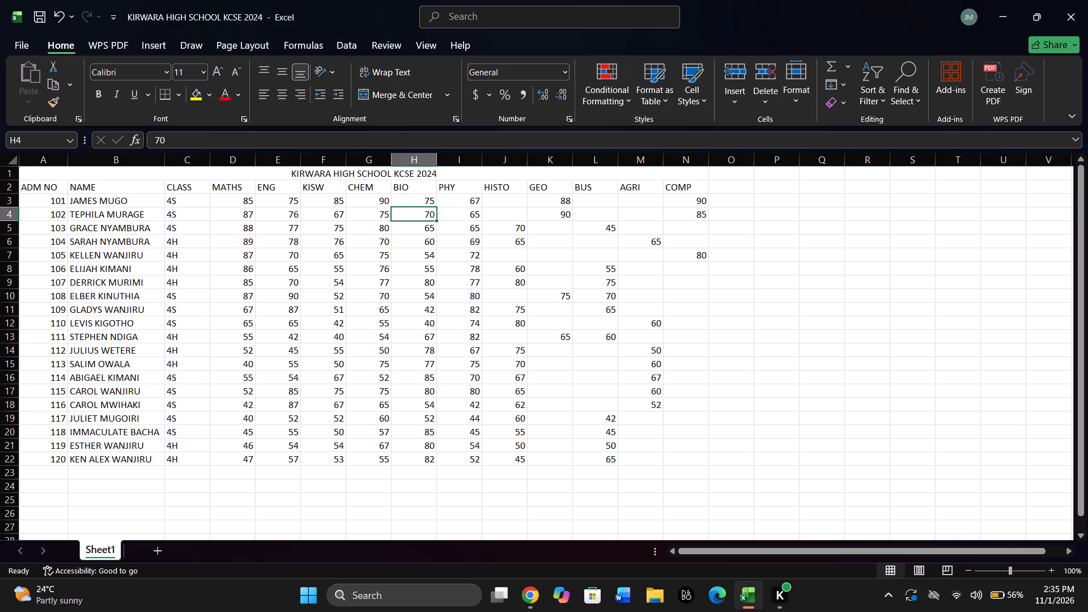
# Select the empty heading cell O2 beside the COMP heading.
pyautogui.click(696, 196)
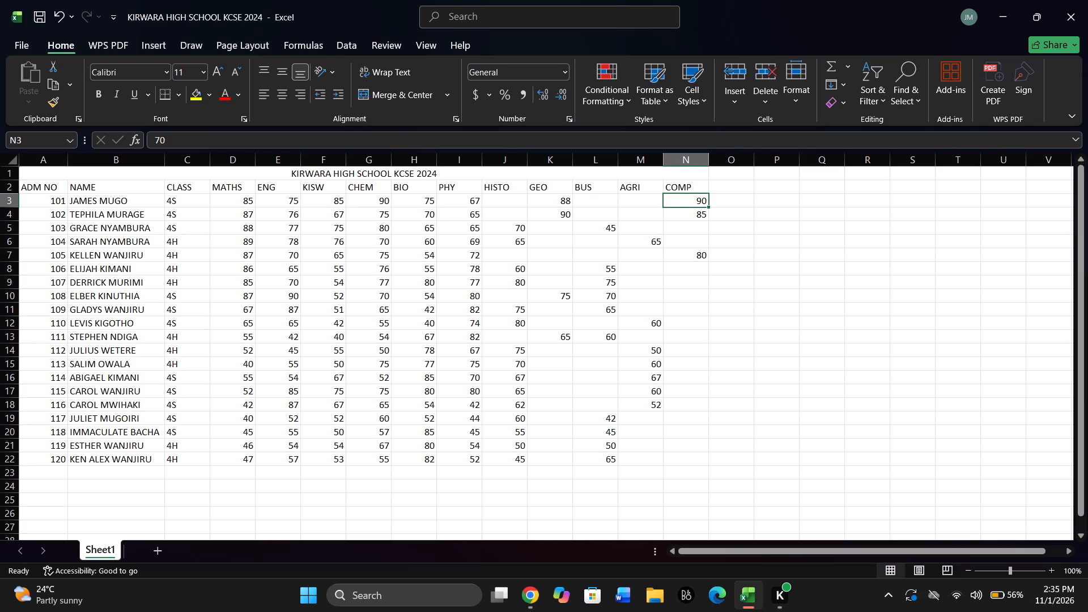
pyautogui.click(739, 183)
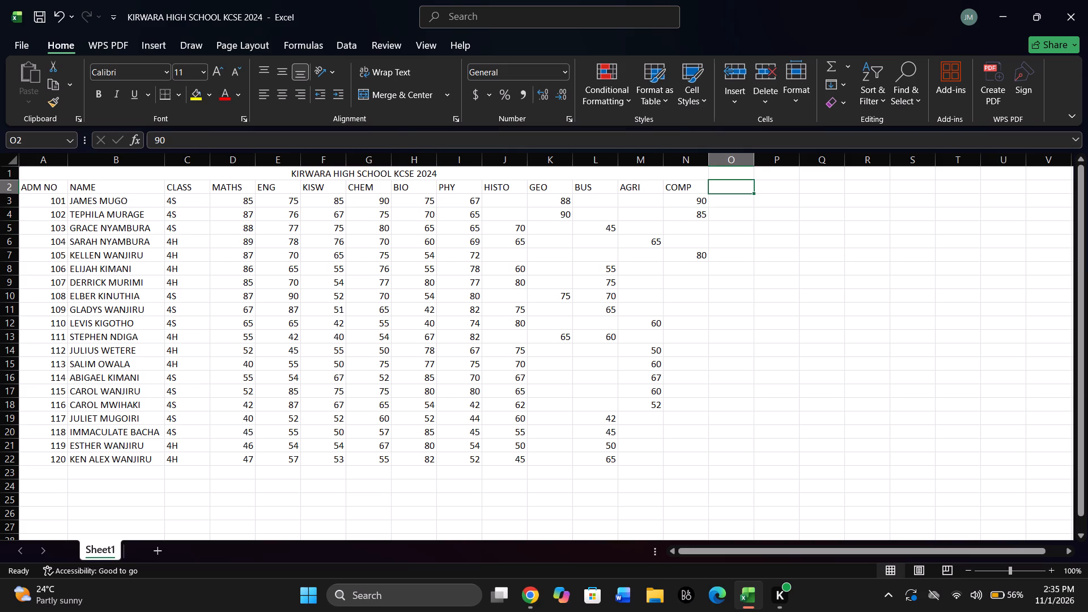
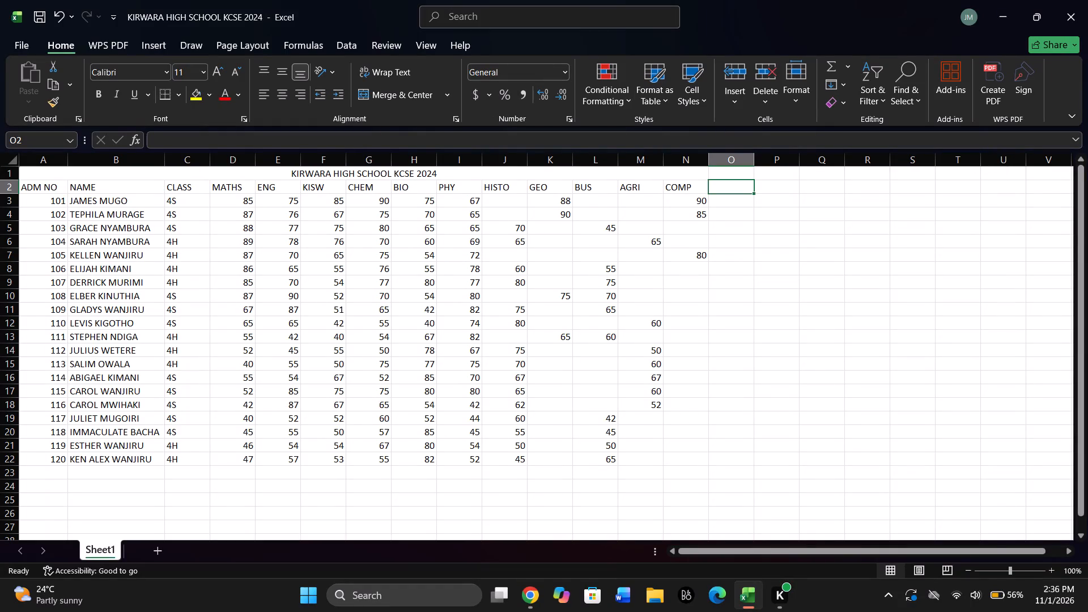
# Check admission number 101's entries from CLASS across to COMP, and back over the optional subjects to HISTO.
pyautogui.click(199, 198)
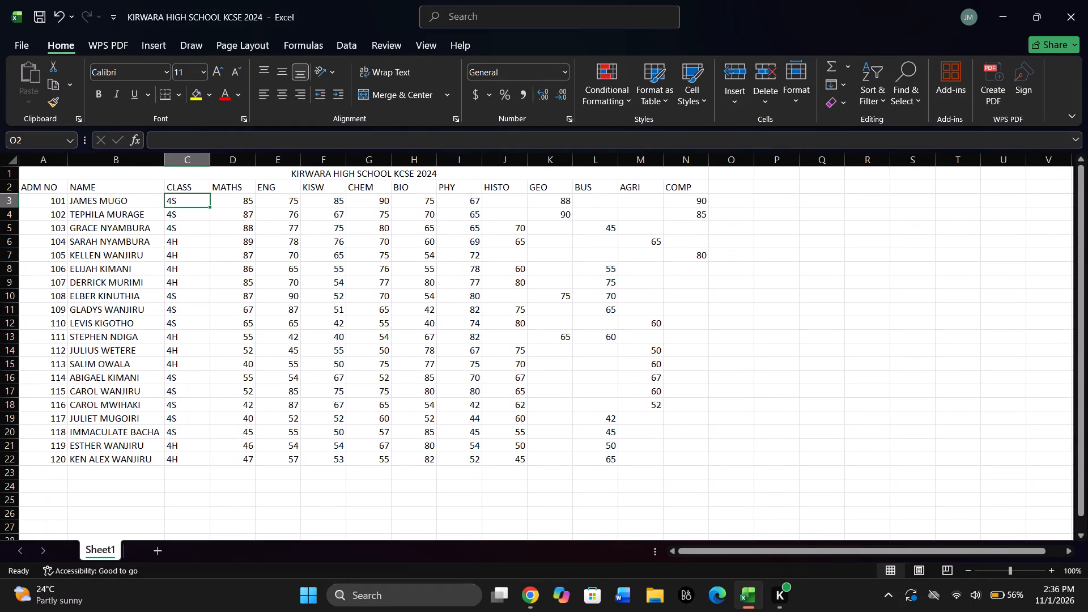
pyautogui.press('Right')
pyautogui.press('Right')
pyautogui.press('Right')
pyautogui.press('Right')
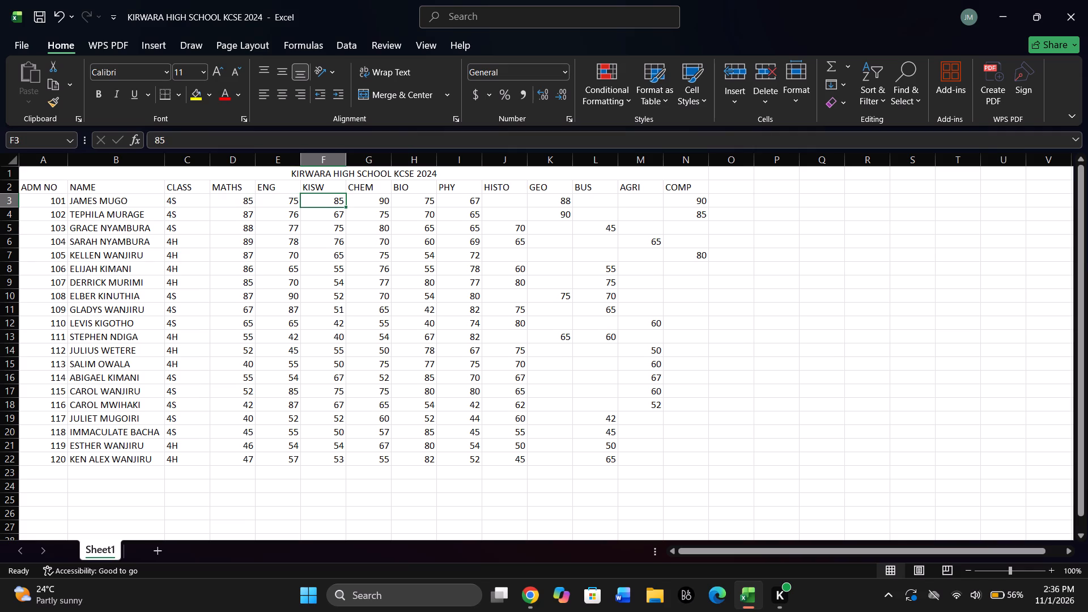
pyautogui.press('Right')
pyautogui.press('Right')
pyautogui.press('Right')
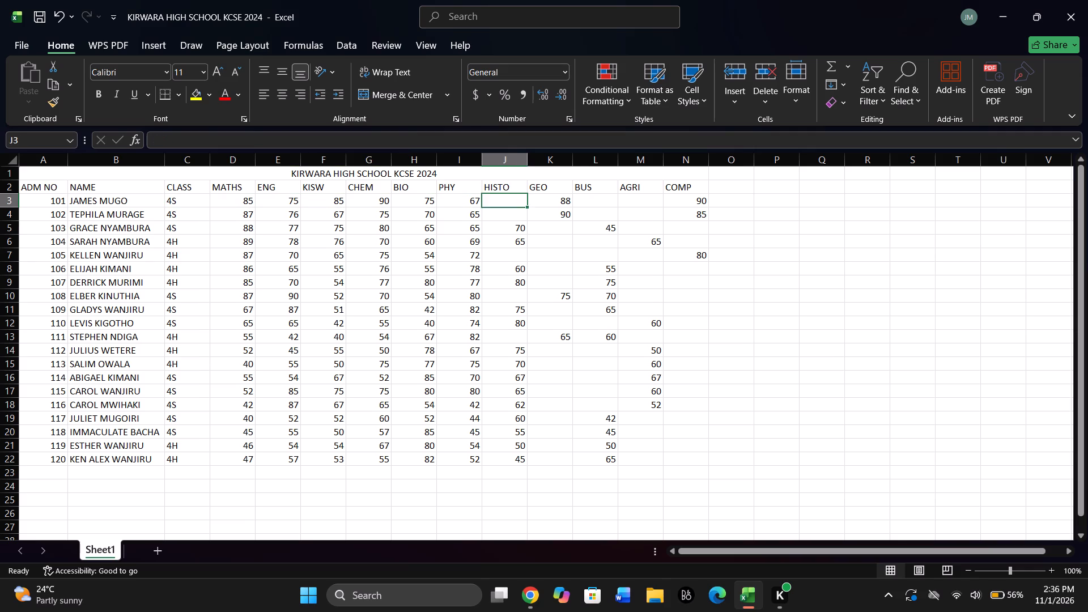
pyautogui.press('Right')
pyautogui.press('Right')
pyautogui.press('Right')
pyautogui.press('Right')
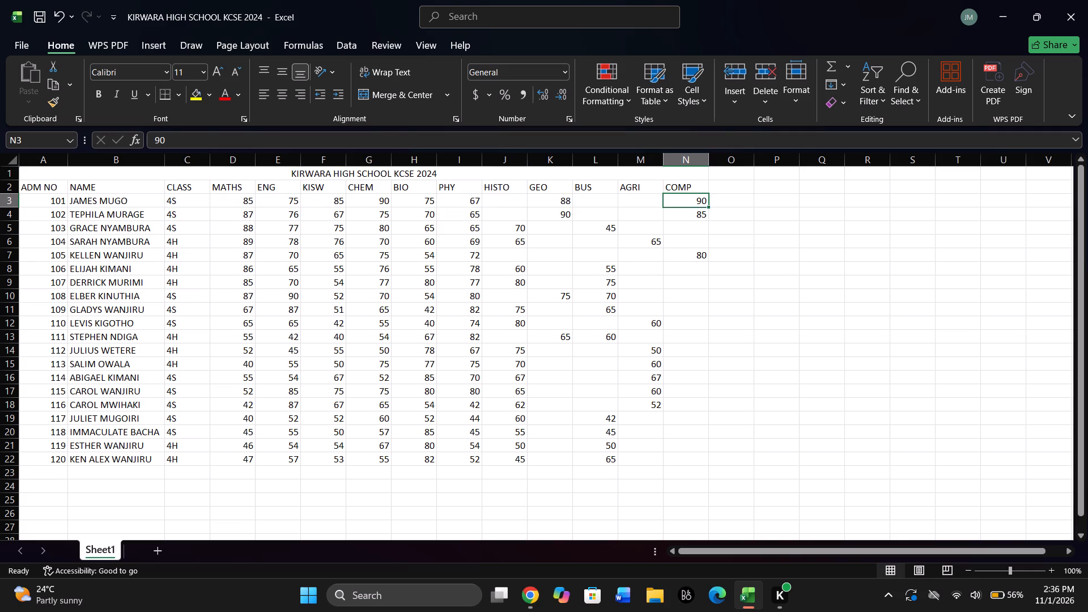
pyautogui.press('Left')
pyautogui.press('Left')
pyautogui.press('Left')
pyautogui.press('Left')
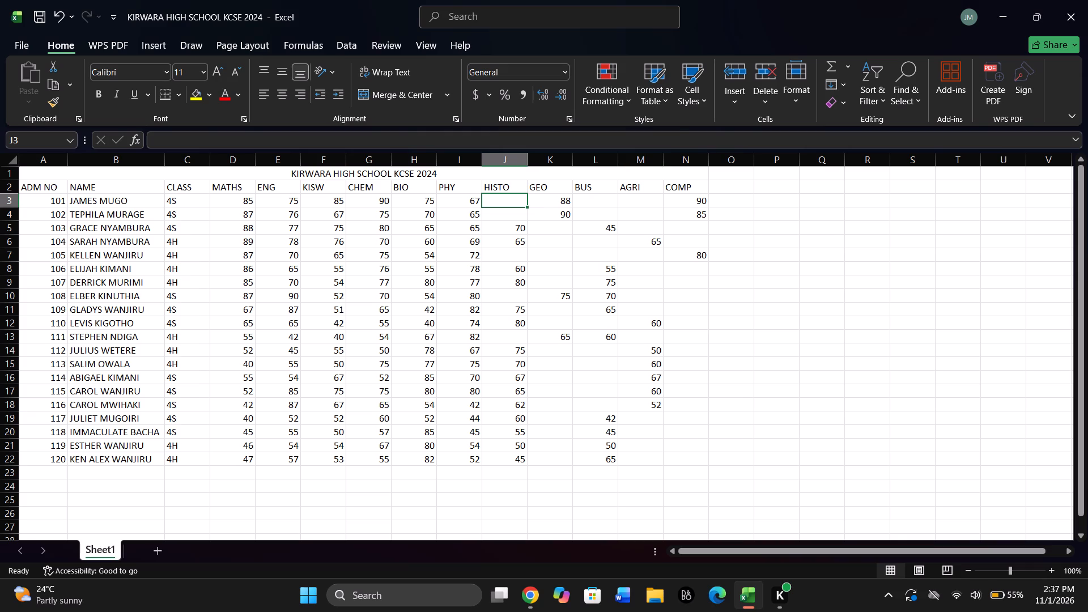
pyautogui.click(689, 199)
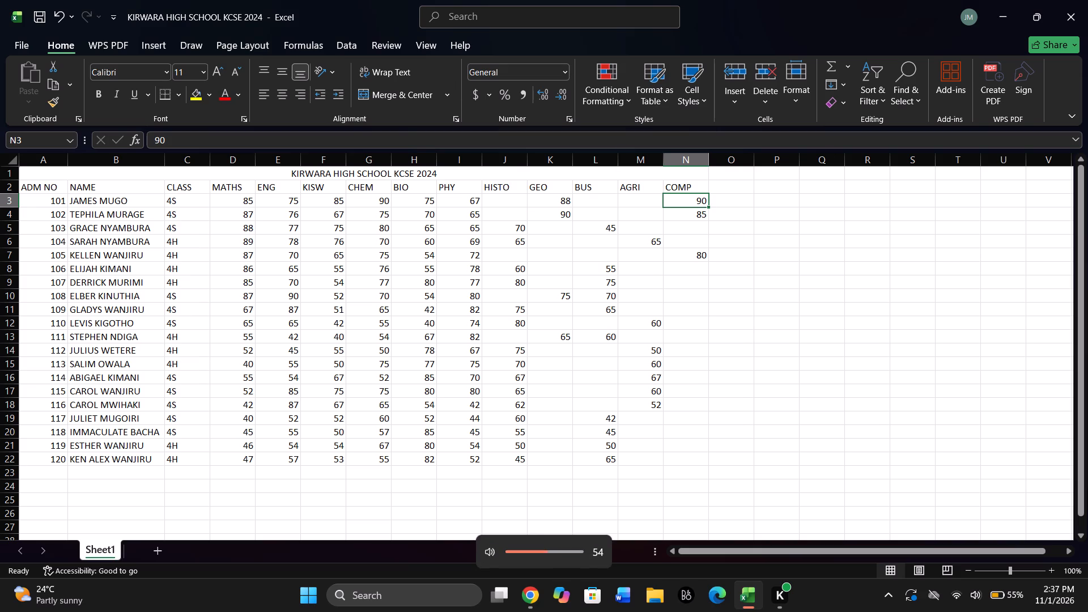
pyautogui.click(734, 185)
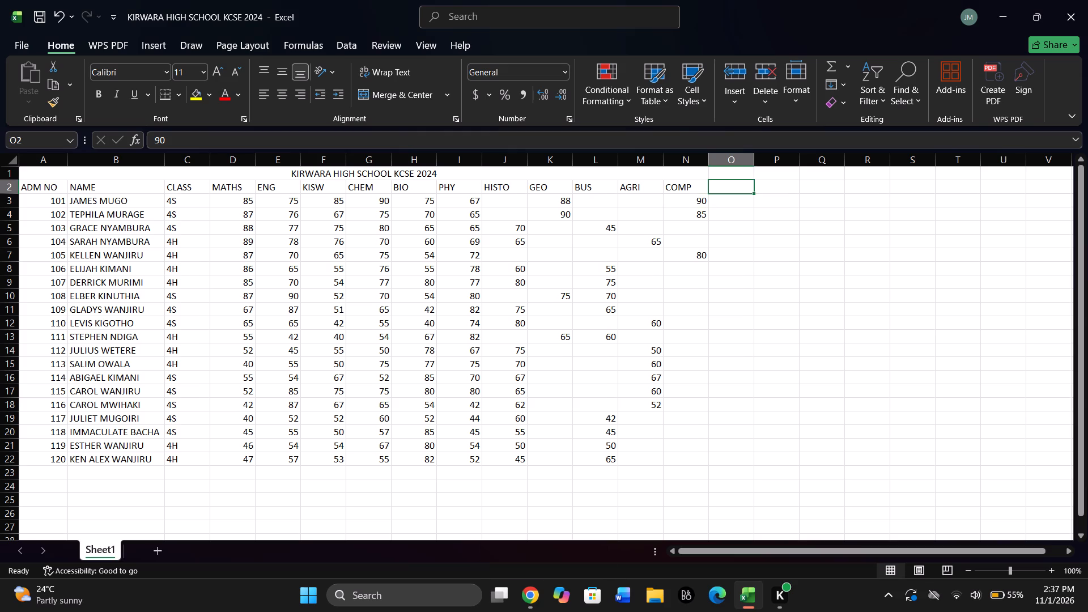
# Recheck admission number 101's subject marks in row 3 from MATHS across to COMP.
pyautogui.click(186, 197)
pyautogui.press('Right')
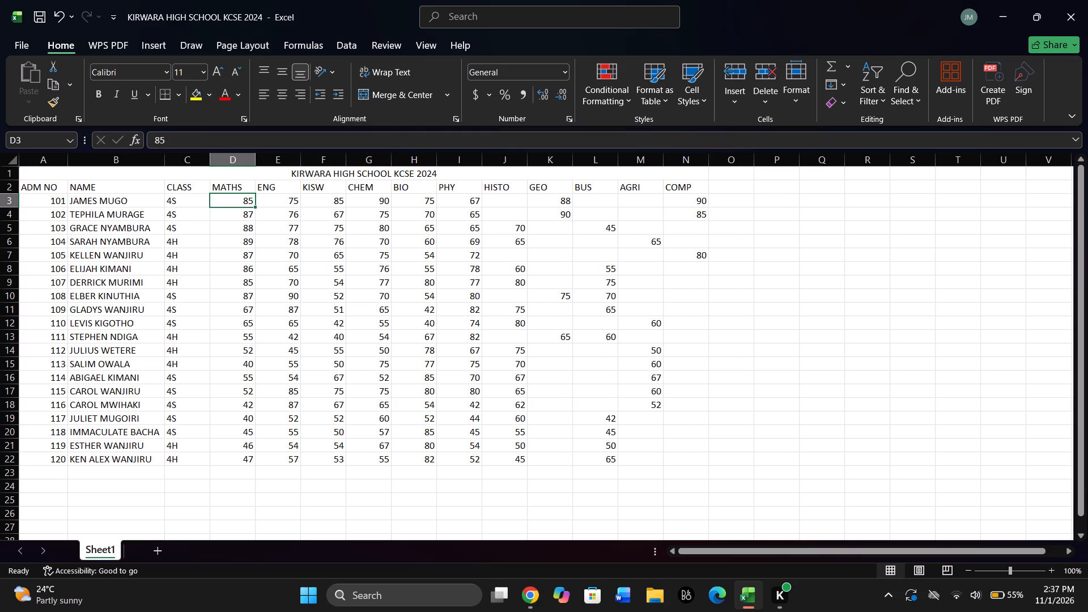
pyautogui.press('Left')
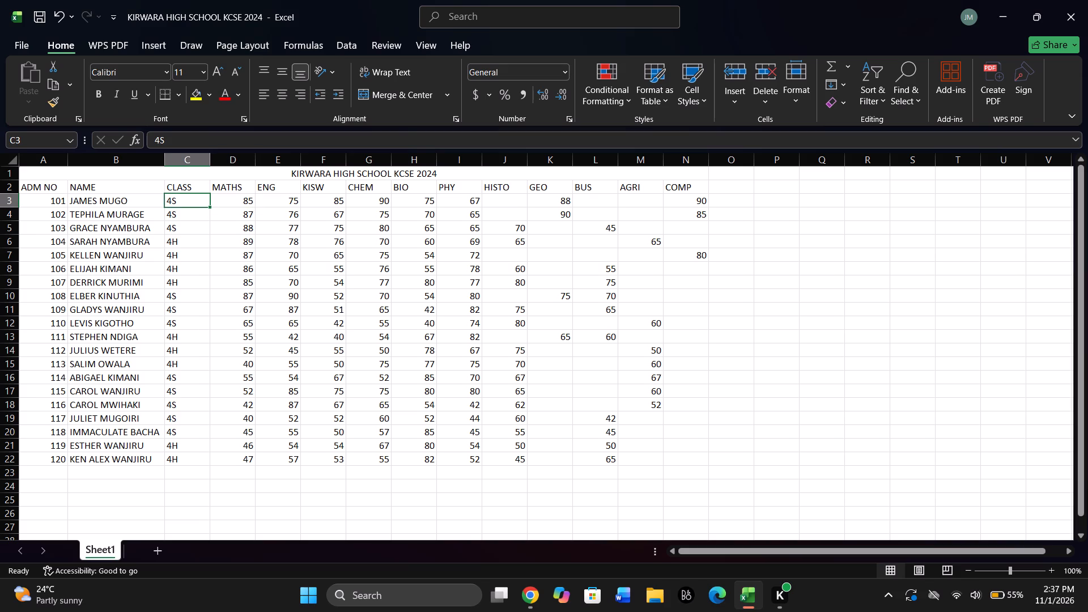
pyautogui.press('Right')
pyautogui.press('Right')
pyautogui.press('Right')
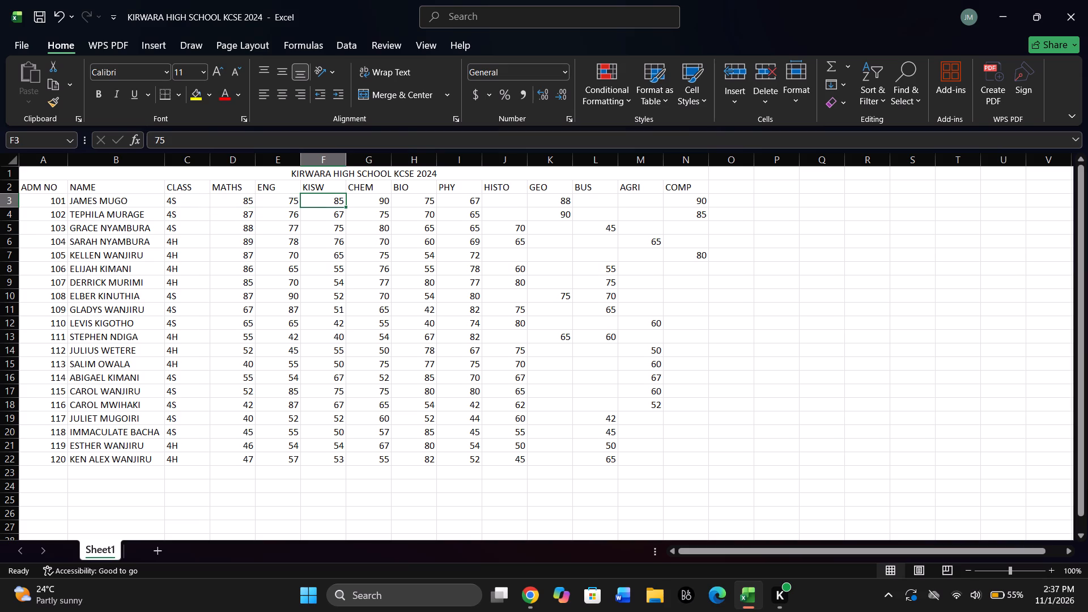
pyautogui.press('Right')
pyautogui.press('Right')
pyautogui.press('Right')
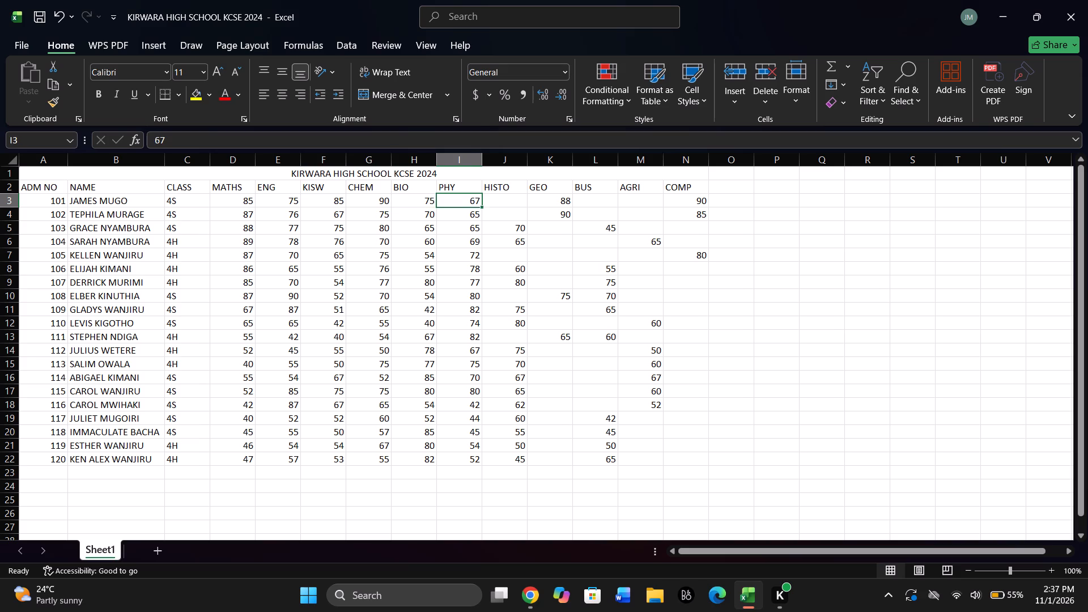
pyautogui.press('Right')
pyautogui.press('Right')
pyautogui.press('Right')
pyautogui.press('Right')
pyautogui.press('Right')
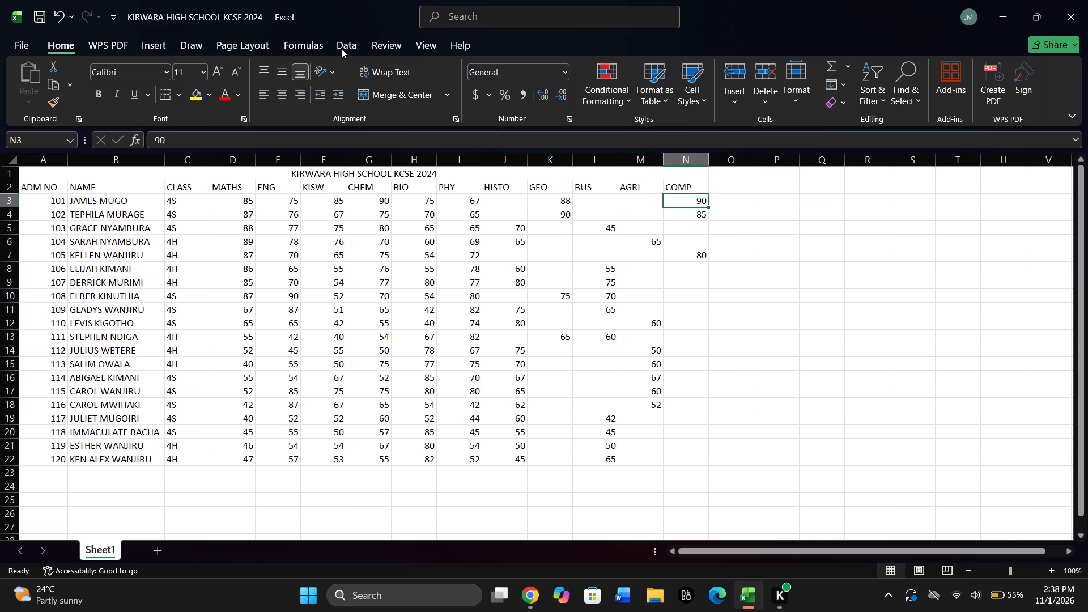
# Widen the empty column O beside the COMP column.
pyautogui.click(733, 187)
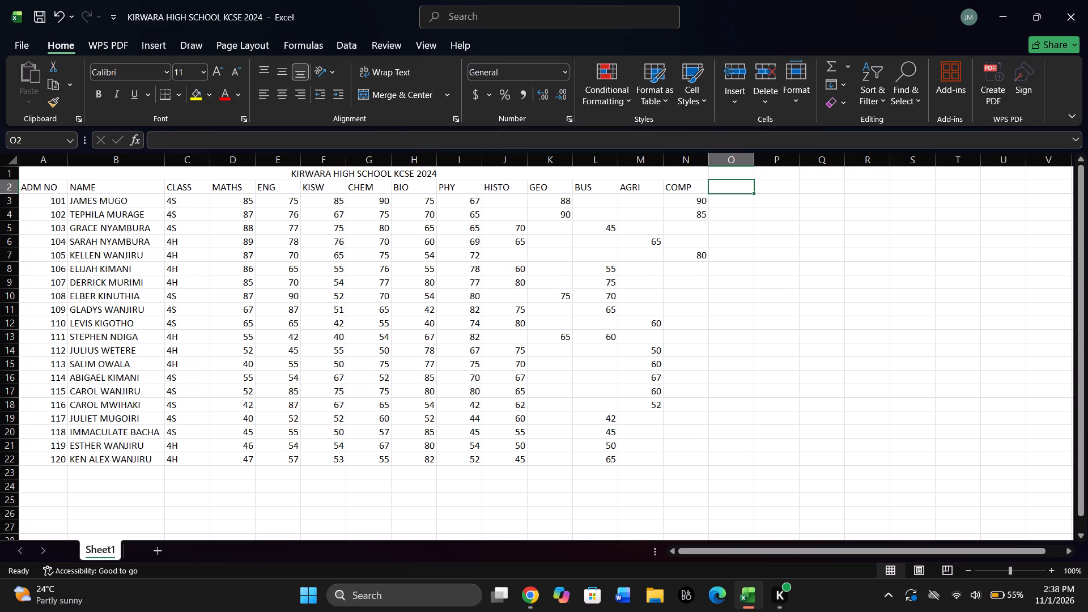
pyautogui.moveTo(756, 156); pyautogui.dragTo(758, 154)
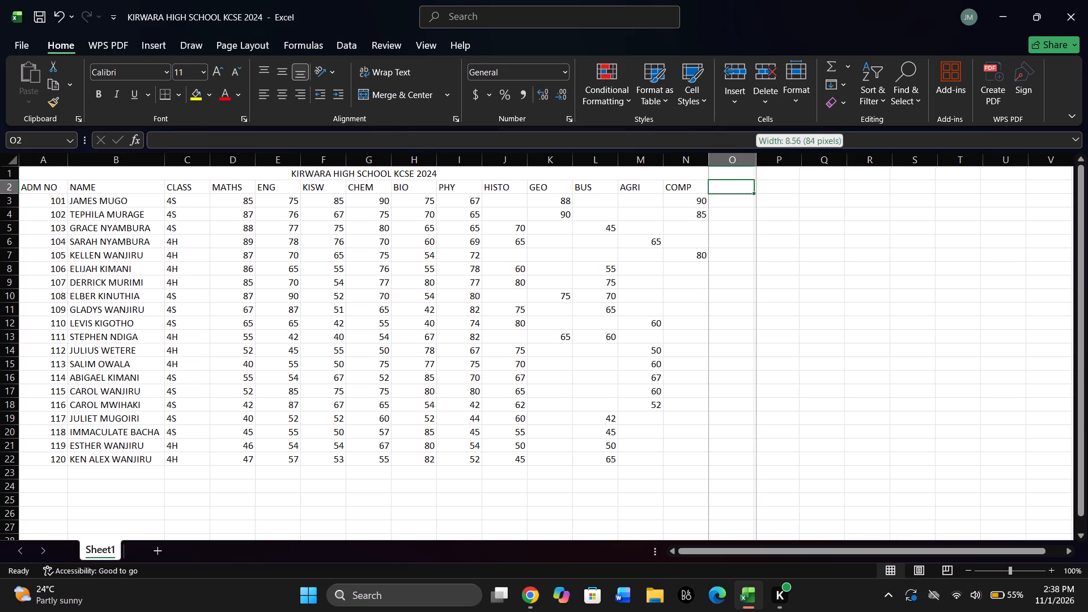
pyautogui.moveTo(758, 154); pyautogui.dragTo(775, 151)
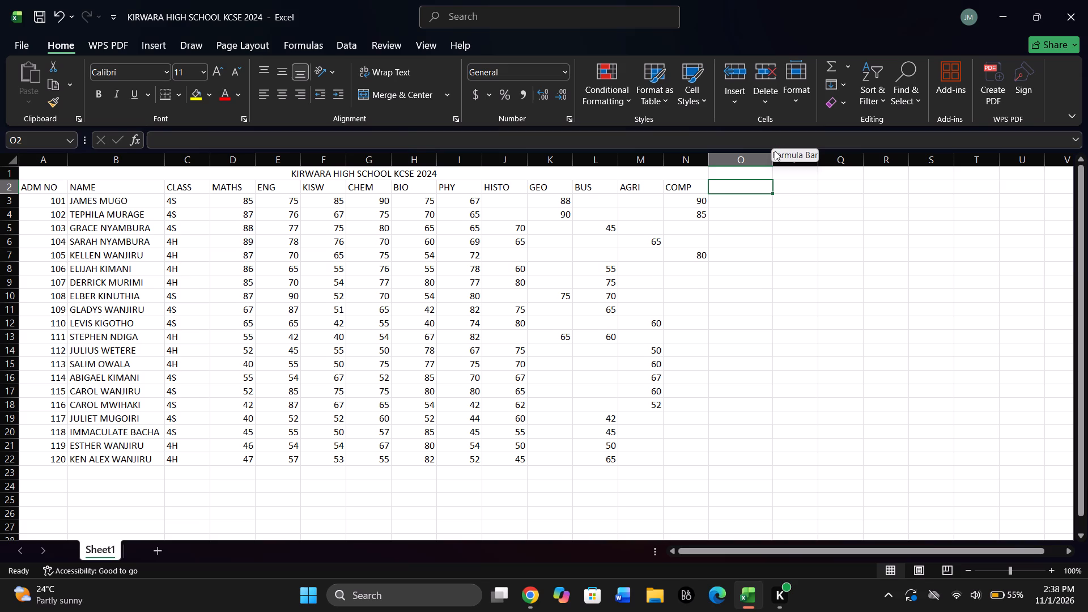
# Enter the heading SUB TOTAL in cell O2, beside the COMP heading.
pyautogui.doubleClick(726, 186)
pyautogui.press('s')
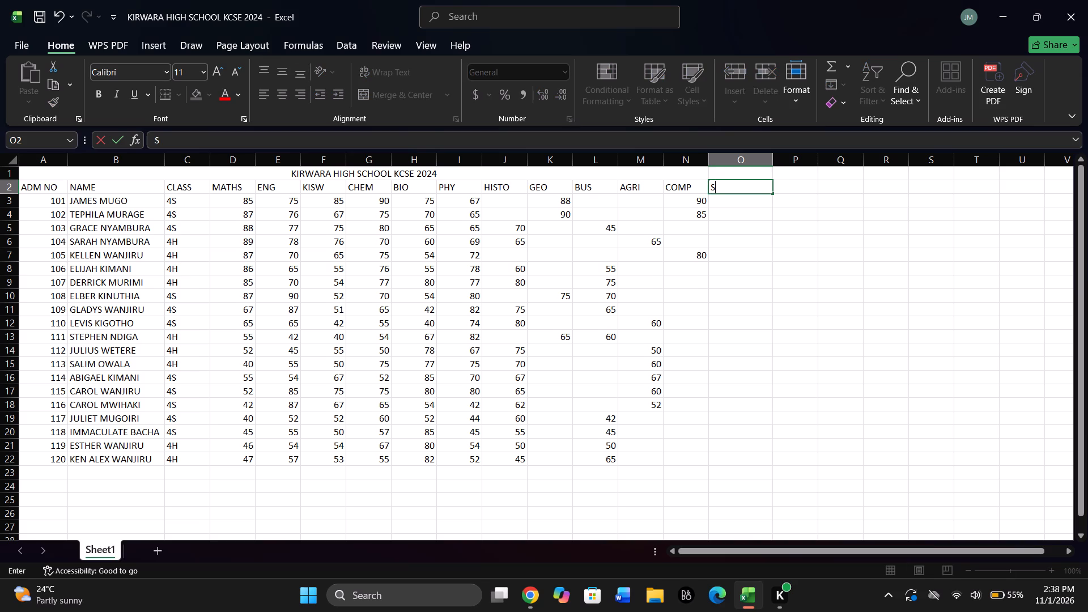
pyautogui.write('UB')
pyautogui.press('space')
pyautogui.write('TOTAL')
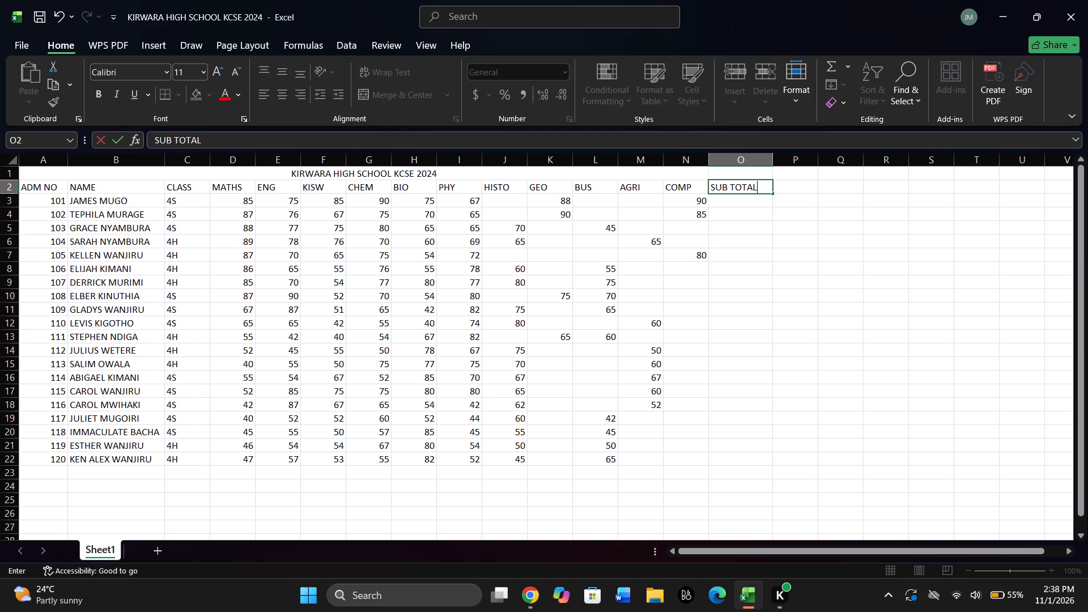
# Open cell O3 under the SUB TOTAL heading for editing in admission number 101's row.
pyautogui.doubleClick(741, 200)
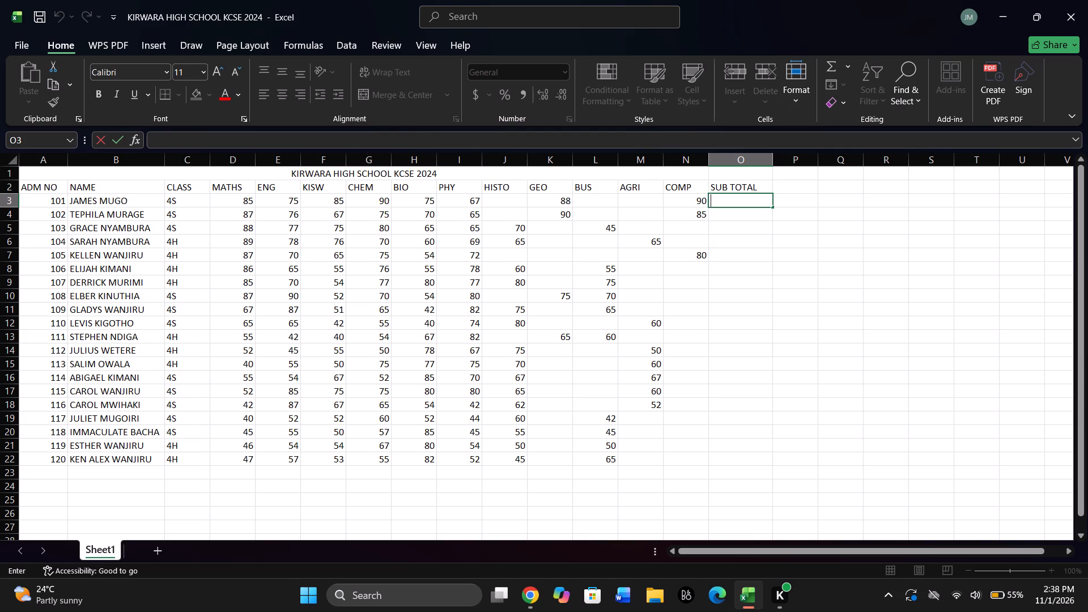
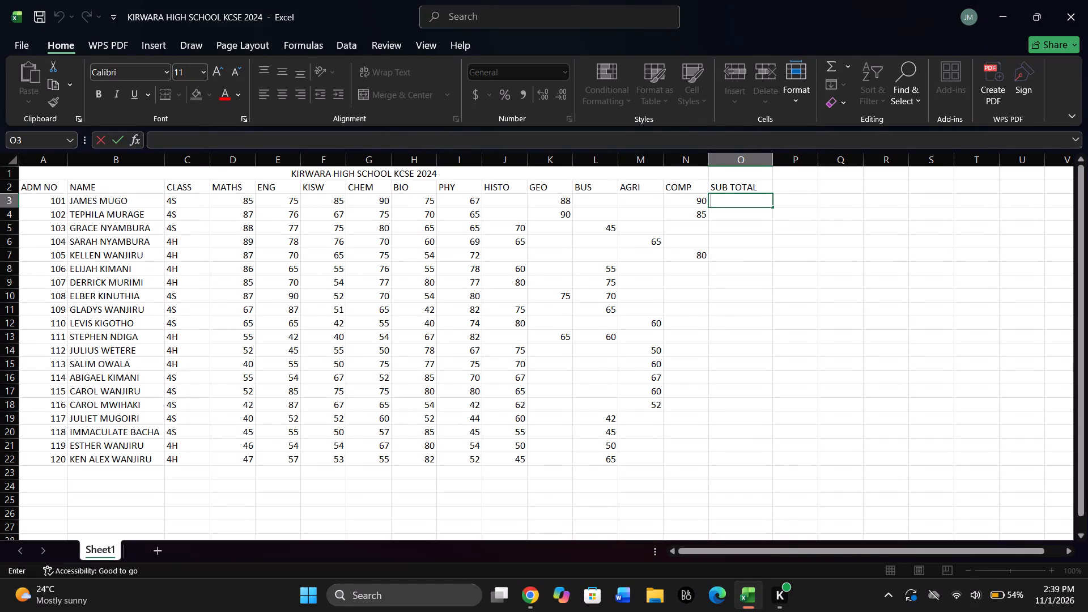
# Begin a formula with an equals sign in cell O3 for admission number 101's SUB TOTAL.
pyautogui.press('=')
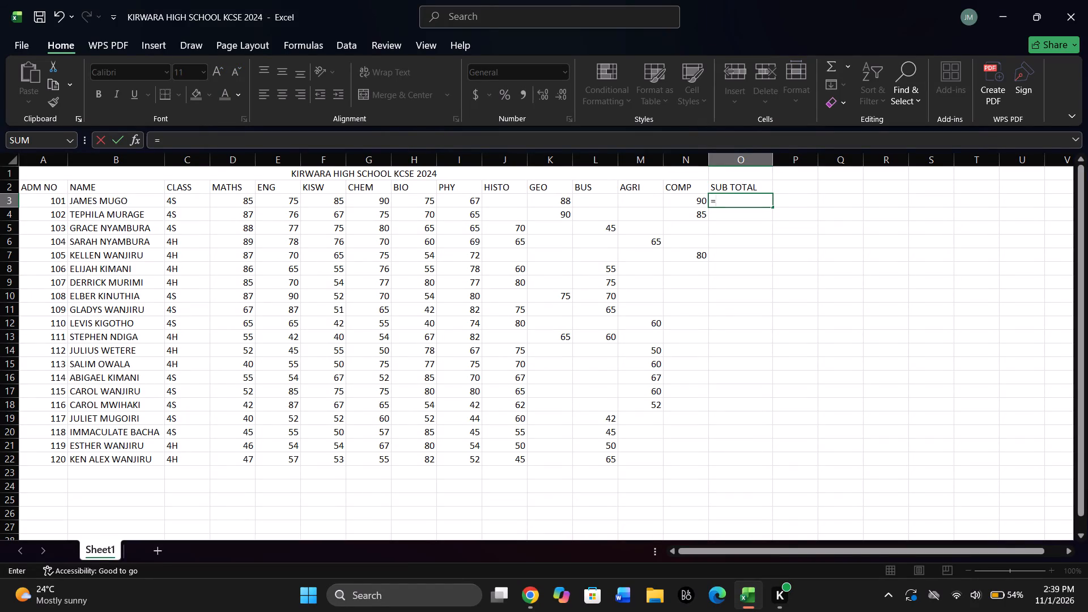
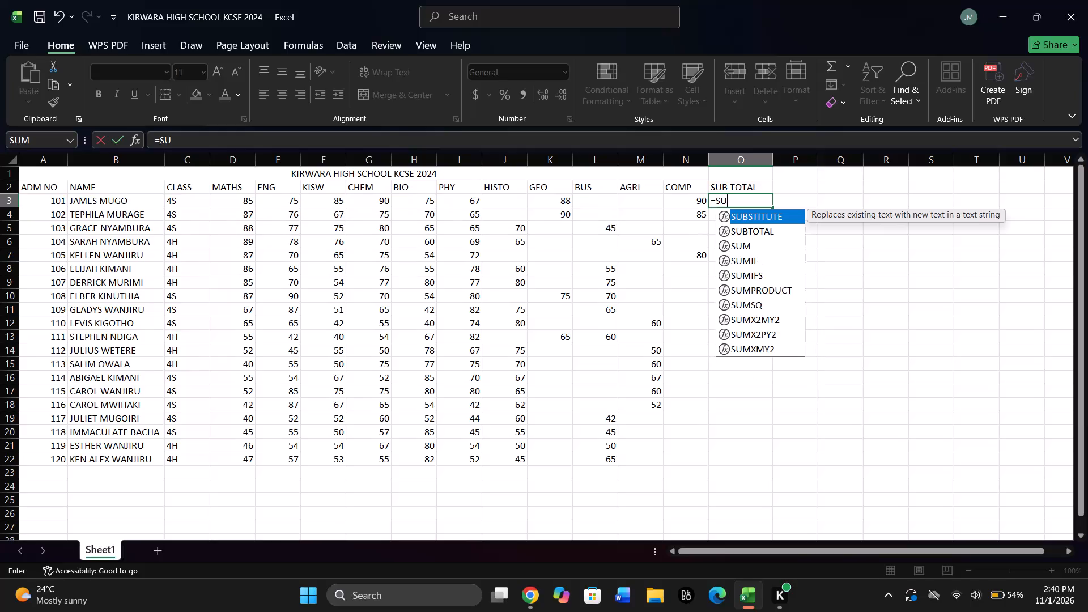
# Complete the formula =SUM(C3:N3) in cell O3 for admission number 101's SUB TOTAL.
pyautogui.press('m')
pyautogui.press('Return')
pyautogui.press('9')
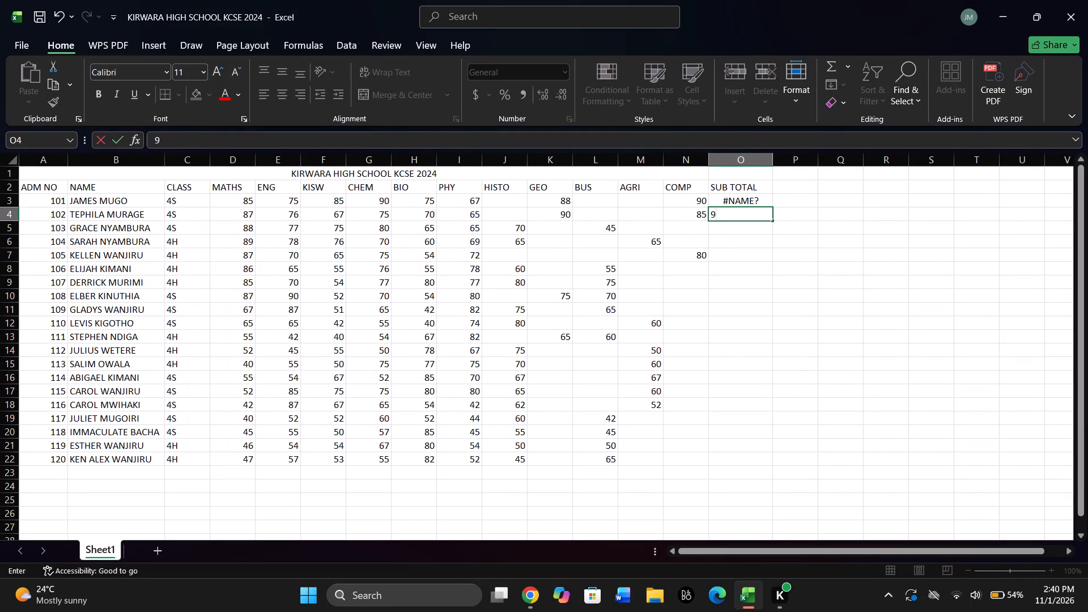
pyautogui.press('BackSpace')
pyautogui.click(739, 194)
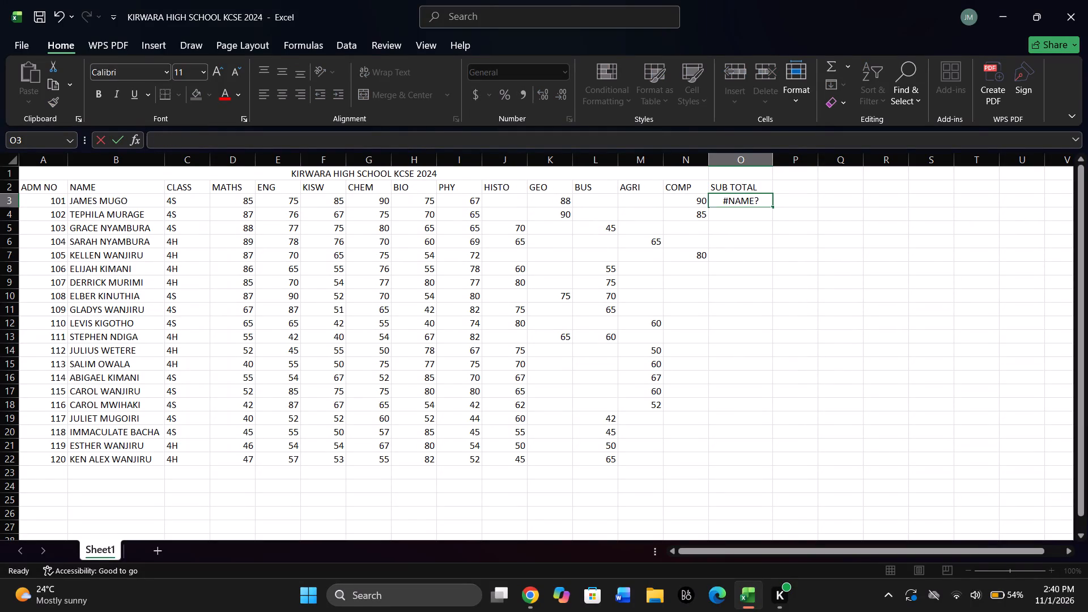
pyautogui.doubleClick(759, 197)
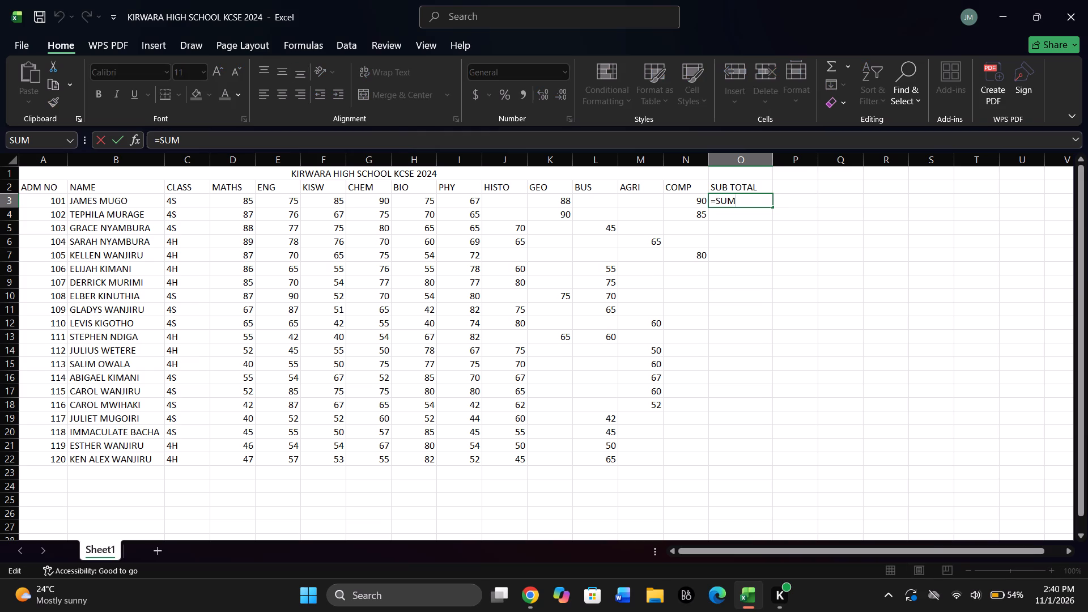
pyautogui.hotkey('shift', '(')
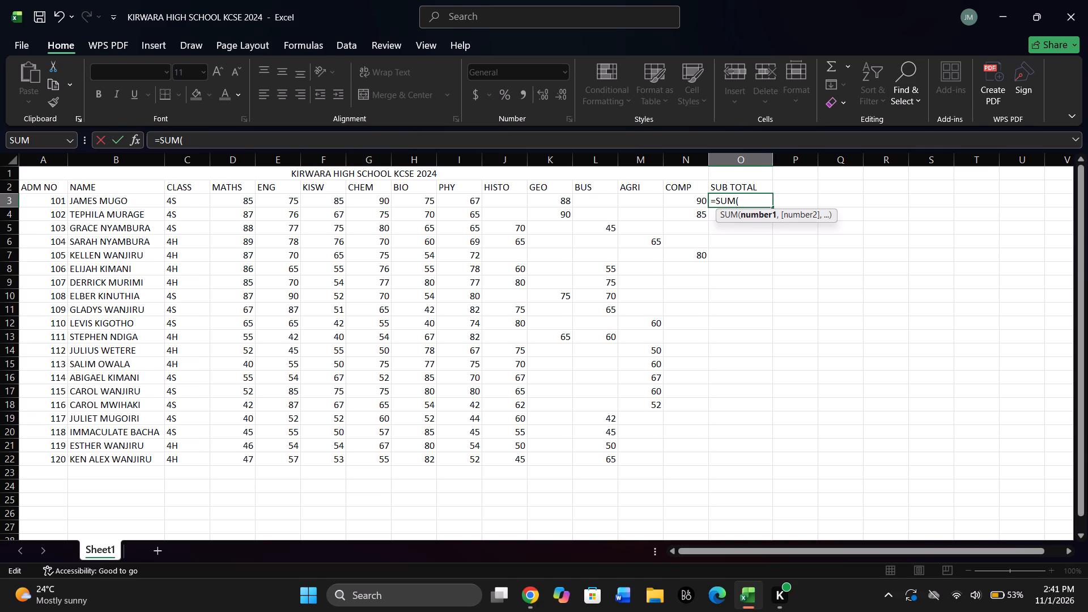
pyautogui.click(188, 201)
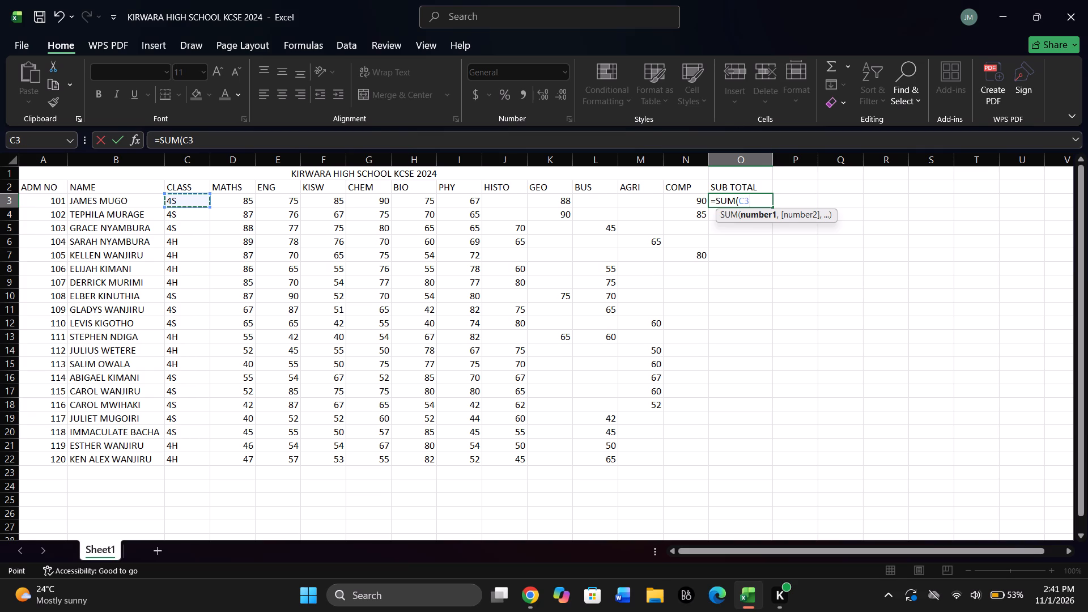
pyautogui.moveTo(188, 201); pyautogui.dragTo(550, 200)
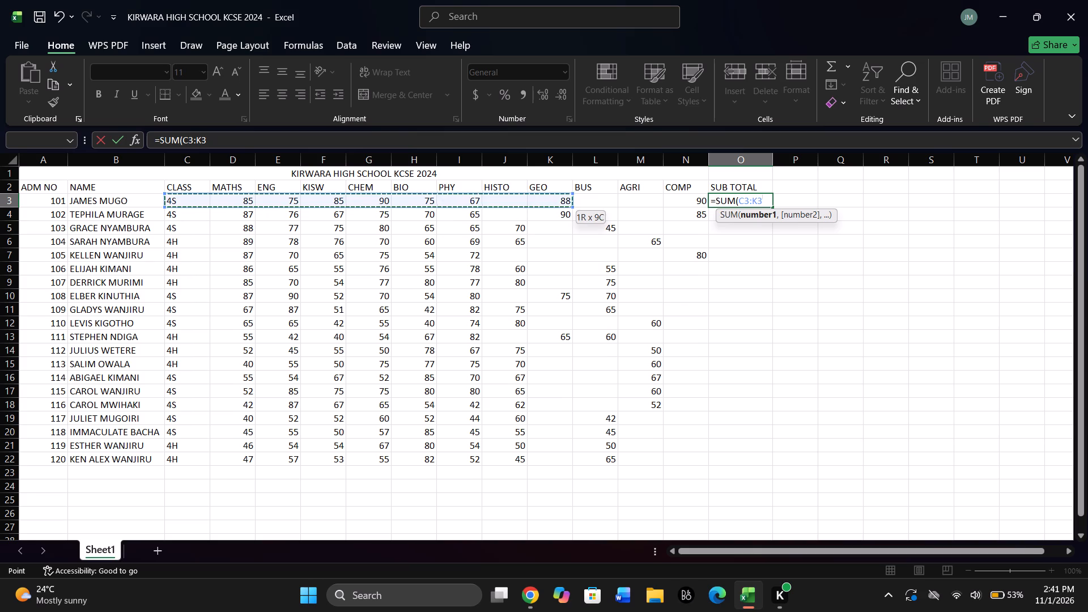
pyautogui.moveTo(550, 200); pyautogui.dragTo(681, 206)
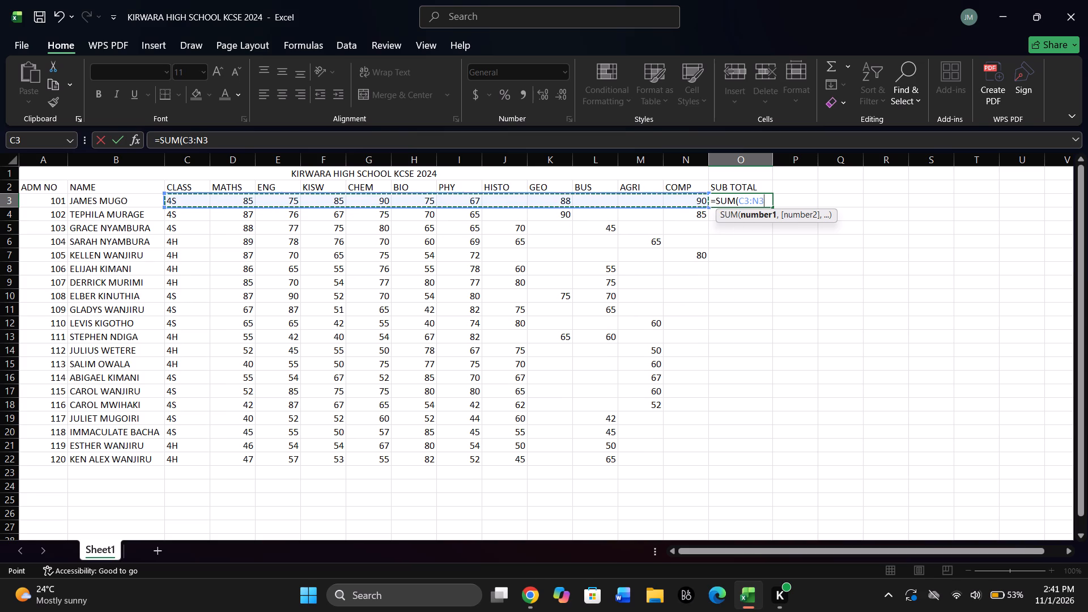
pyautogui.hotkey('shift', ')')
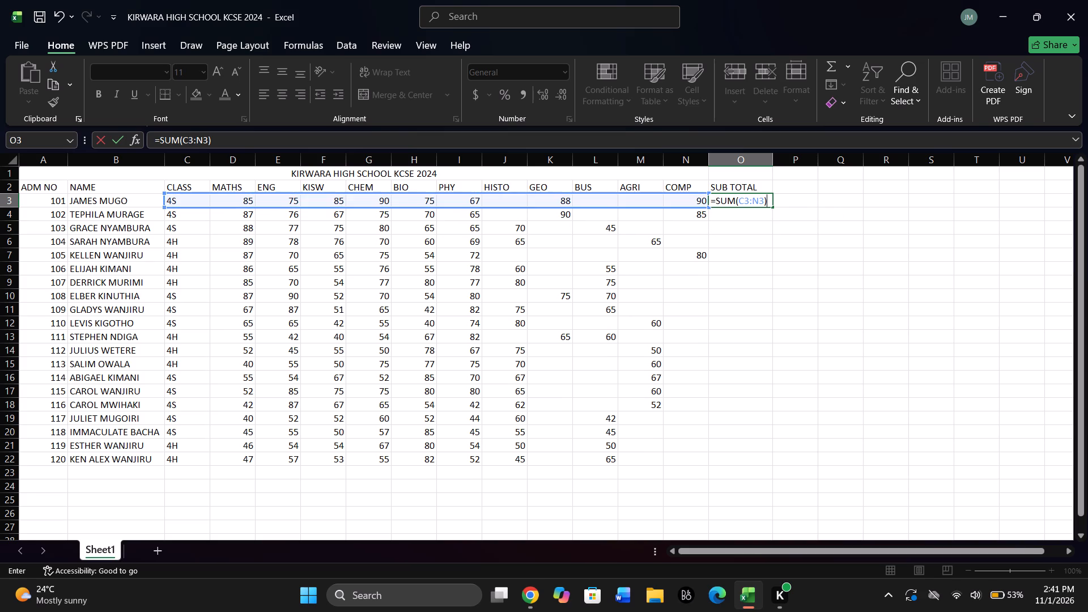
pyautogui.press('Return')
# Fill the SUB TOTAL formula from O3 down to O22, covering admission numbers 102 to 120.
pyautogui.click(759, 198)
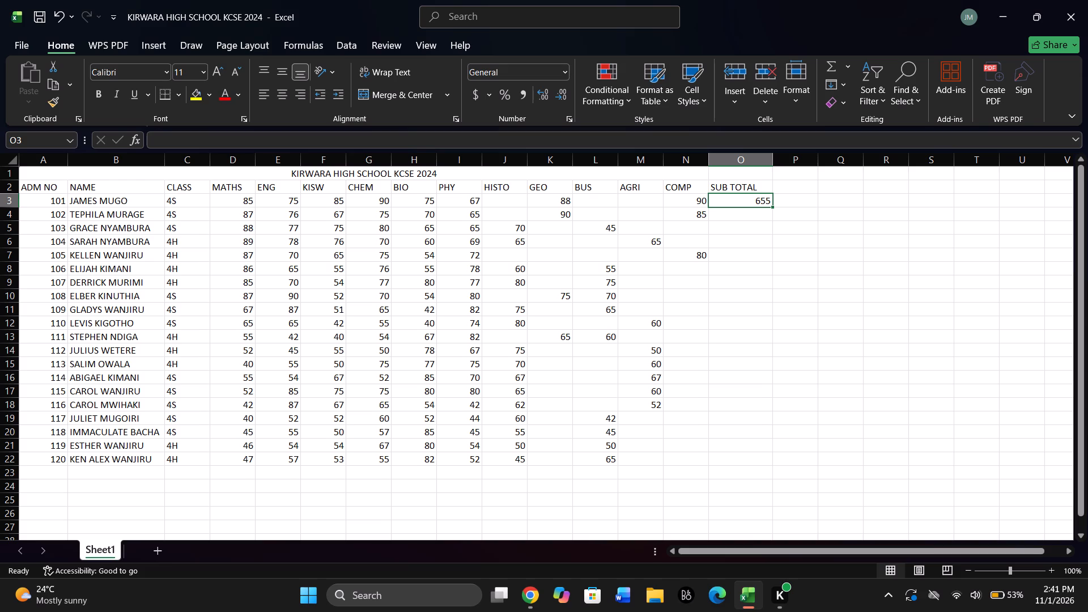
pyautogui.moveTo(771, 205); pyautogui.dragTo(766, 536)
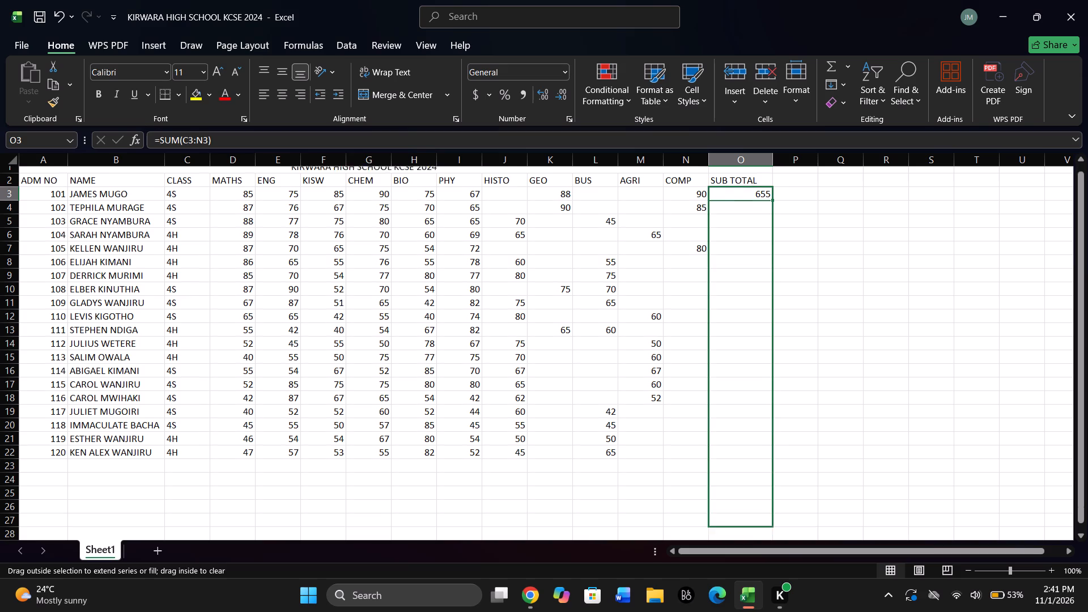
pyautogui.moveTo(766, 536); pyautogui.dragTo(751, 455)
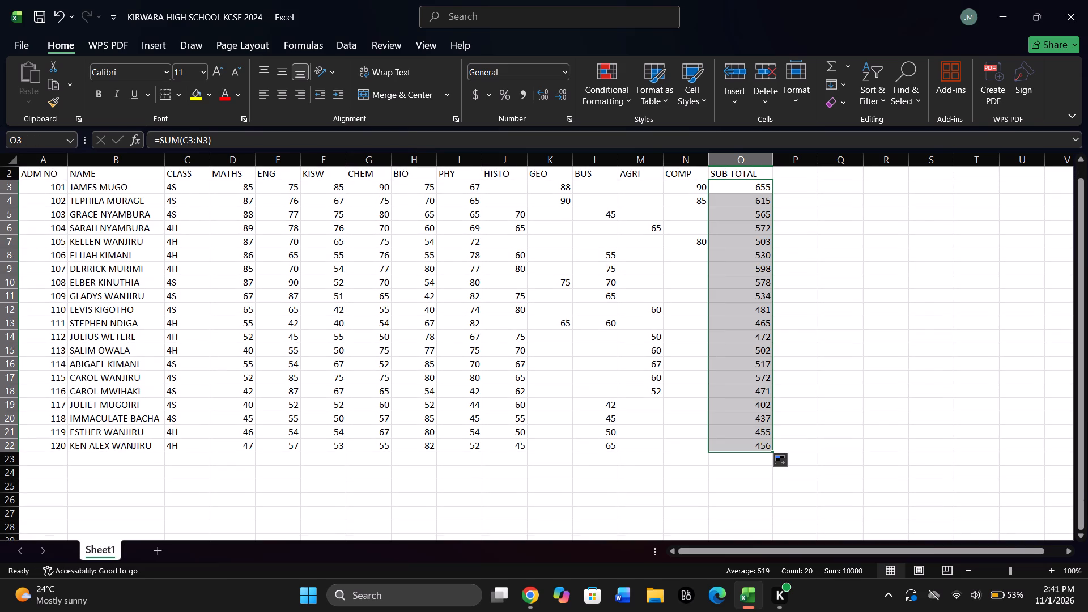
pyautogui.click(734, 186)
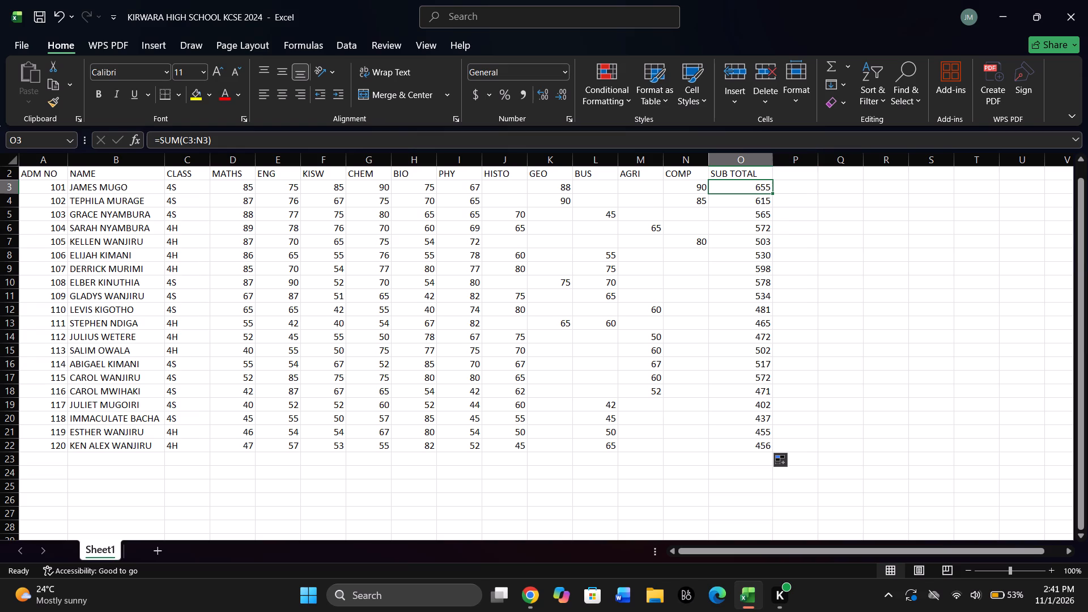
# Widen column P slightly and enter the heading MEAN in cell P2, beside SUB TOTAL.
pyautogui.tripleClick(1077, 155)
pyautogui.click(1077, 155)
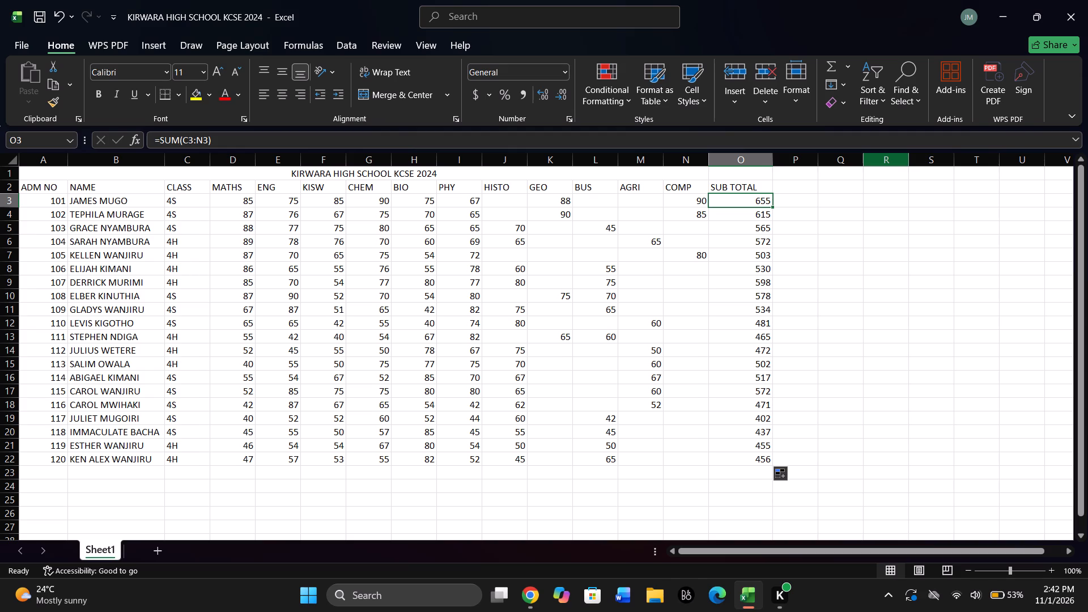
pyautogui.click(785, 186)
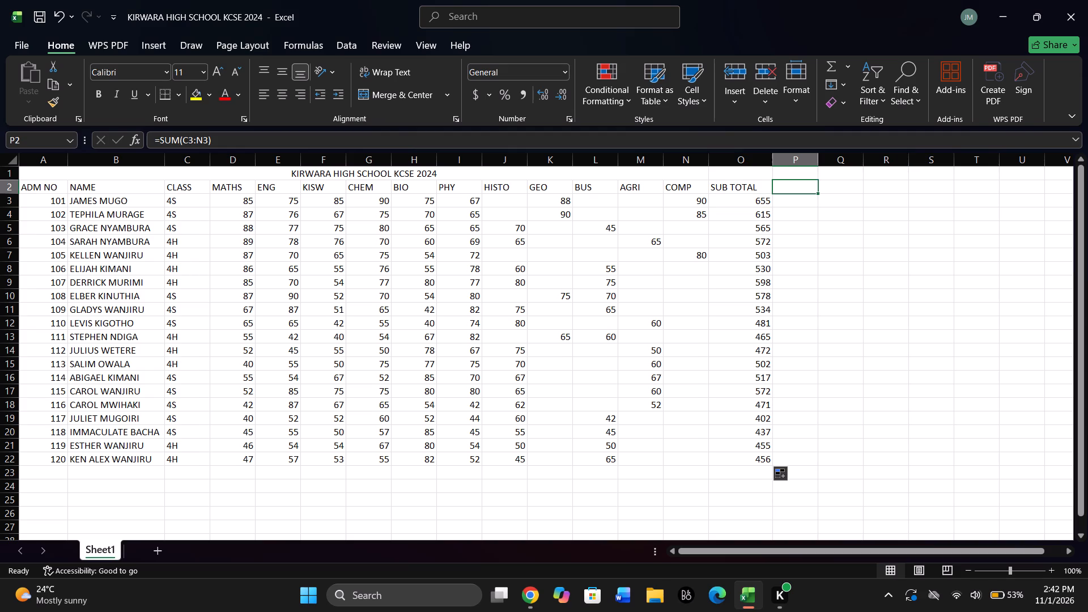
pyautogui.moveTo(818, 162); pyautogui.dragTo(839, 160)
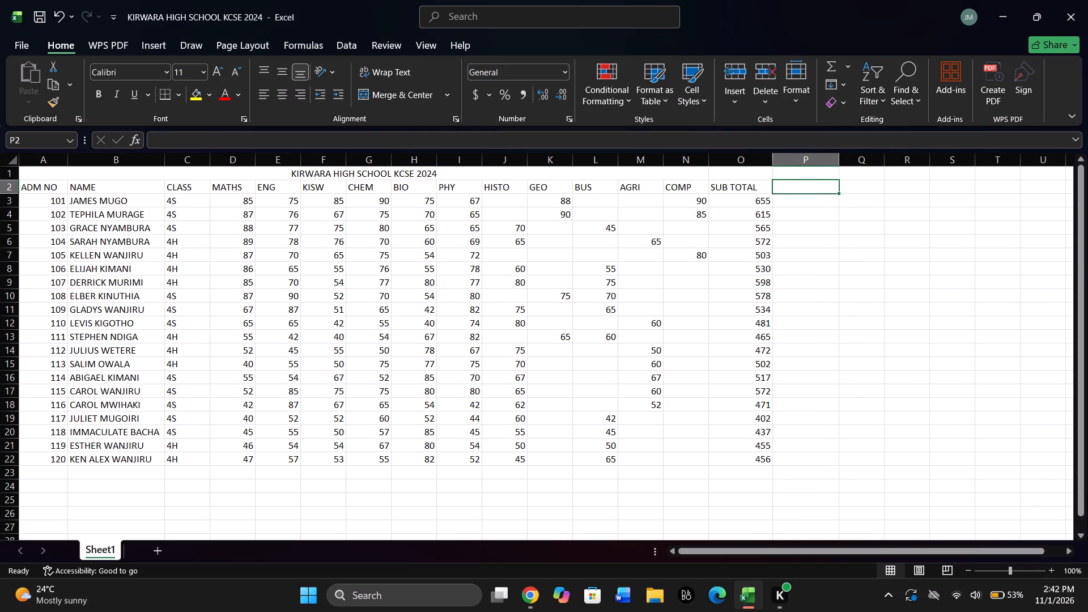
pyautogui.doubleClick(801, 187)
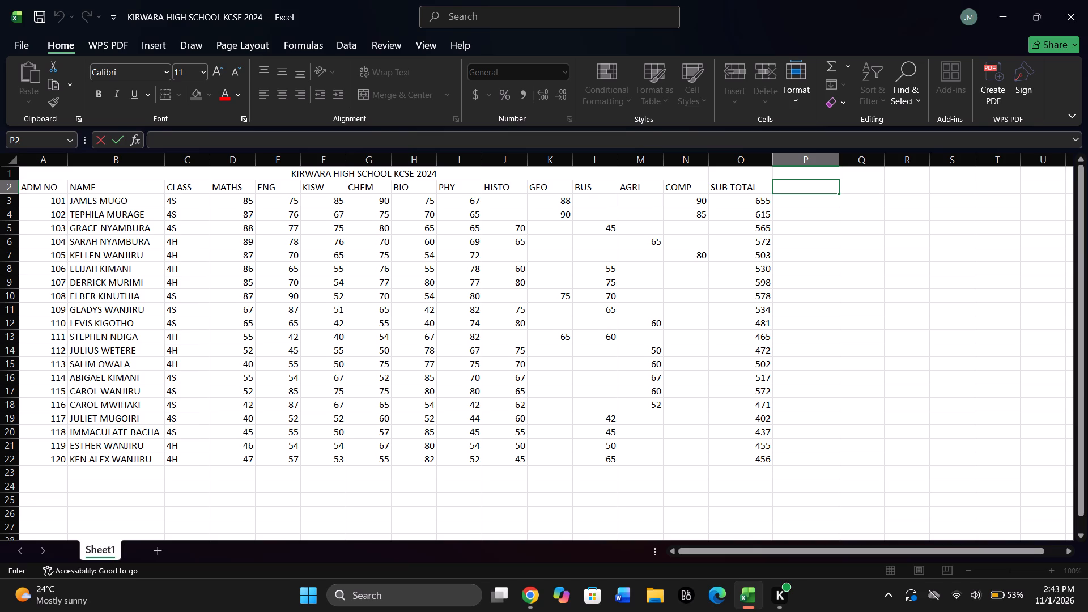
pyautogui.write('MEAN')
# Begin a formula with =( in cell P3 for admission number 101's MEAN.
pyautogui.click(795, 205)
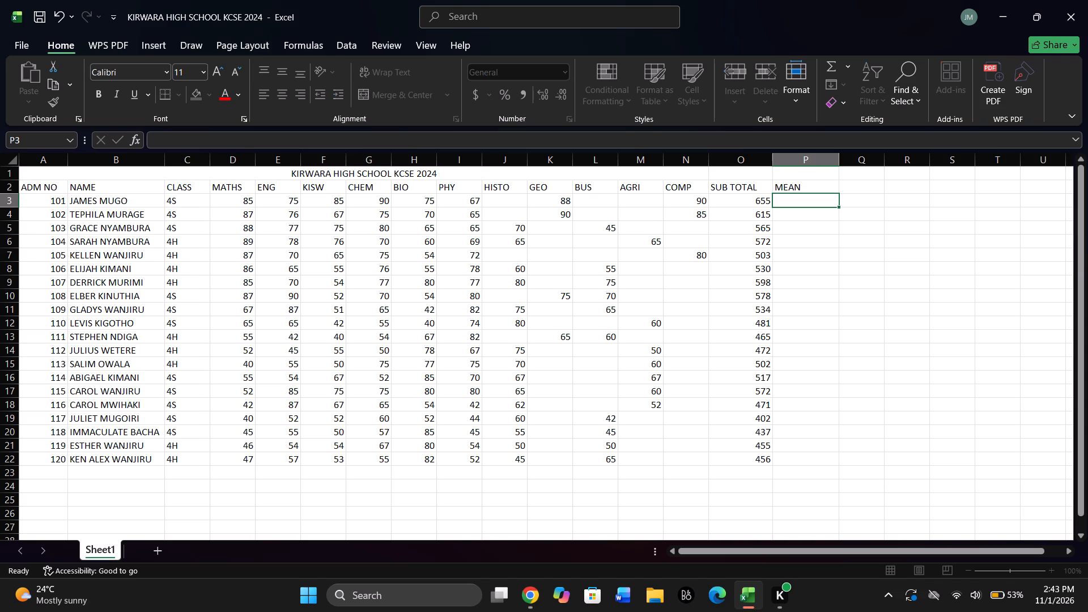
pyautogui.press('=')
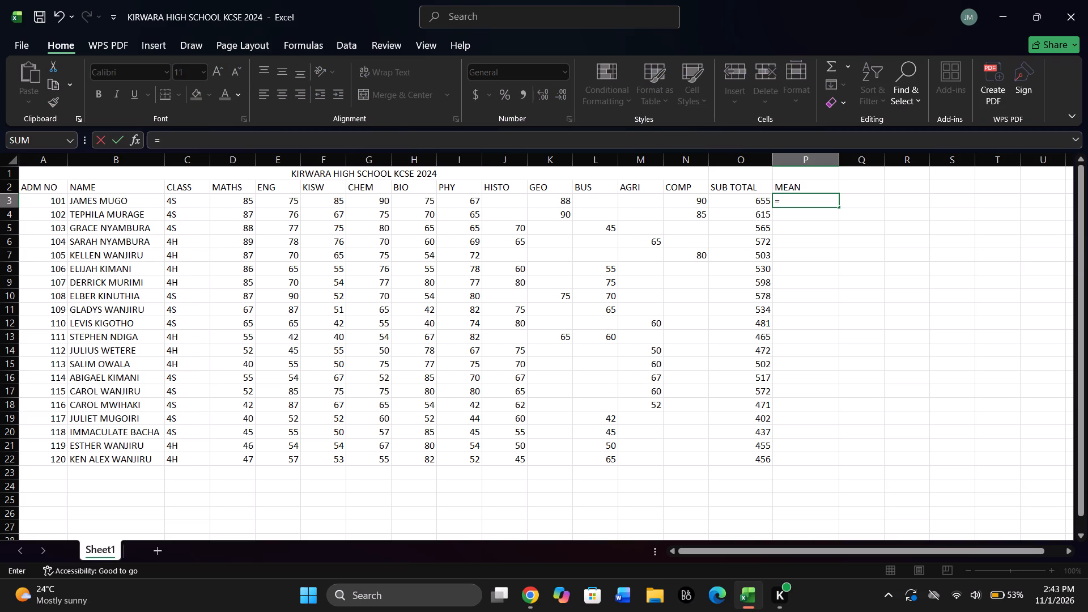
pyautogui.hotkey('shift', '(')
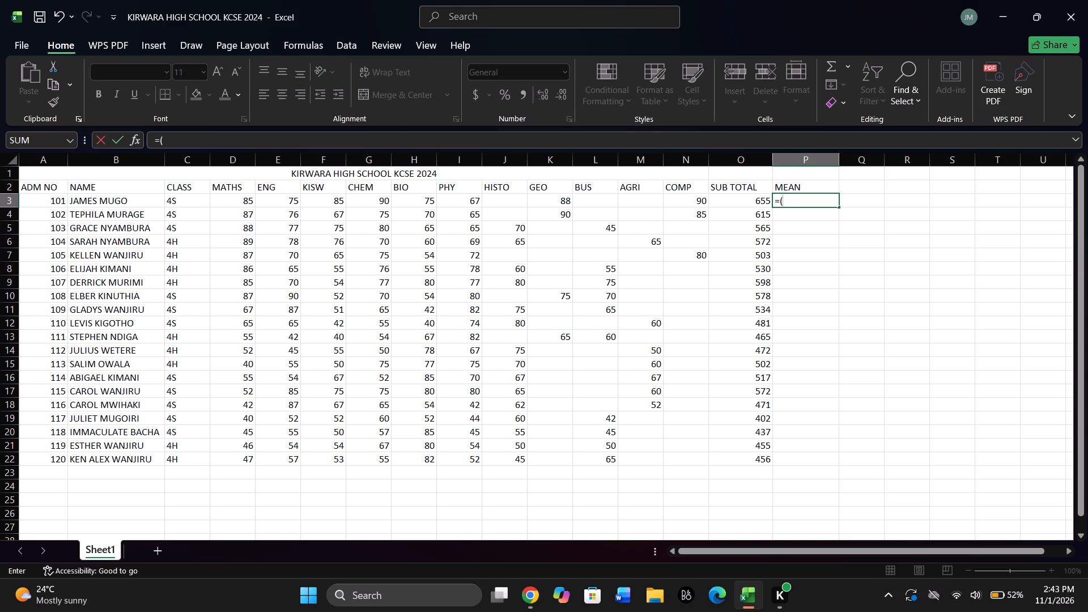
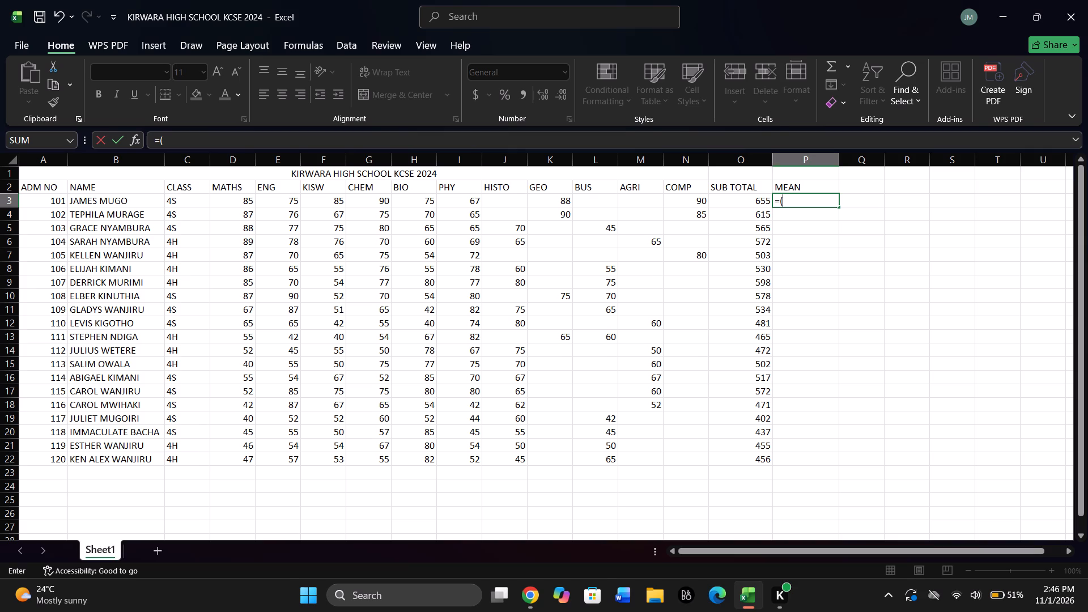
# Complete the formula =(O3/9) in cell P3 for admission number 101's MEAN.
pyautogui.press('s')
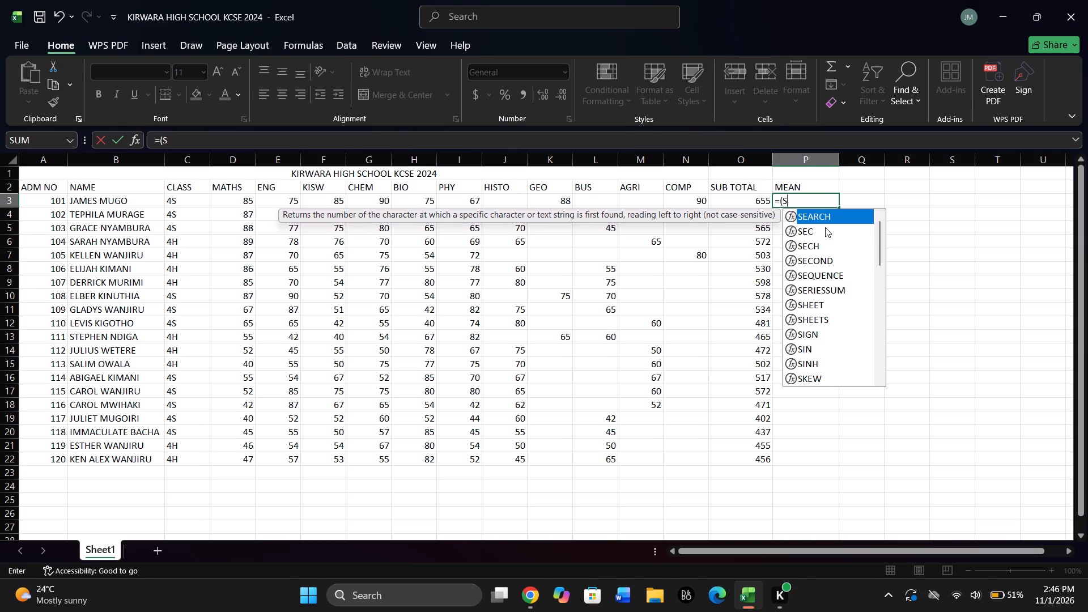
pyautogui.press('BackSpace')
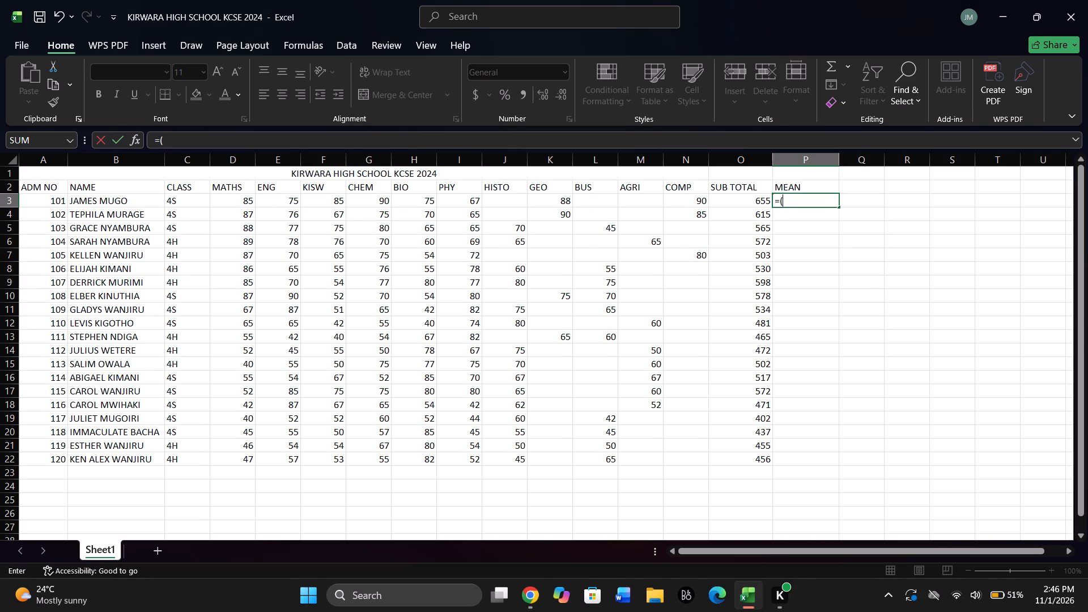
pyautogui.click(742, 202)
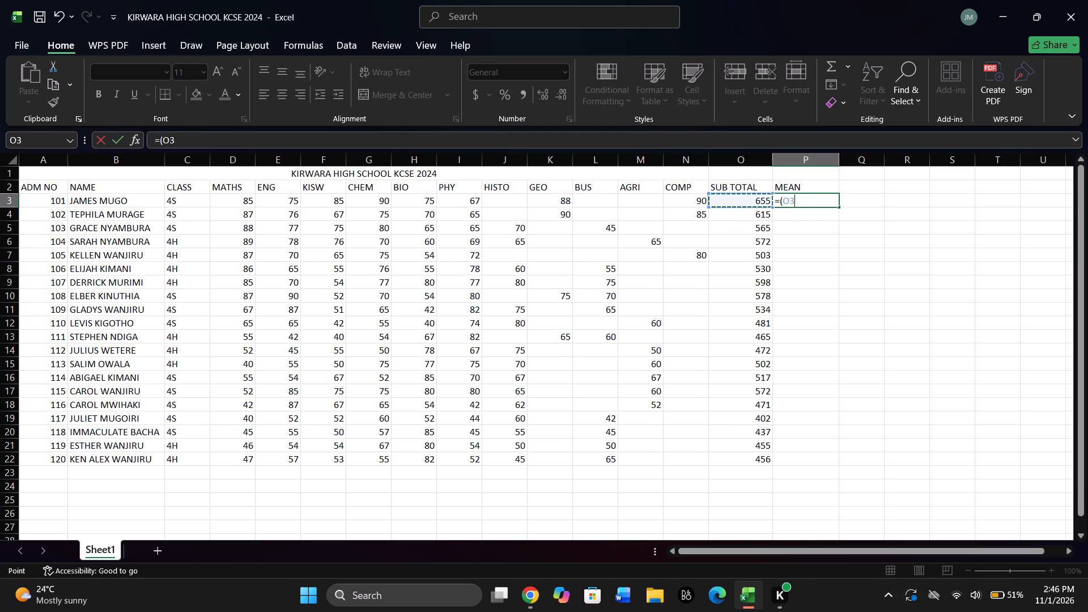
pyautogui.press('/')
pyautogui.press('9')
pyautogui.hotkey('shift', '_')
pyautogui.press('BackSpace')
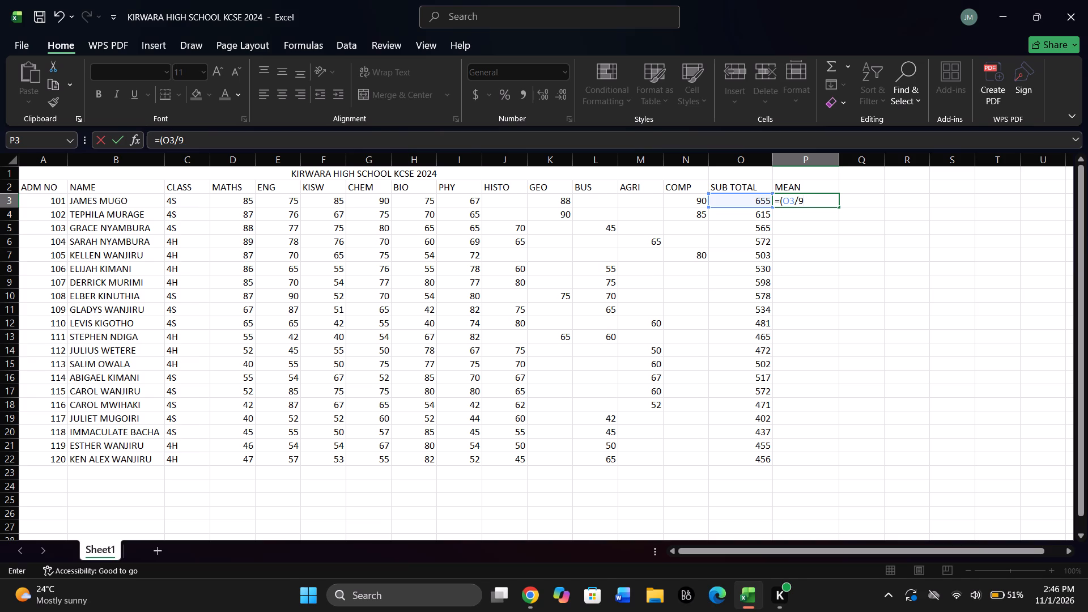
pyautogui.hotkey('shift', ')')
pyautogui.press('Return')
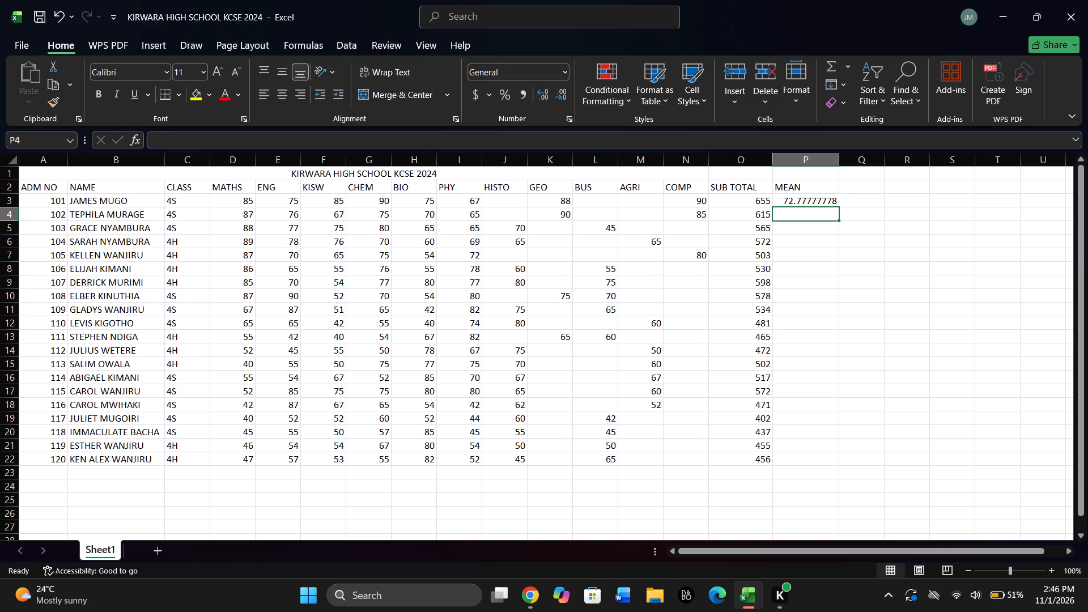
# Fill the MEAN formula from P3 down to P22, covering admission numbers 102 to 120.
pyautogui.click(822, 197)
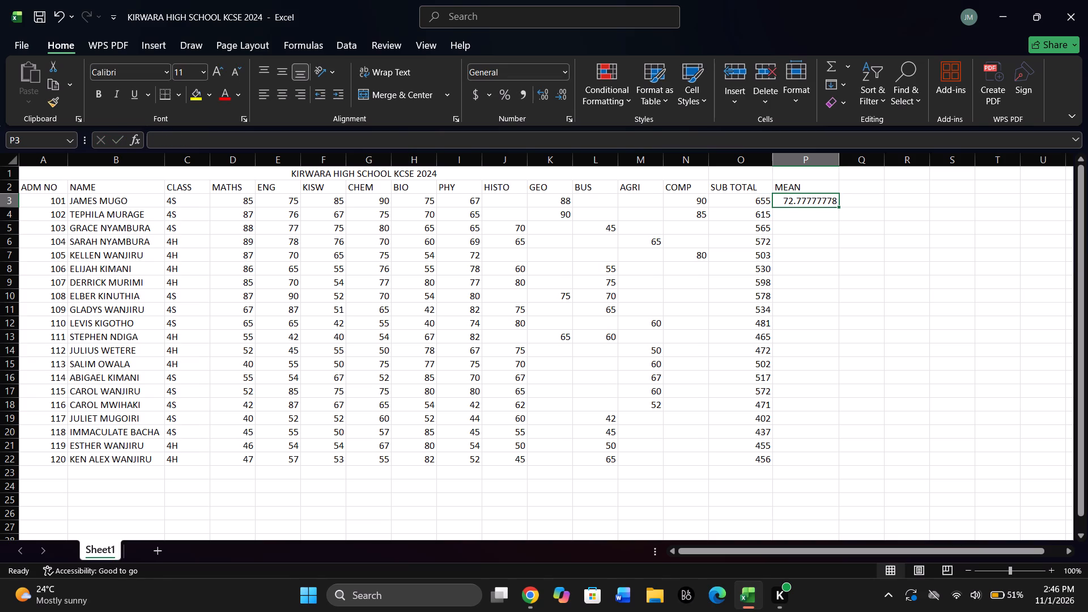
pyautogui.moveTo(837, 205); pyautogui.dragTo(846, 420)
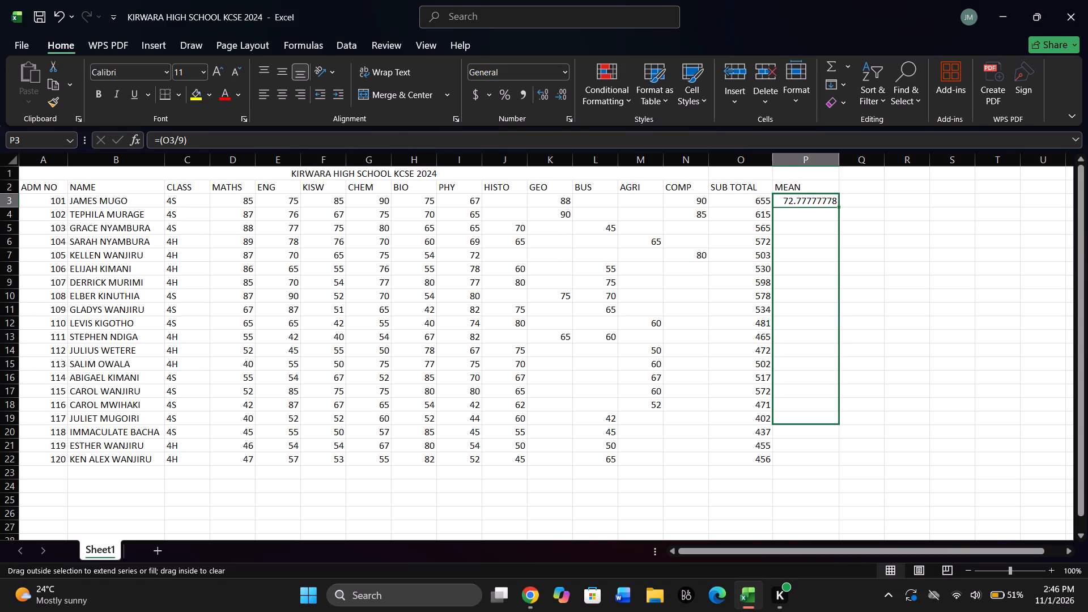
pyautogui.moveTo(846, 420); pyautogui.dragTo(850, 466)
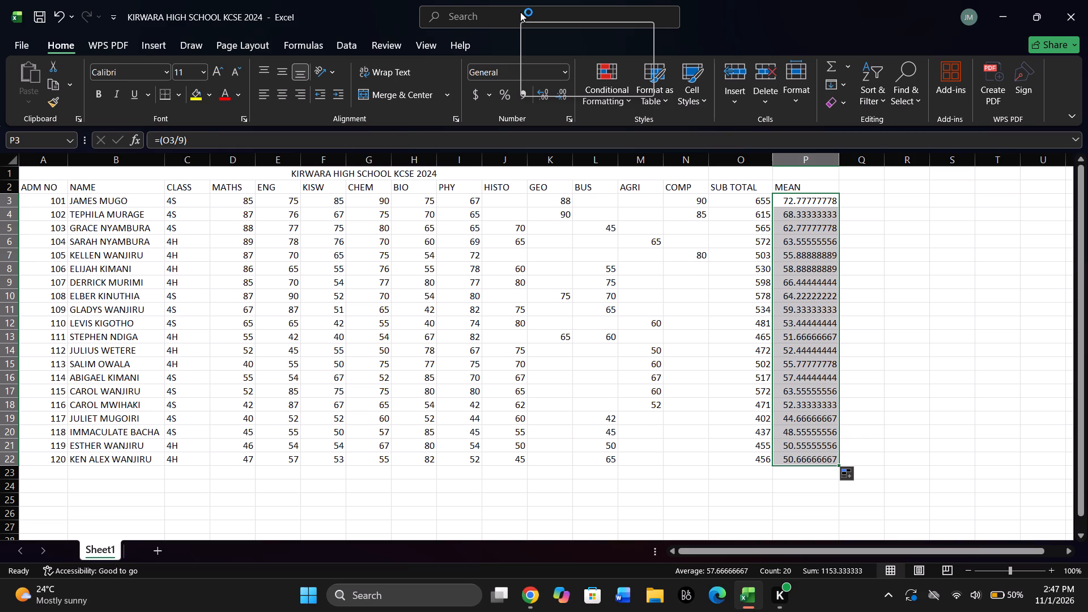
# Reduce the MEAN values in P3 to P22 to one decimal place.
pyautogui.click(558, 88)
pyautogui.click(558, 88)
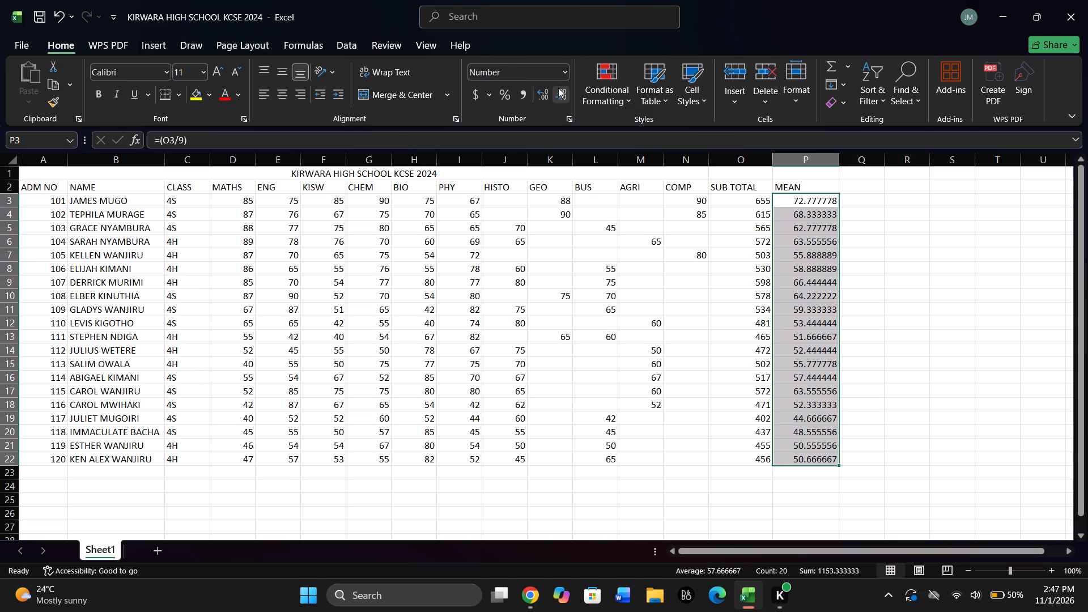
pyautogui.click(558, 88)
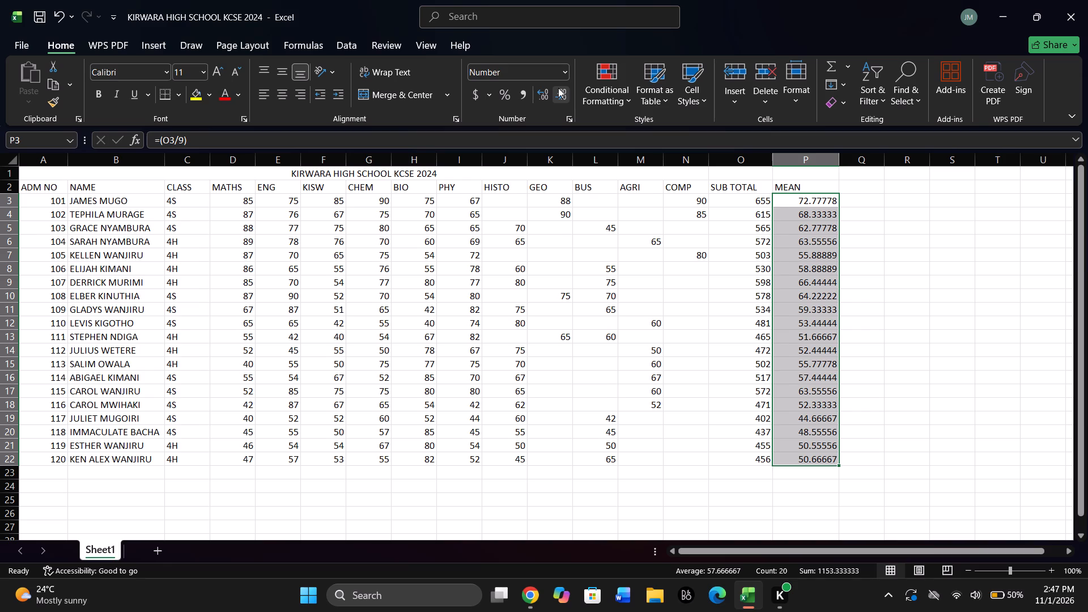
pyautogui.click(558, 88)
pyautogui.click(558, 88)
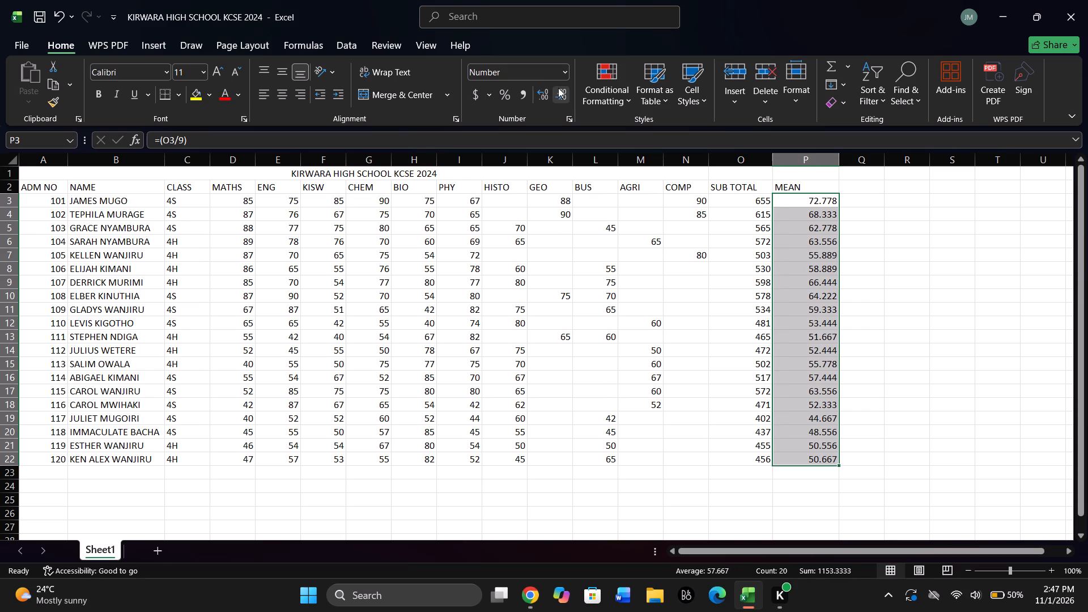
pyautogui.click(558, 88)
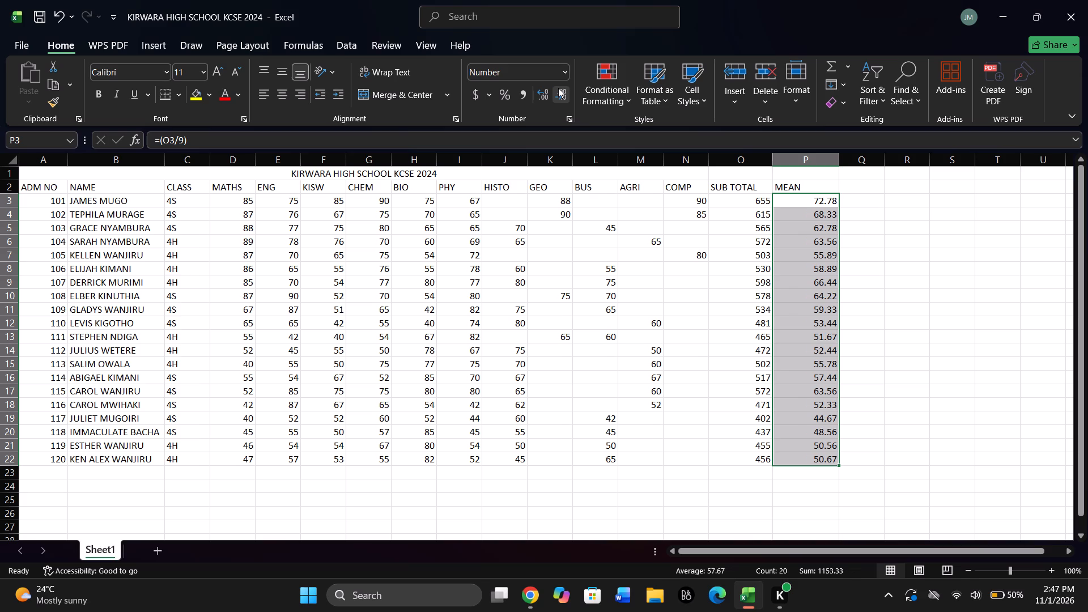
pyautogui.click(558, 88)
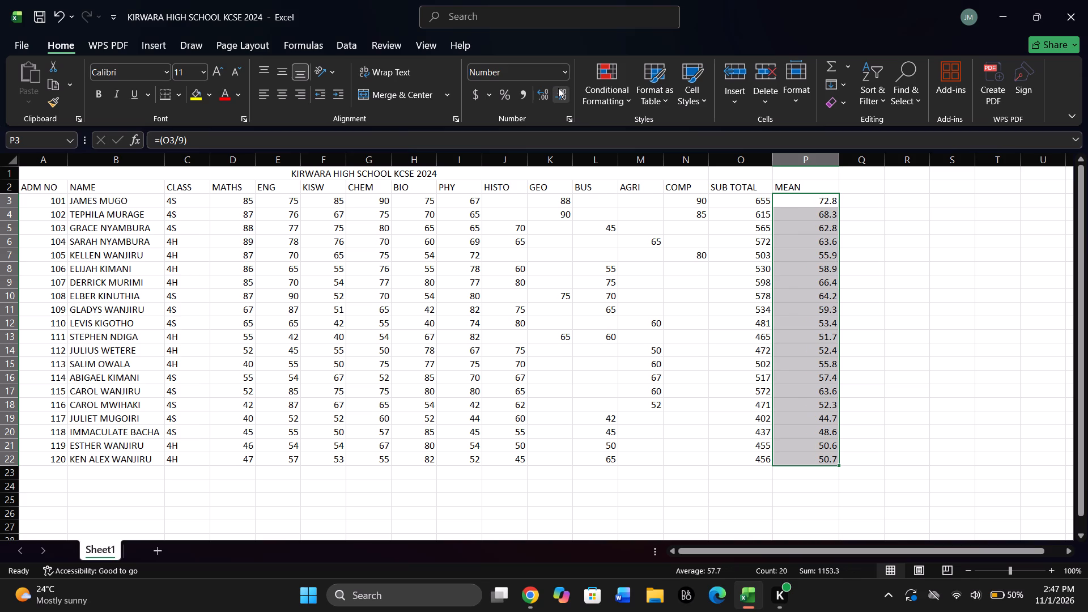
# Enter the heading GRADE in cell Q2, beside MEAN.
pyautogui.click(858, 187)
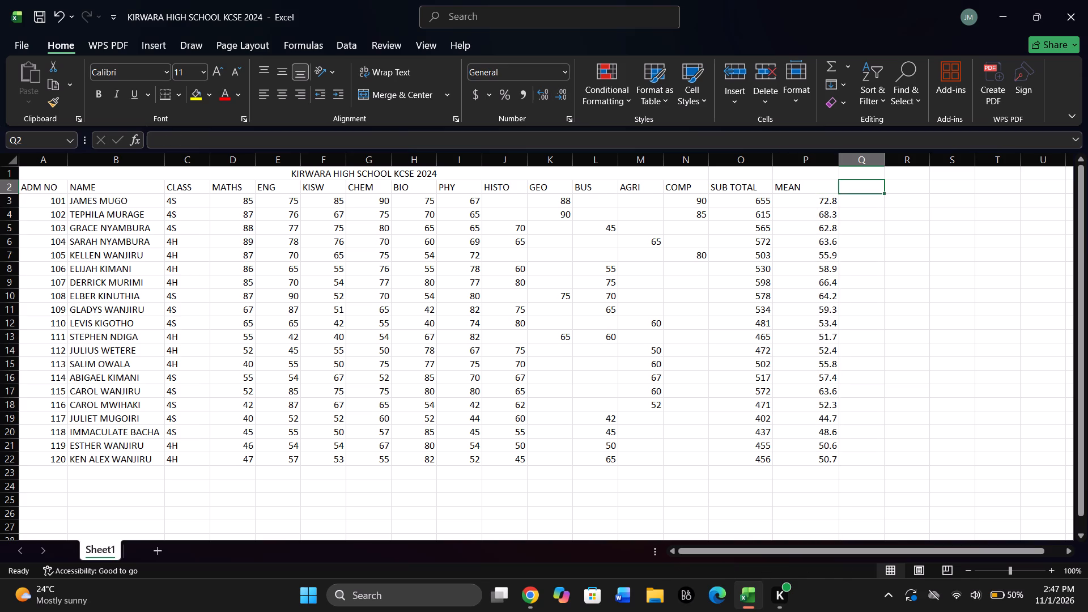
pyautogui.press('g')
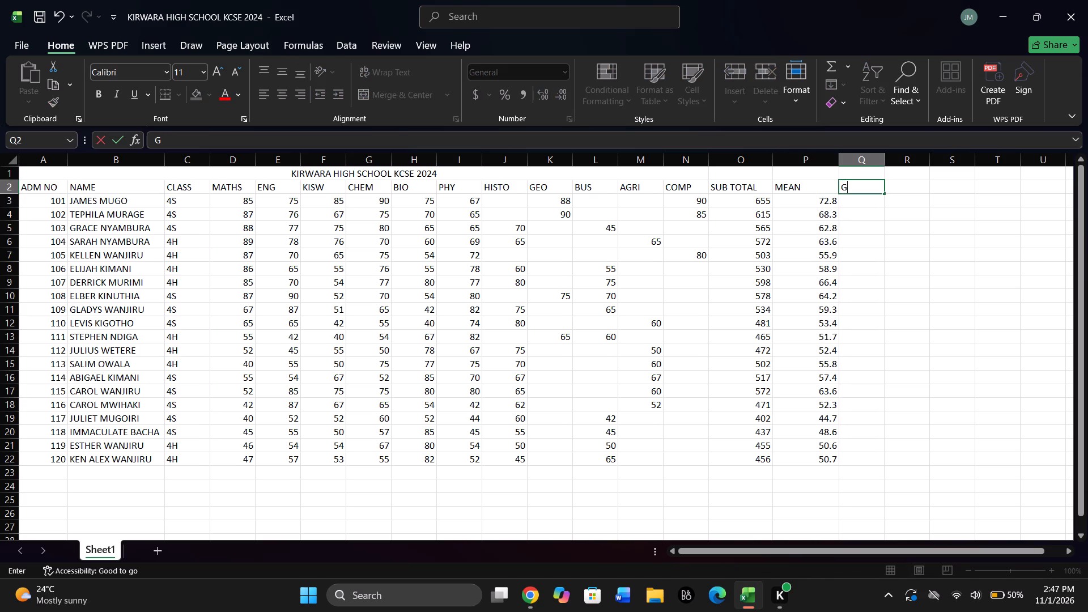
pyautogui.write('RADE')
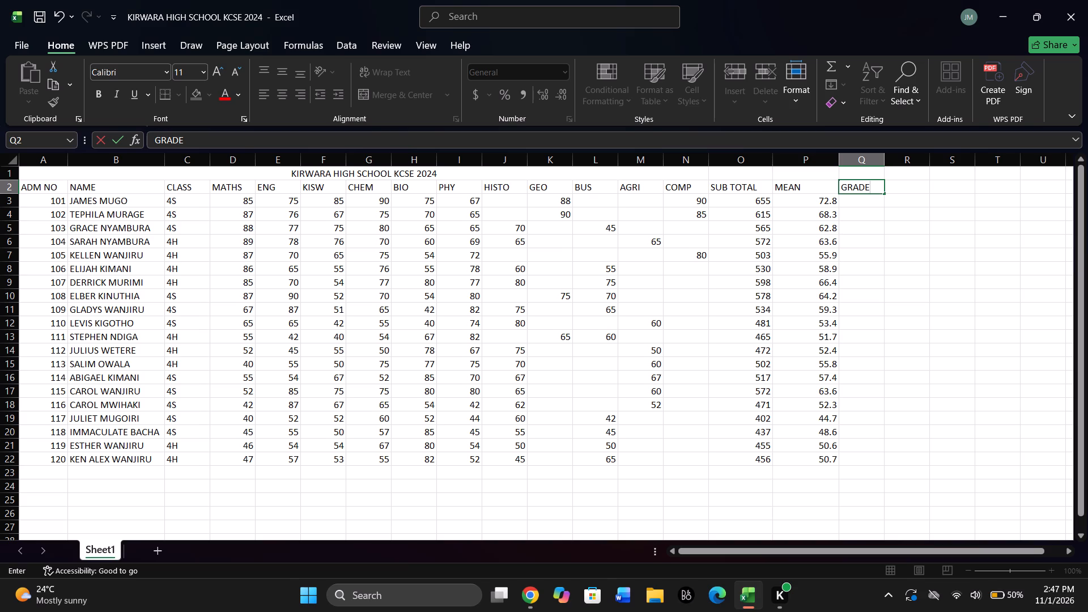
pyautogui.click(855, 195)
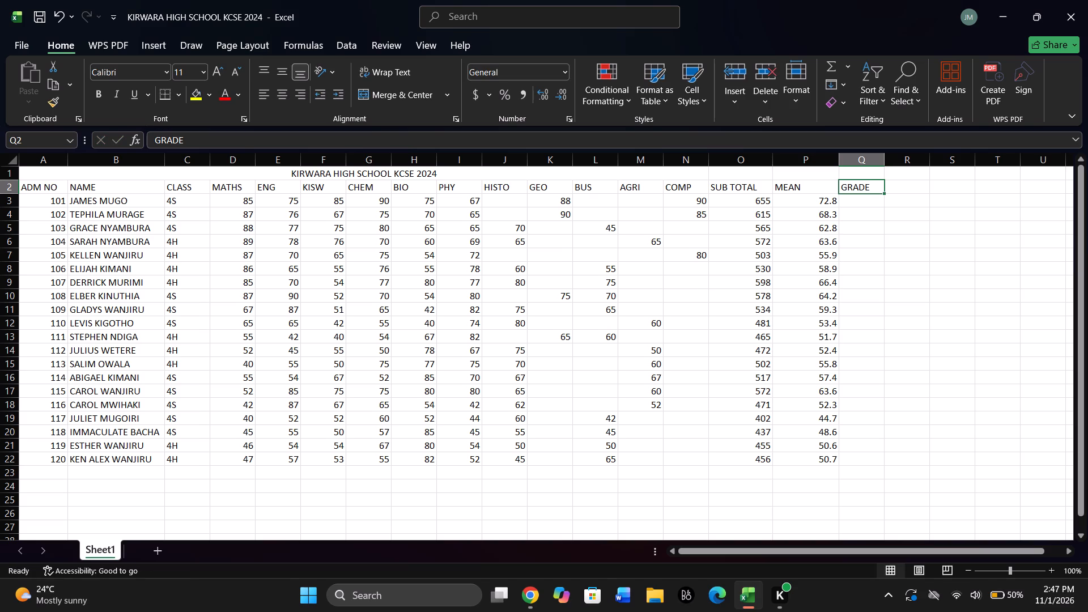
# Begin a formula with = in cell Q3 for admission number 101's GRADE.
pyautogui.click(859, 199)
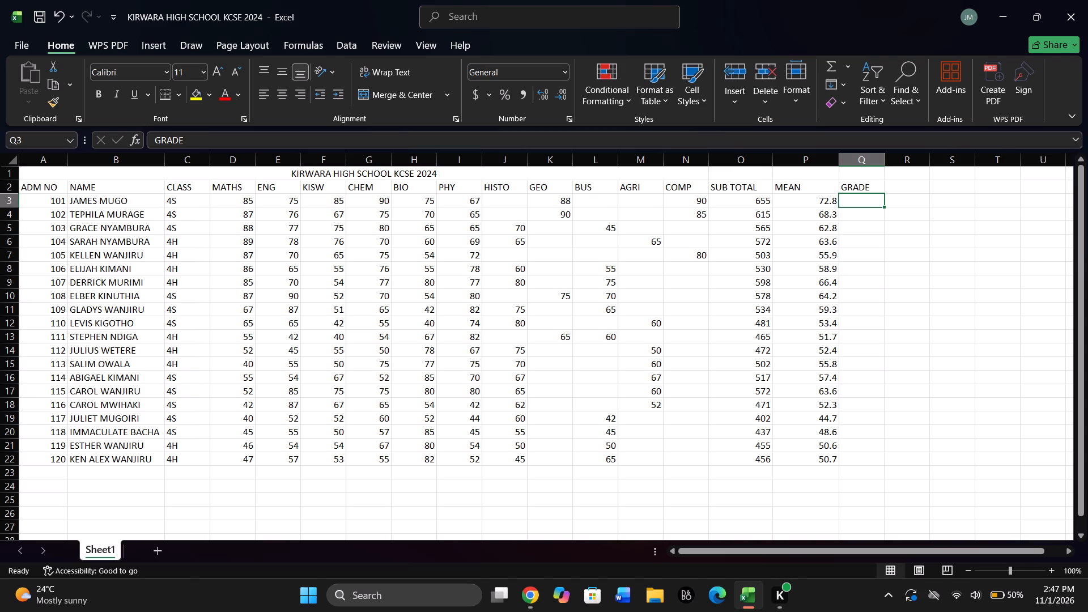
pyautogui.press('=')
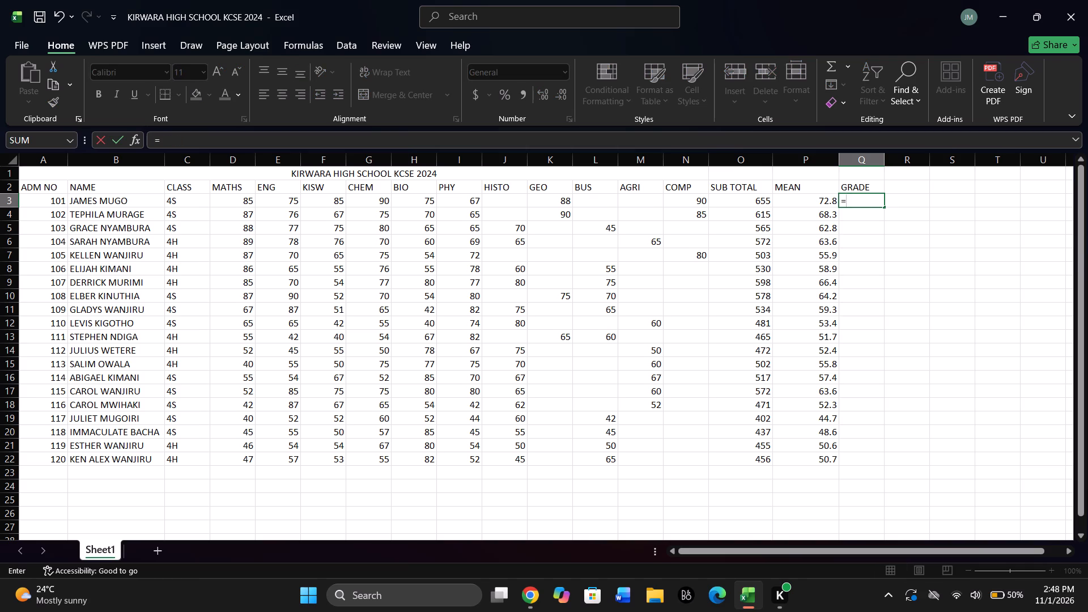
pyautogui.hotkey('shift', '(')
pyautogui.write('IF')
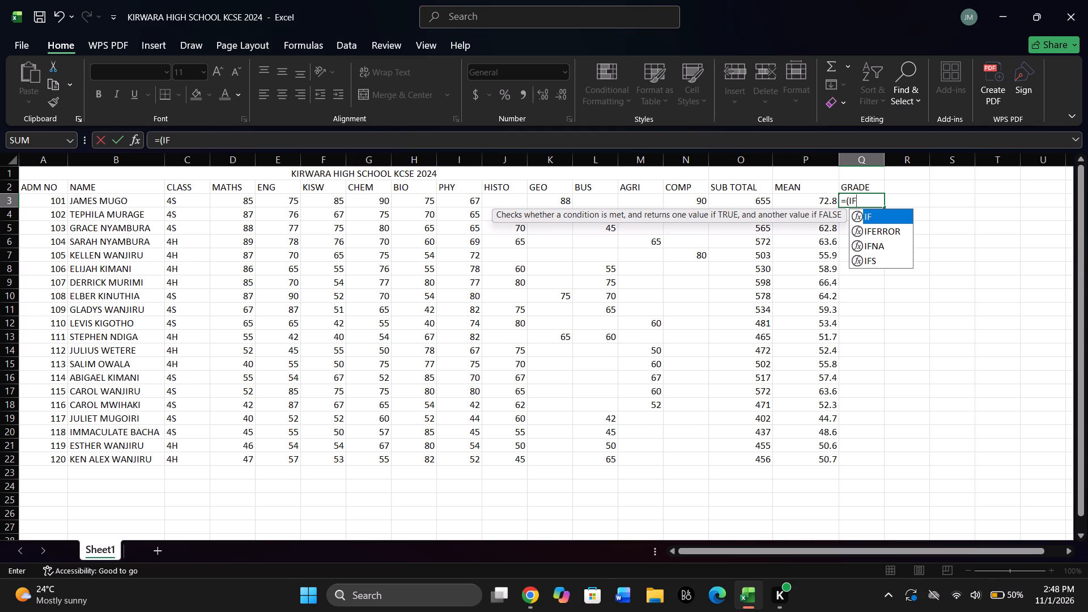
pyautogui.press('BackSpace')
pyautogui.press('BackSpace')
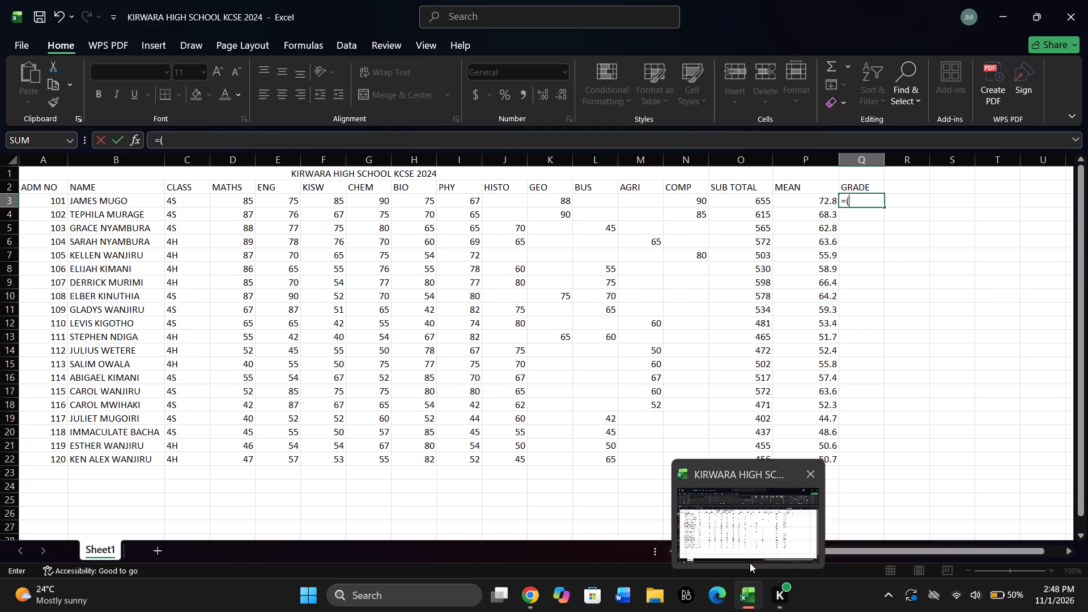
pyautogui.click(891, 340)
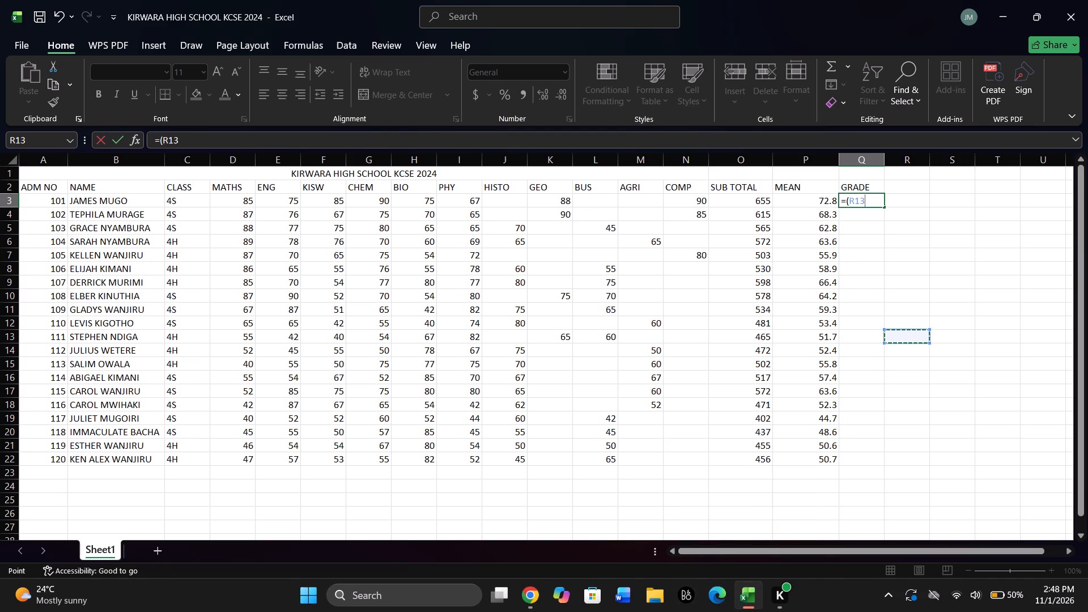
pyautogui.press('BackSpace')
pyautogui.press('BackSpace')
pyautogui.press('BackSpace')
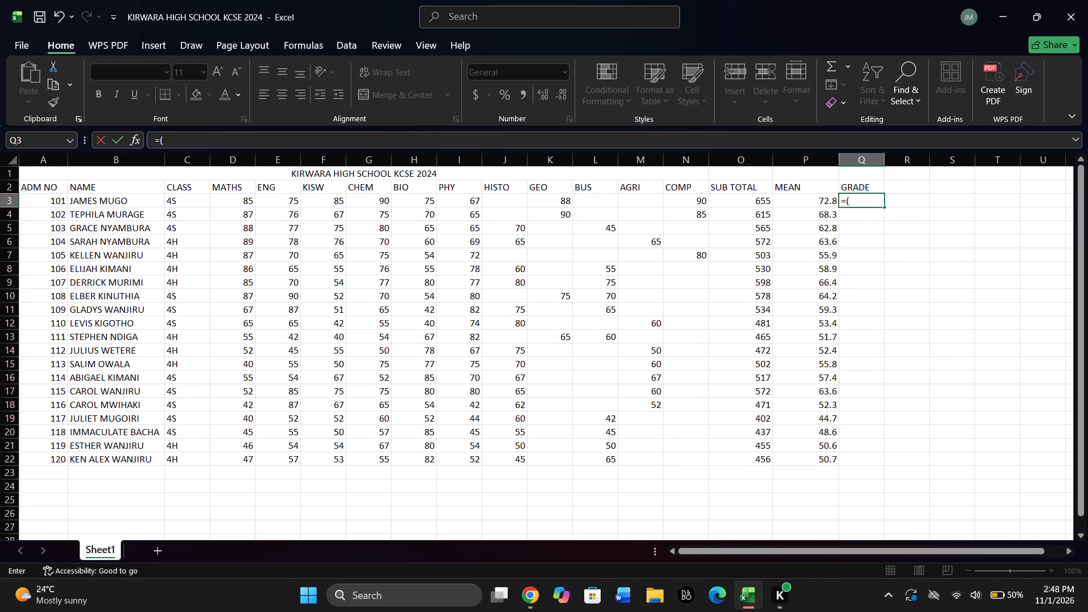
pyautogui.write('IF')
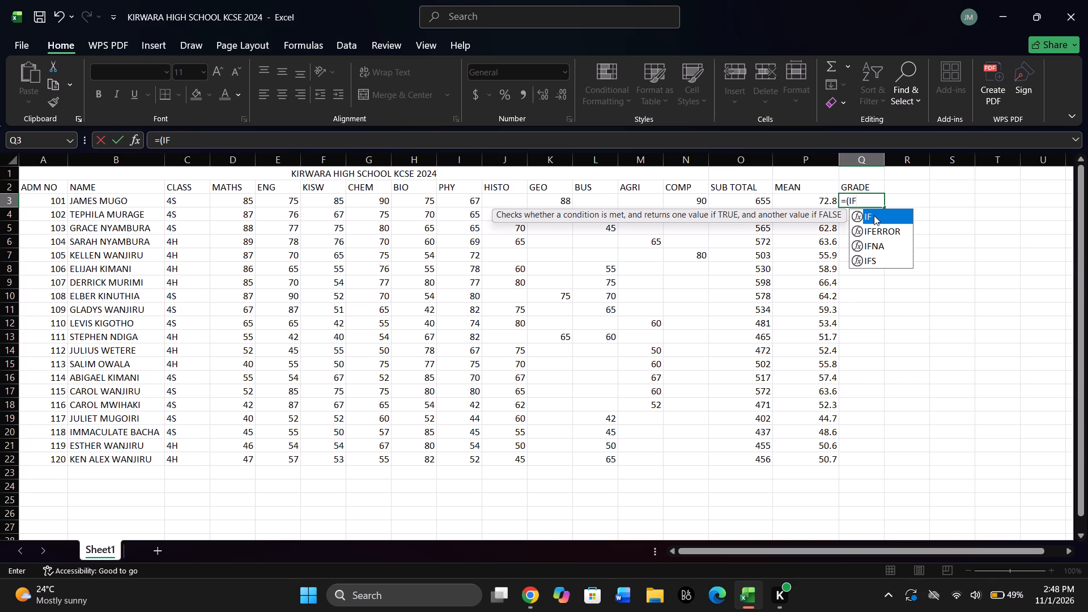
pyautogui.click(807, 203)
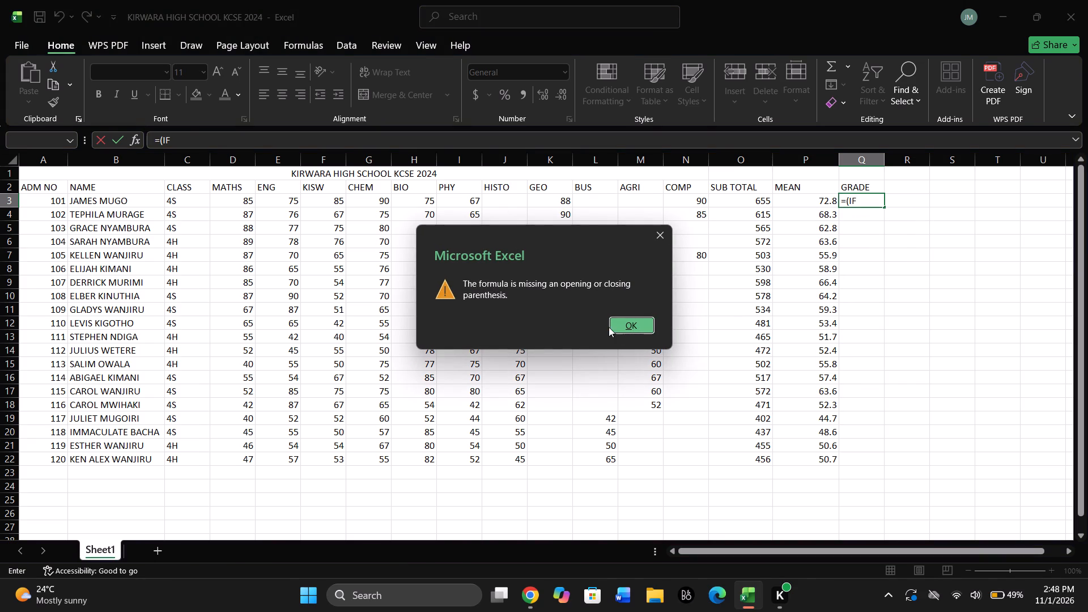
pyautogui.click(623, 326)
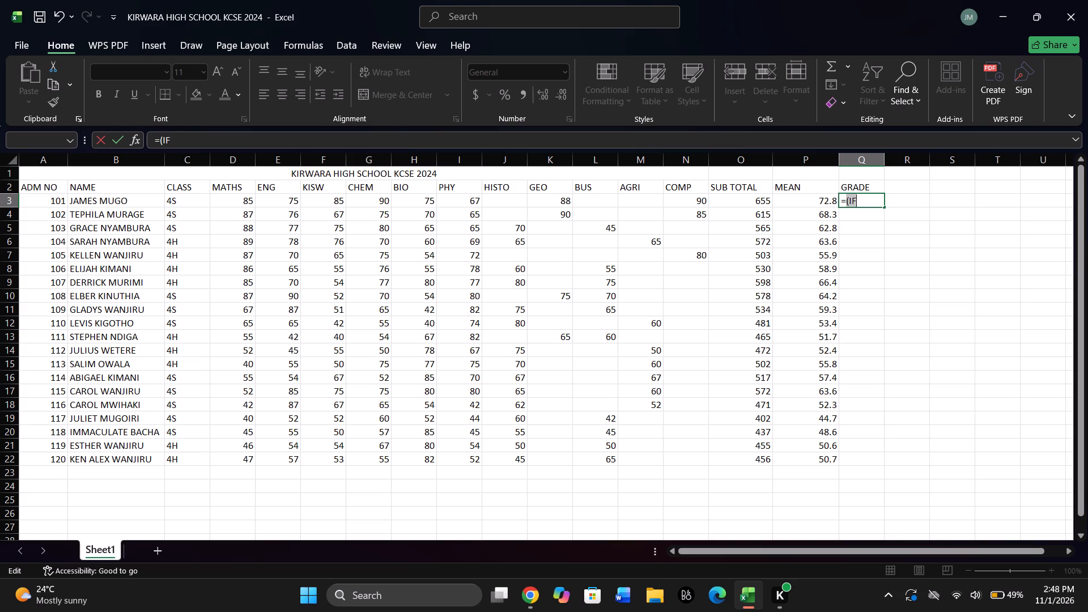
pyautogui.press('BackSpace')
# Enter the first IF condition of the GRADE formula in Q3, P3=>80, returning "A".
pyautogui.write('IF')
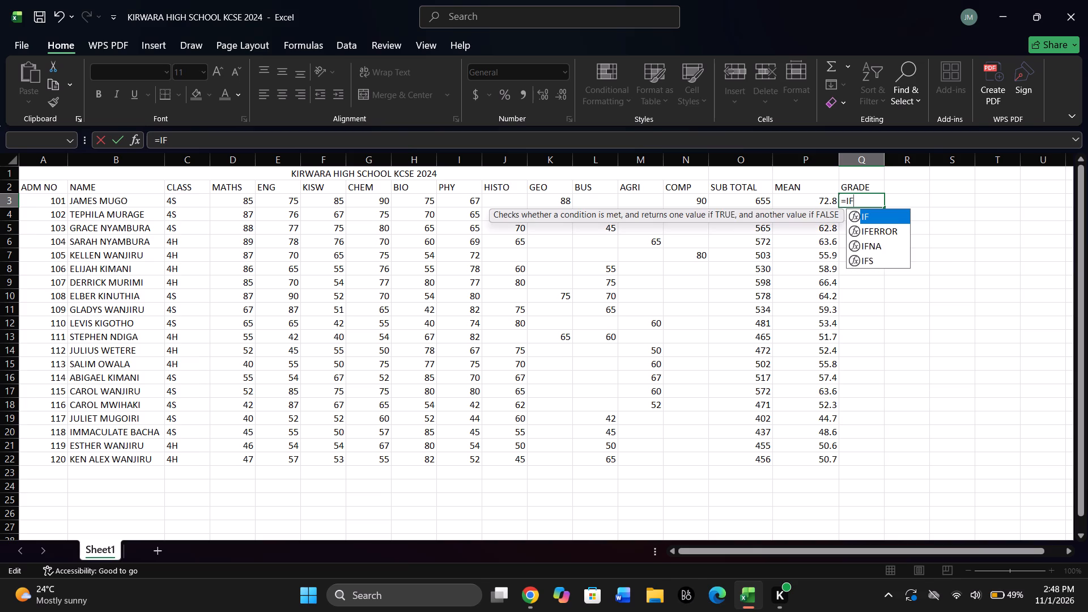
pyautogui.hotkey('shift', '(')
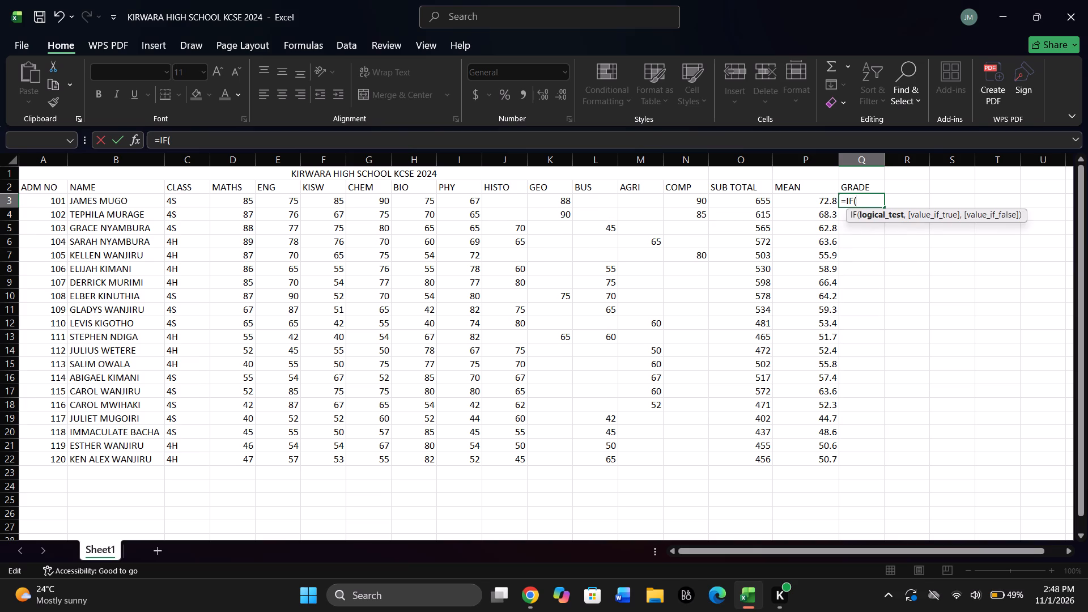
pyautogui.click(819, 198)
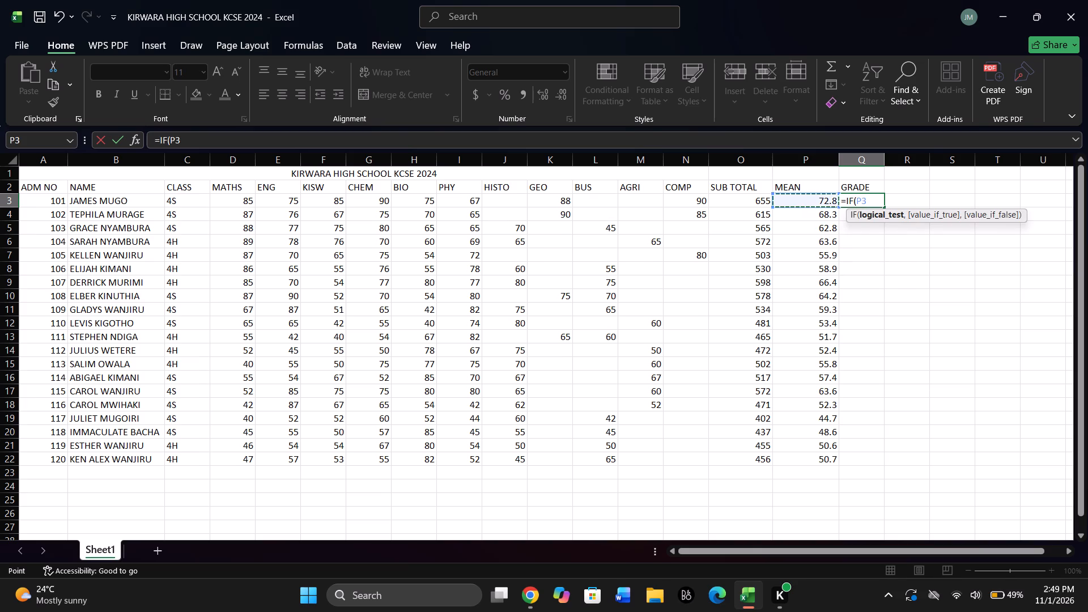
pyautogui.press('/')
pyautogui.press('BackSpace')
pyautogui.press('.')
pyautogui.press('BackSpace')
pyautogui.press('=')
pyautogui.hotkey('shift', '>')
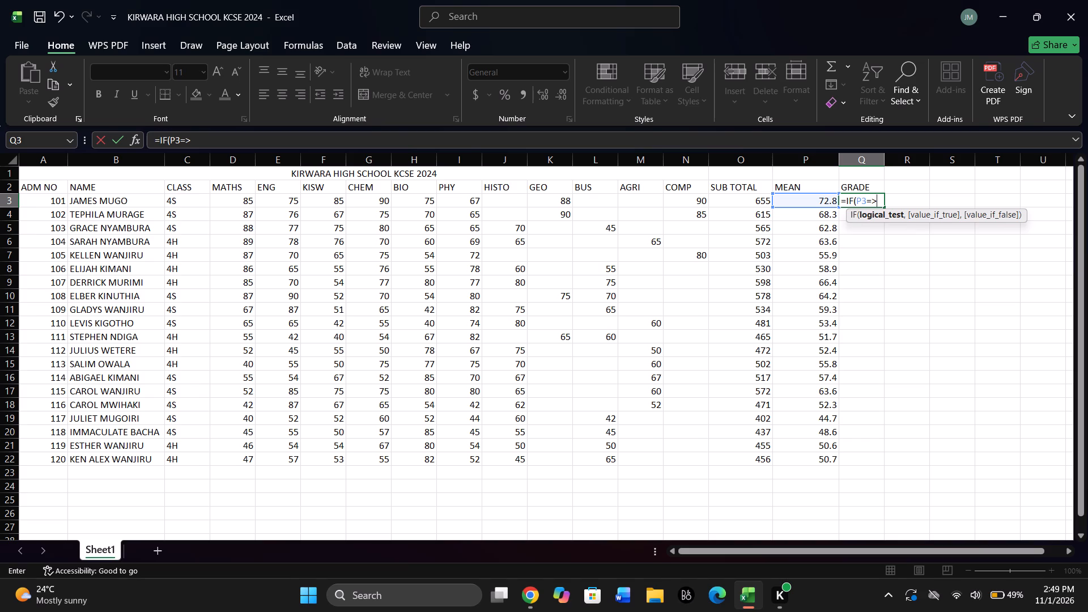
pyautogui.write('80')
pyautogui.press(',')
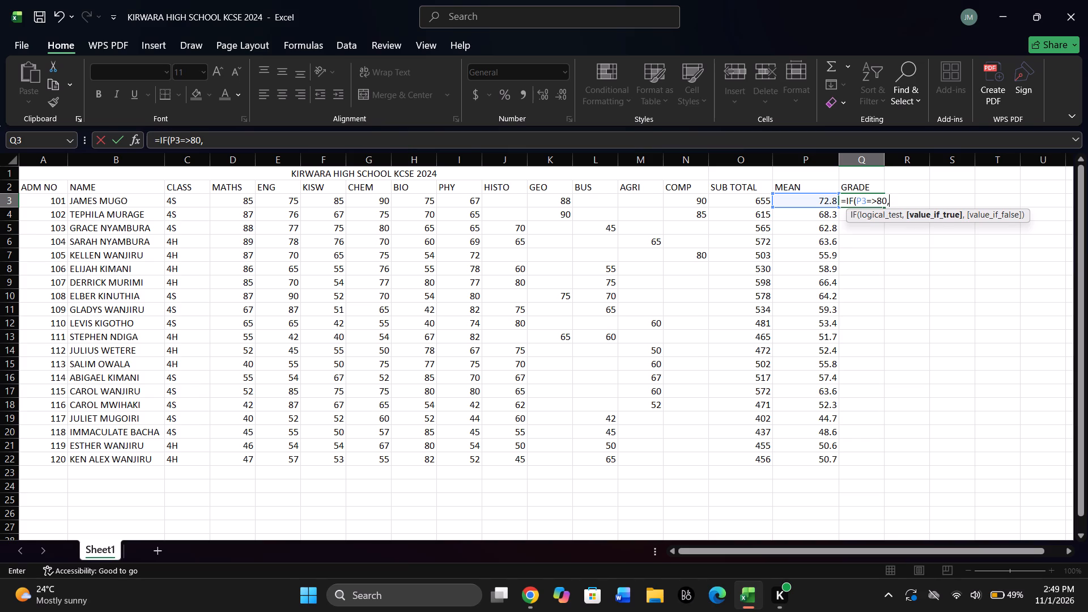
pyautogui.hotkey('shift', '"')
pyautogui.press('a')
pyautogui.hotkey('shift', '"')
pyautogui.press(',')
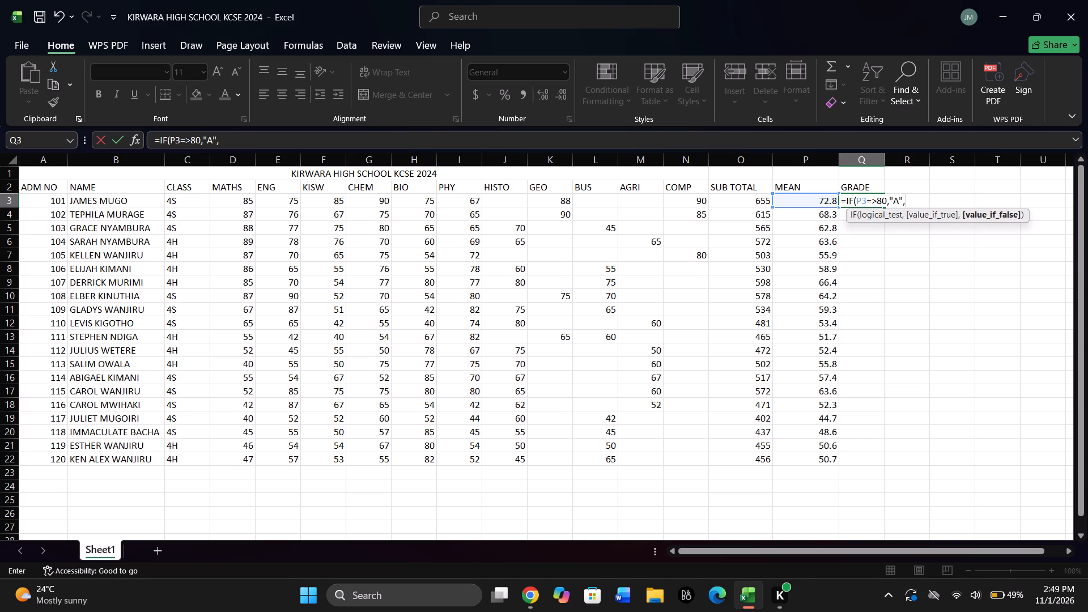
# Add a nested IF to the Q3 GRADE formula with the condition P3=>75, returning "A-".
pyautogui.write('IF')
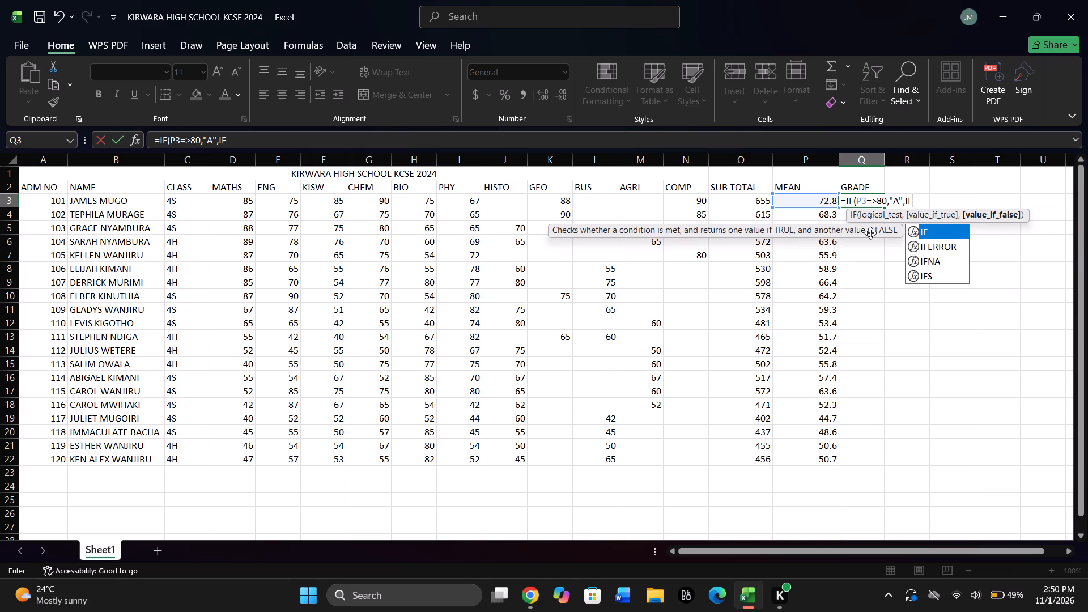
pyautogui.hotkey('shift', '(')
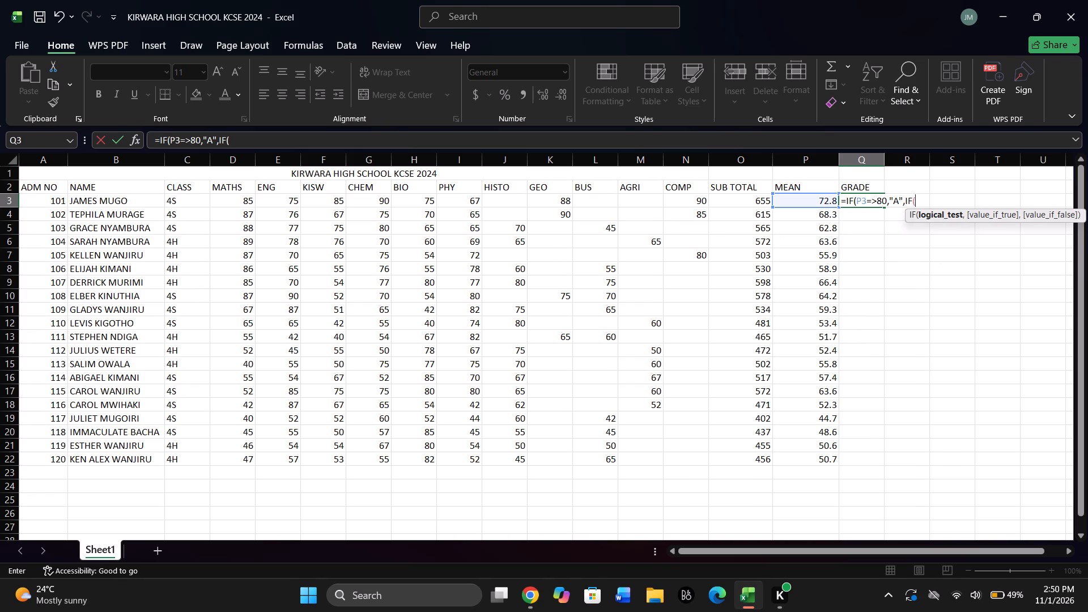
pyautogui.write('P3')
pyautogui.press('=')
pyautogui.hotkey('shift', '>')
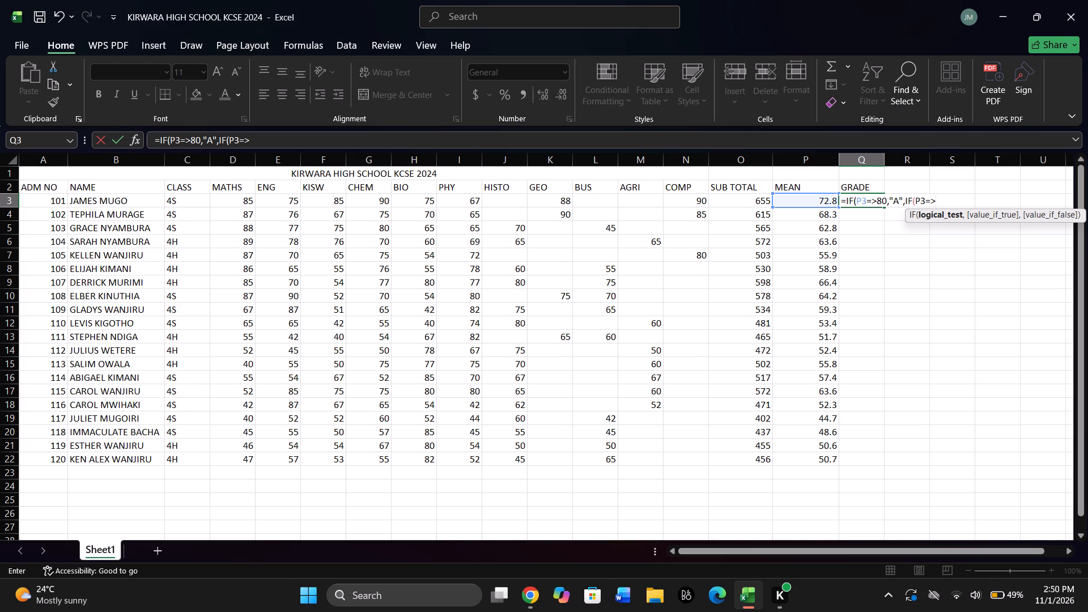
pyautogui.press('7')
pyautogui.press('5')
pyautogui.press(',')
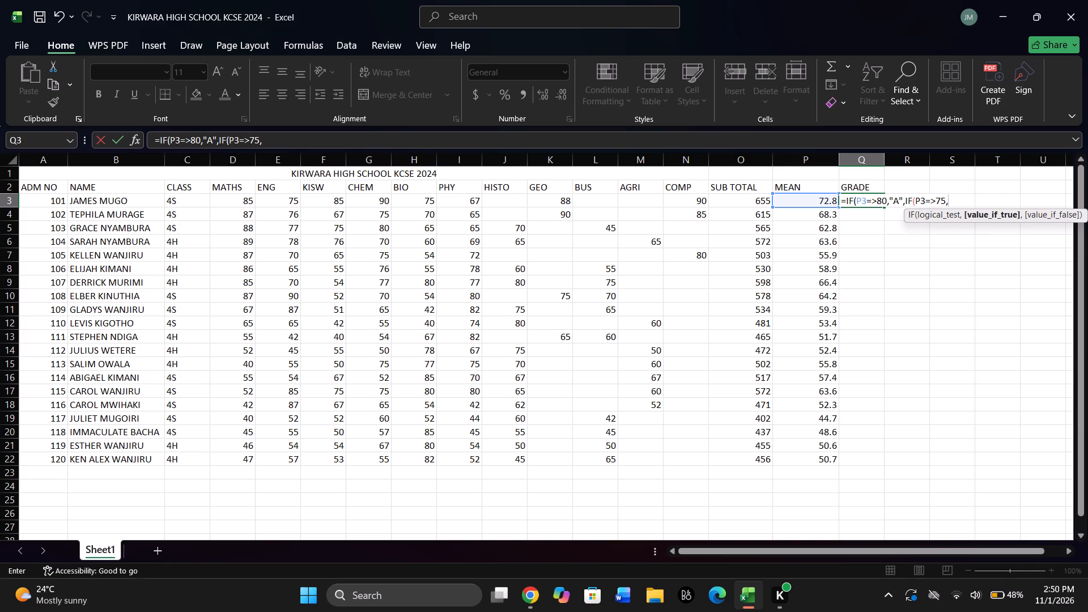
pyautogui.hotkey('shift', '"')
pyautogui.press('a')
pyautogui.press('-')
pyautogui.hotkey('shift', '"')
pyautogui.press(',')
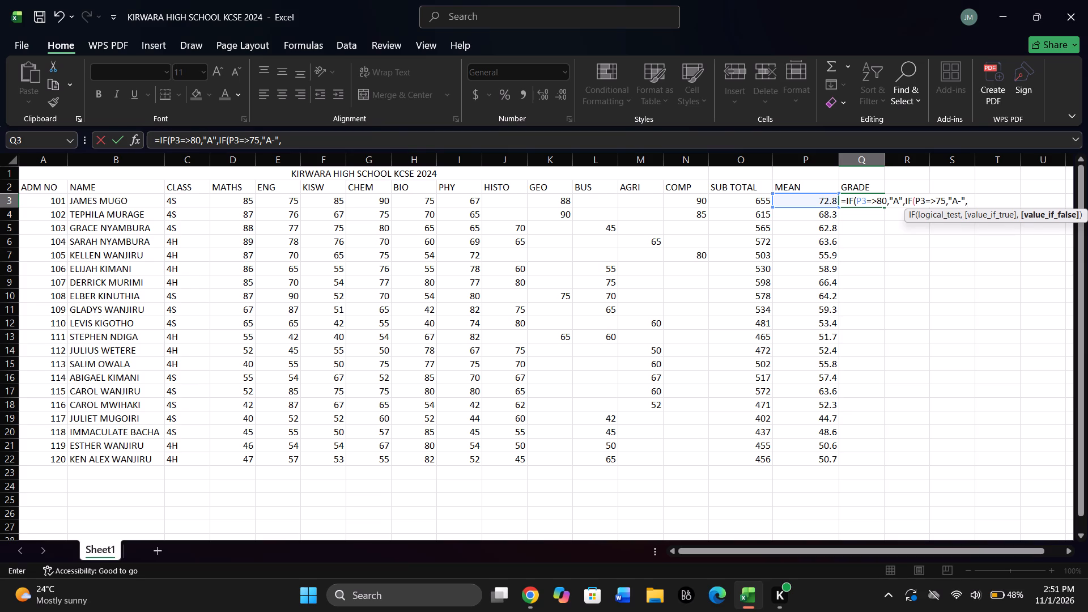
# Add a nested IF to the Q3 GRADE formula with the condition P3=>70, returning "B+".
pyautogui.write('IF')
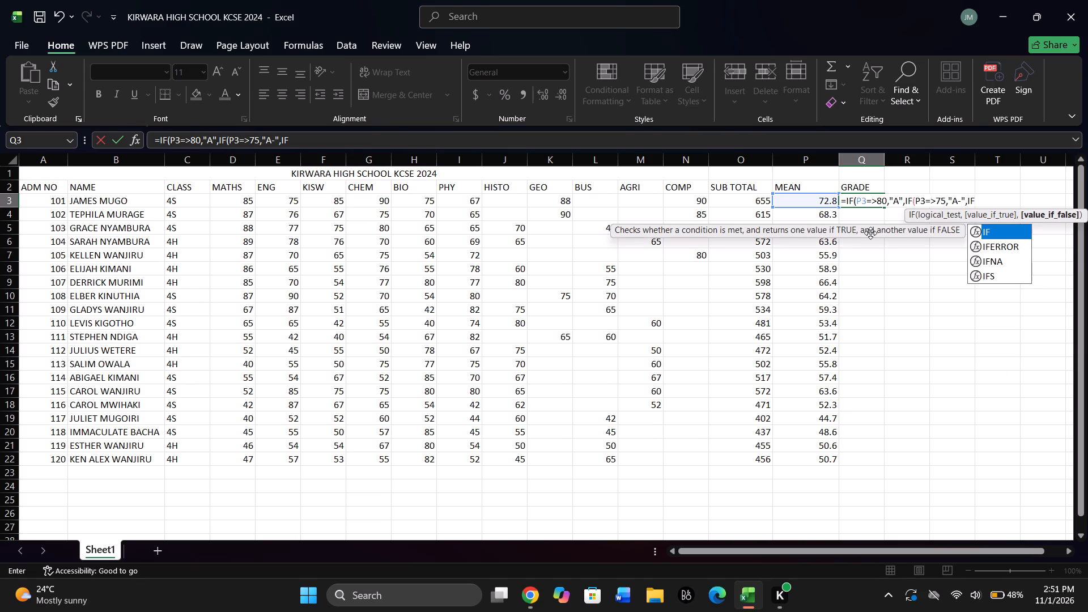
pyautogui.hotkey('shift', '(')
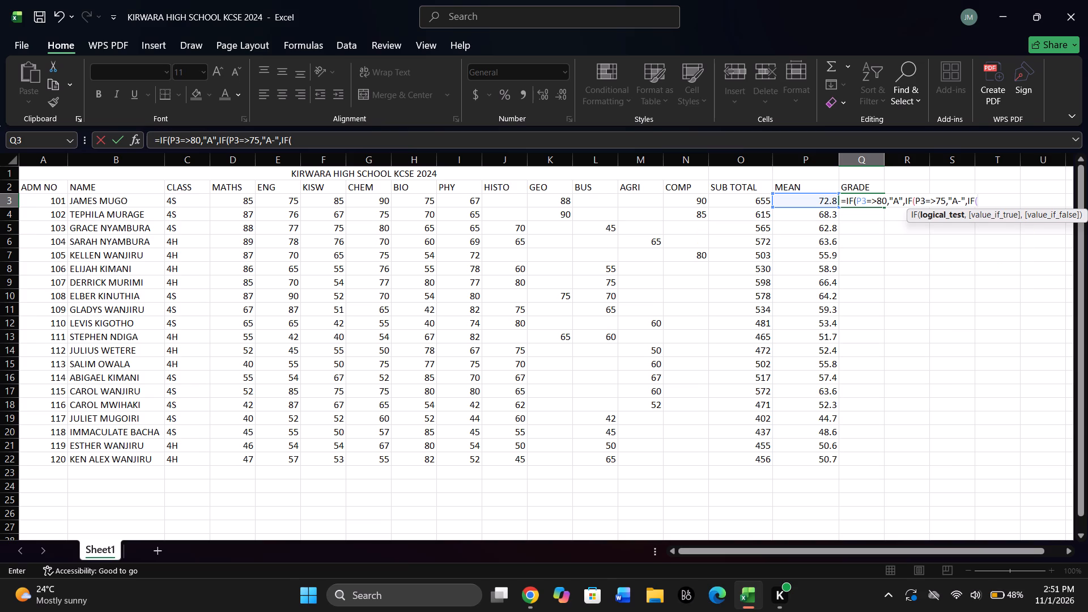
pyautogui.write('P3')
pyautogui.press('=')
pyautogui.hotkey('shift', '>')
pyautogui.press(',')
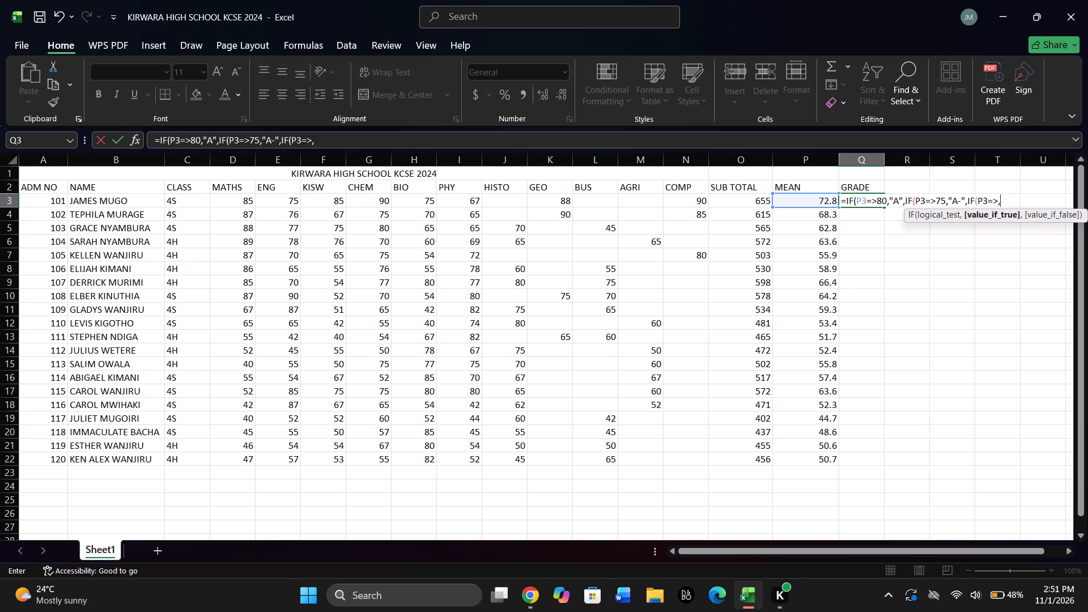
pyautogui.press('BackSpace')
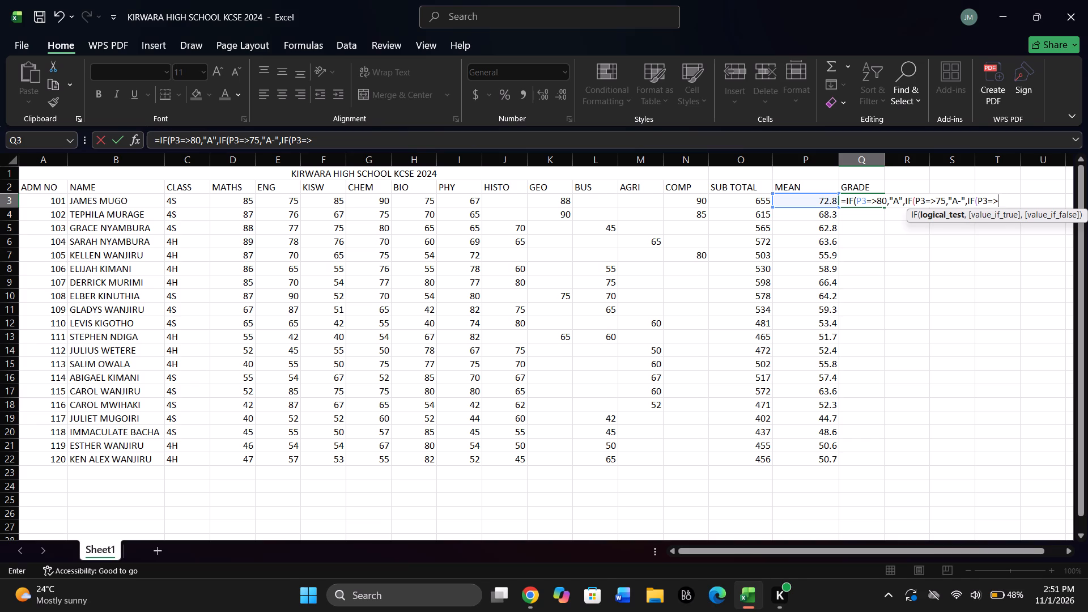
pyautogui.write('70')
pyautogui.press(',')
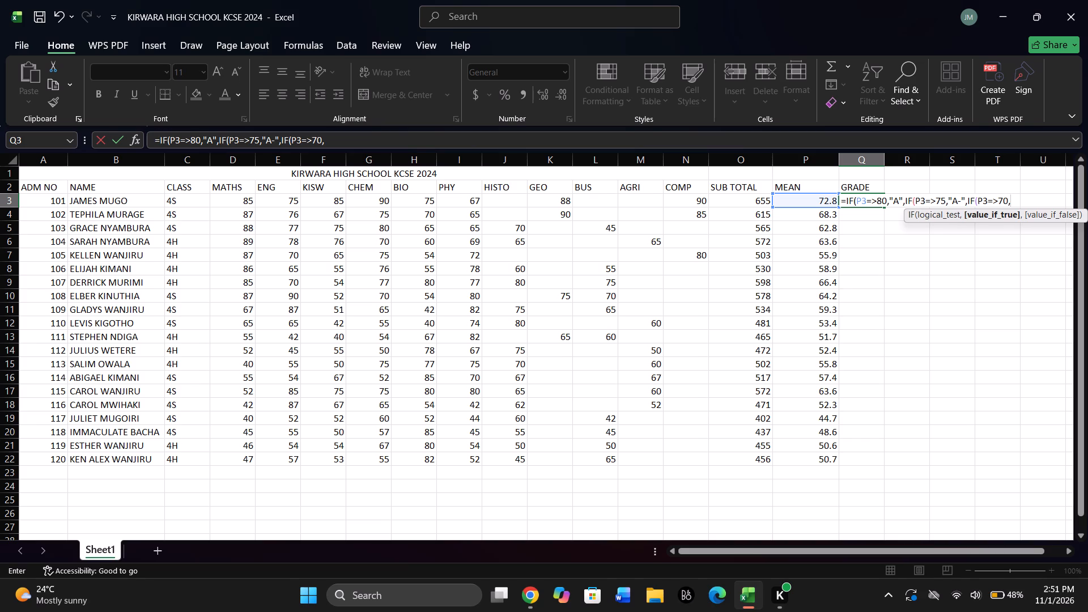
pyautogui.hotkey('shift', '"')
pyautogui.press('b')
pyautogui.hotkey('shift', '+')
pyautogui.hotkey('shift', ':')
pyautogui.press('BackSpace')
pyautogui.hotkey('shift', '"')
pyautogui.press(',')
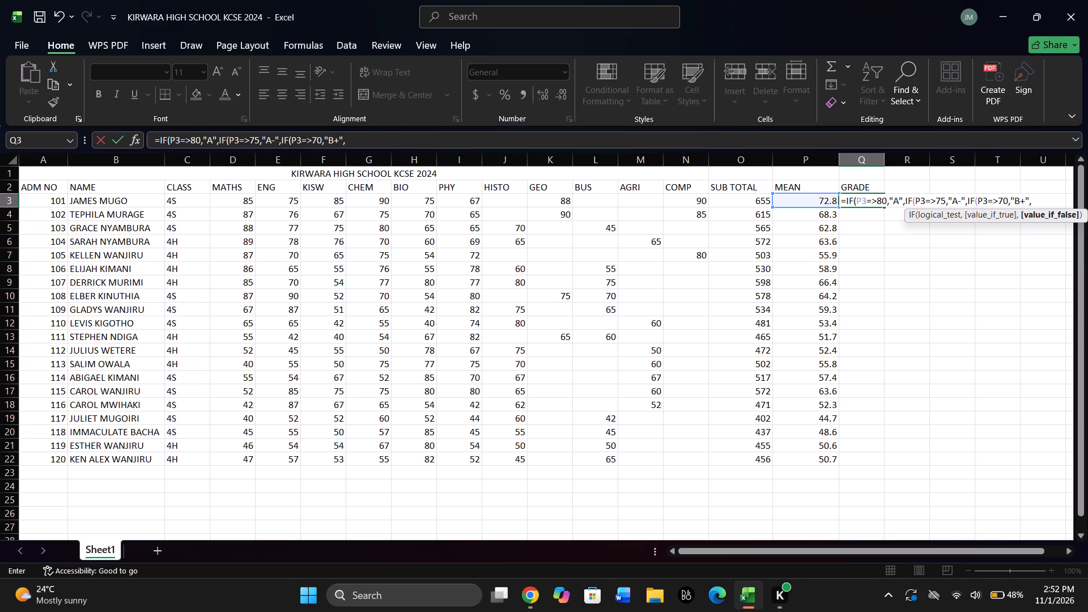
# Add another nested IF to the Q3 GRADE formula with the condition P3=>65, returning "B".
pyautogui.write('IF')
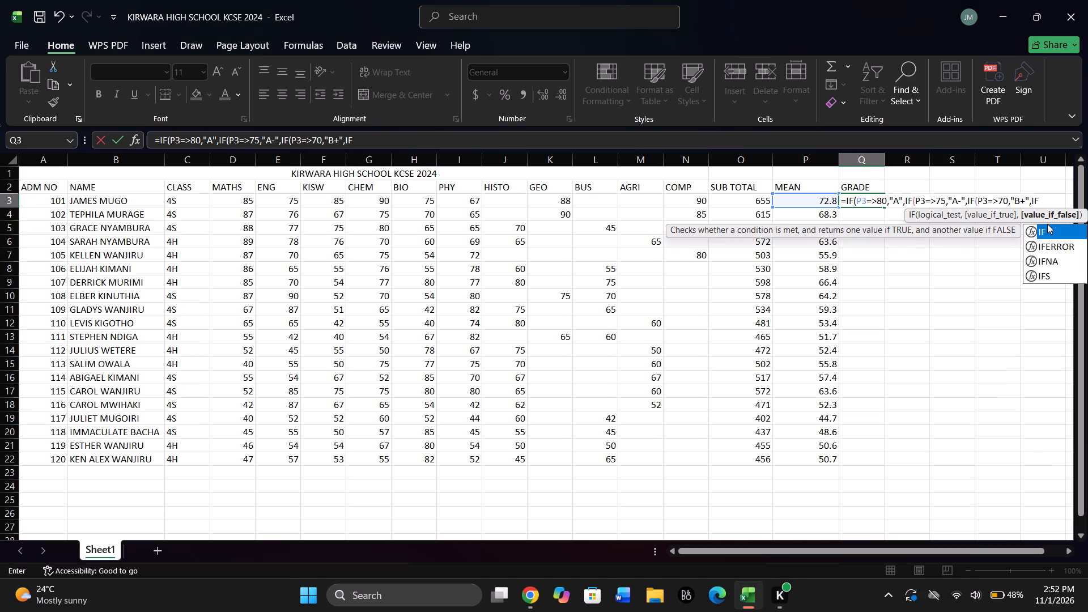
pyautogui.hotkey('shift', '(')
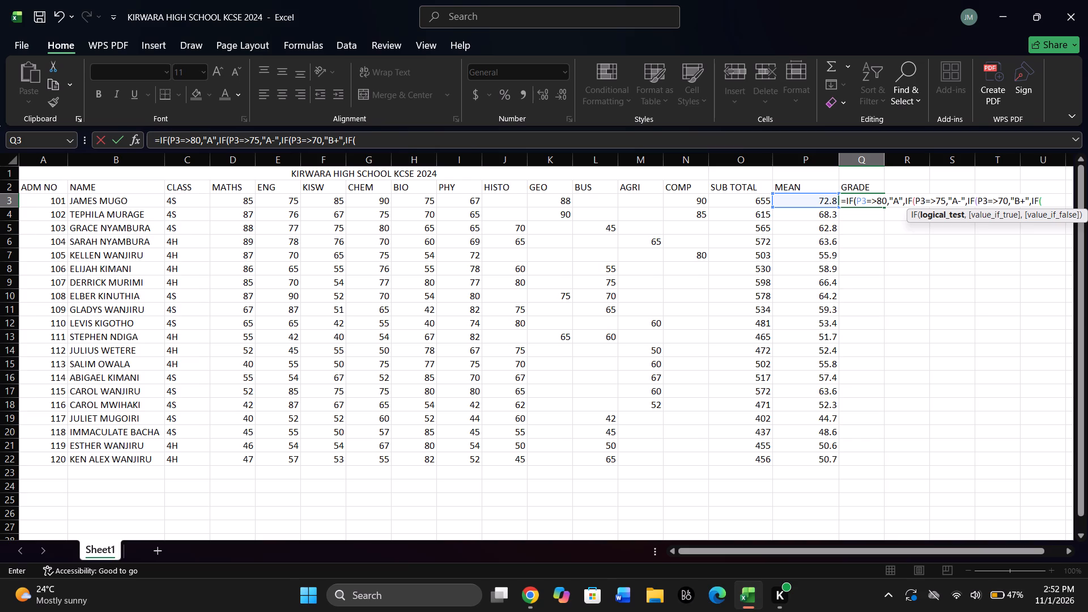
pyautogui.write('P3')
pyautogui.hotkey('shift', '+')
pyautogui.press('BackSpace')
pyautogui.press('=')
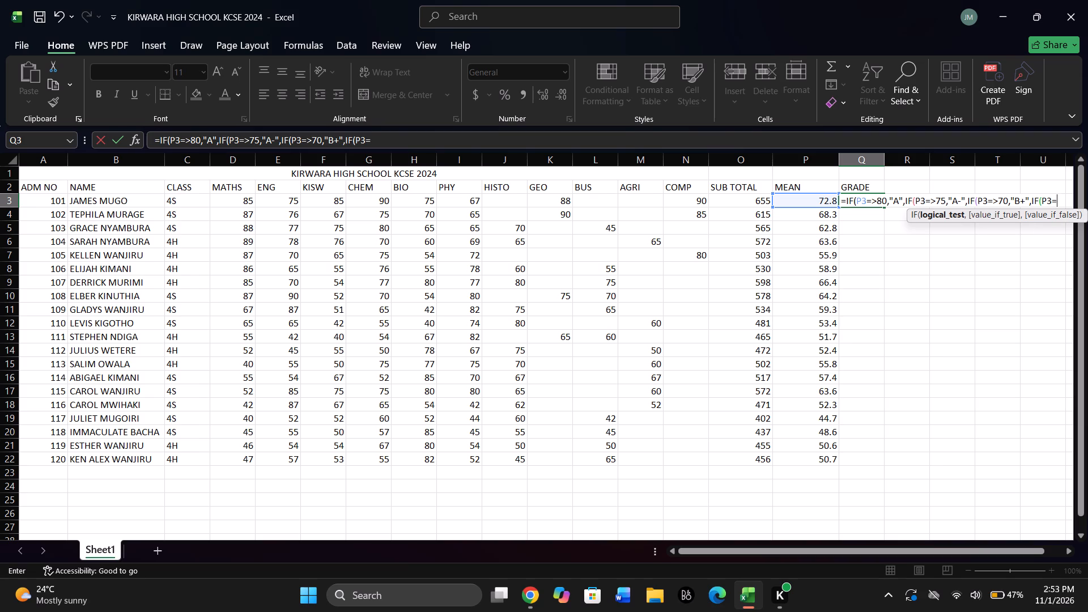
pyautogui.press('/')
pyautogui.press('BackSpace')
pyautogui.press('.')
pyautogui.press('BackSpace')
pyautogui.hotkey('shift', '>')
pyautogui.write('65,')
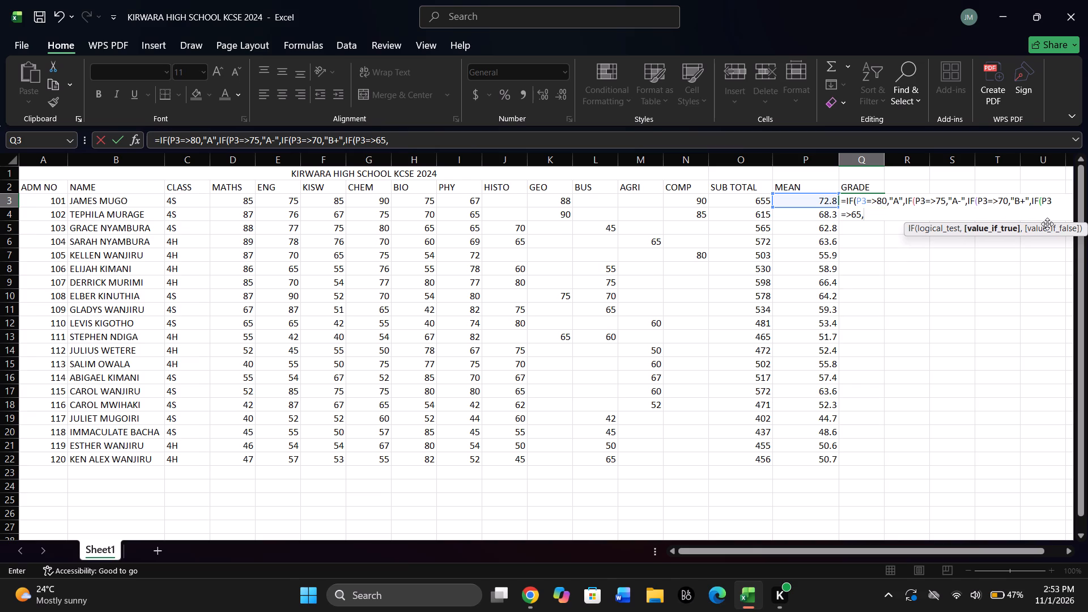
pyautogui.hotkey('shift', '"')
pyautogui.press('b')
pyautogui.hotkey('shift', ':')
pyautogui.press('BackSpace')
pyautogui.hotkey('shift', ':')
pyautogui.press('BackSpace')
pyautogui.hotkey('shift', '"')
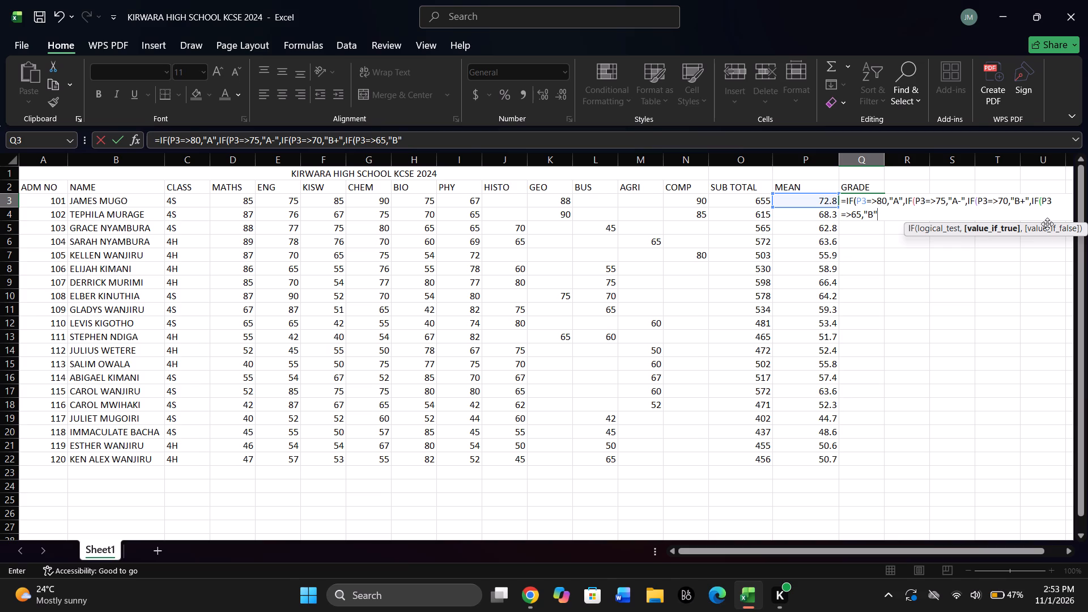
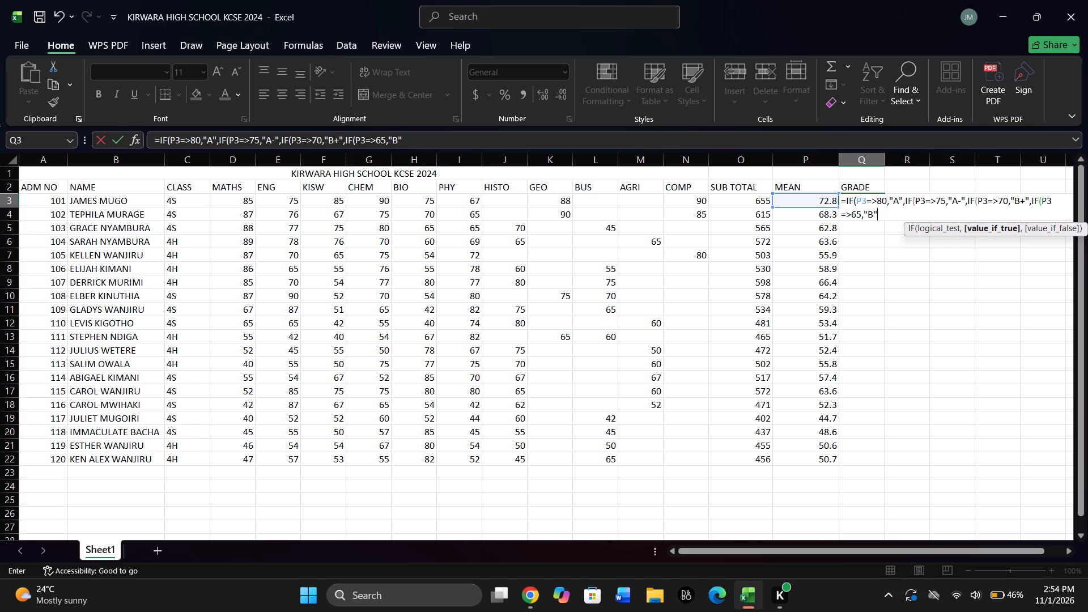
# Add another nested IF to the Q3 GRADE formula with the condition P3=>60, returning "B".
pyautogui.press(',')
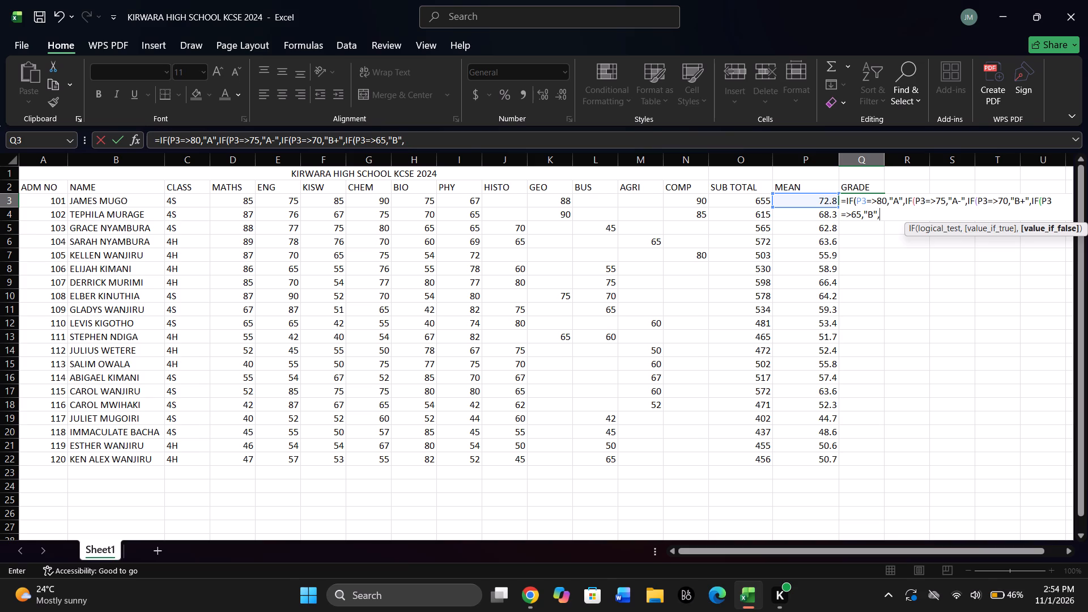
pyautogui.write('IF')
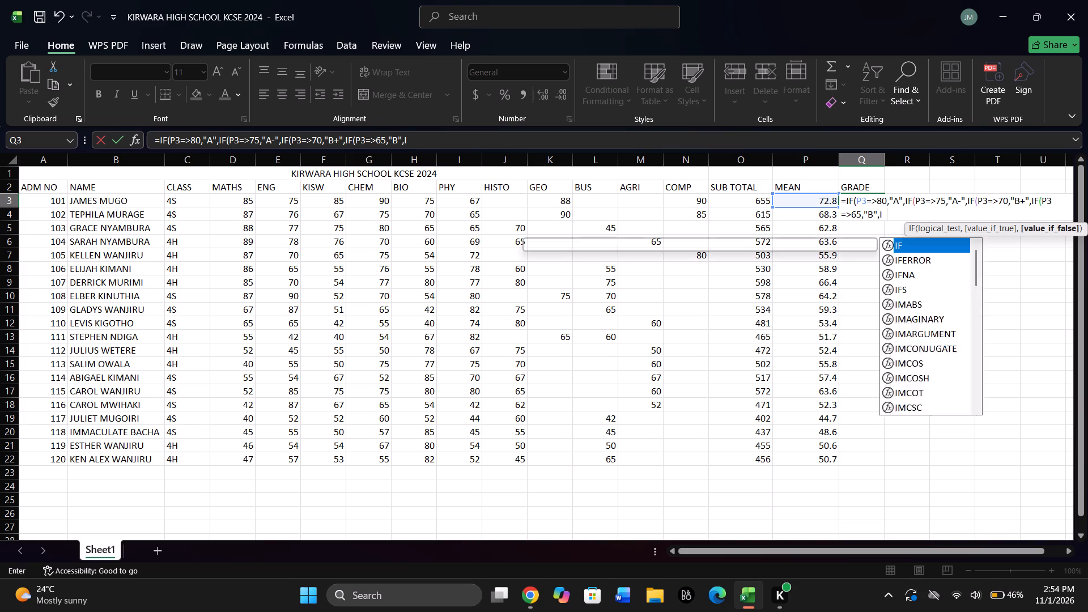
pyautogui.hotkey('shift', '(')
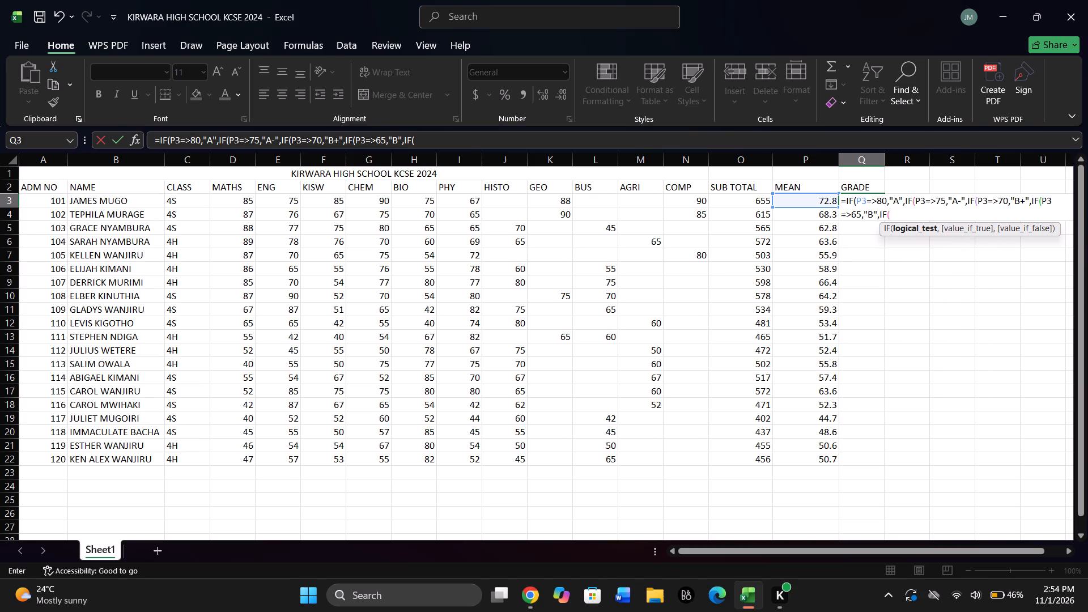
pyautogui.write('P3')
pyautogui.write('=>')
pyautogui.press(',')
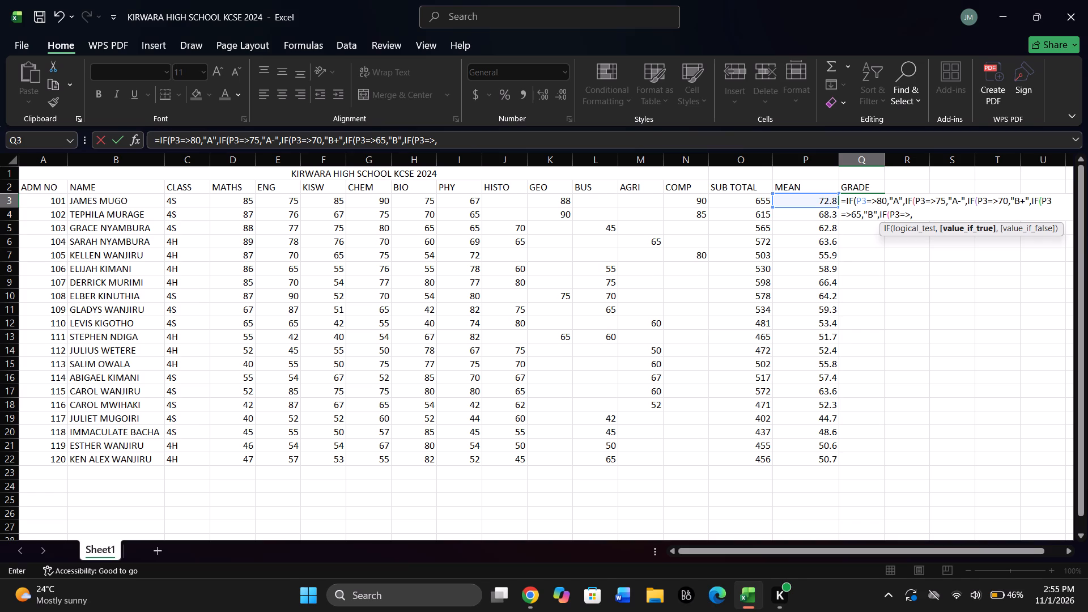
pyautogui.press('BackSpace')
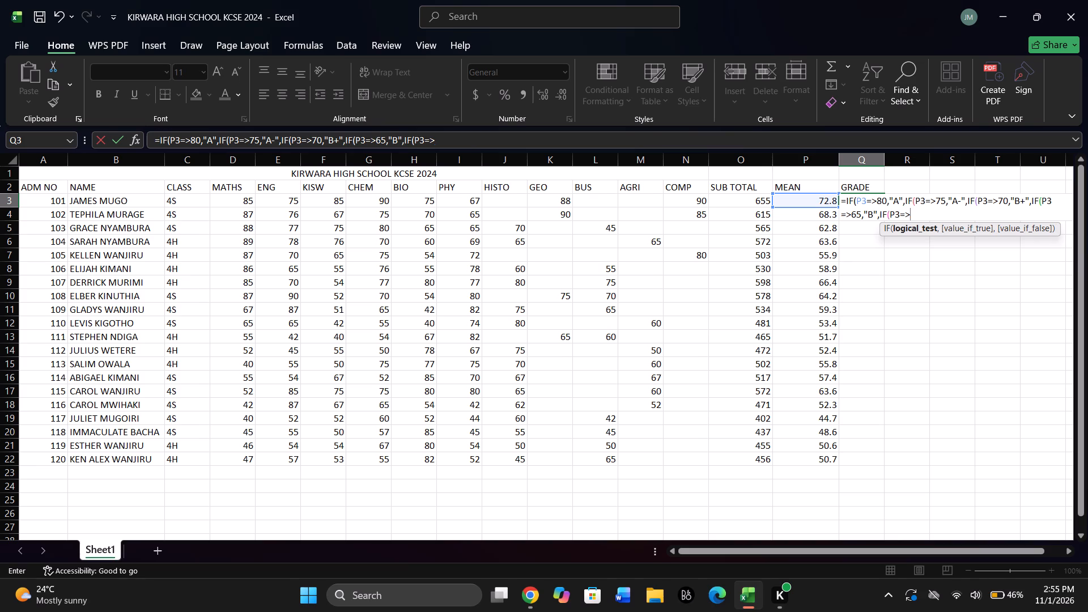
pyautogui.write('60')
pyautogui.press(',')
pyautogui.press(';')
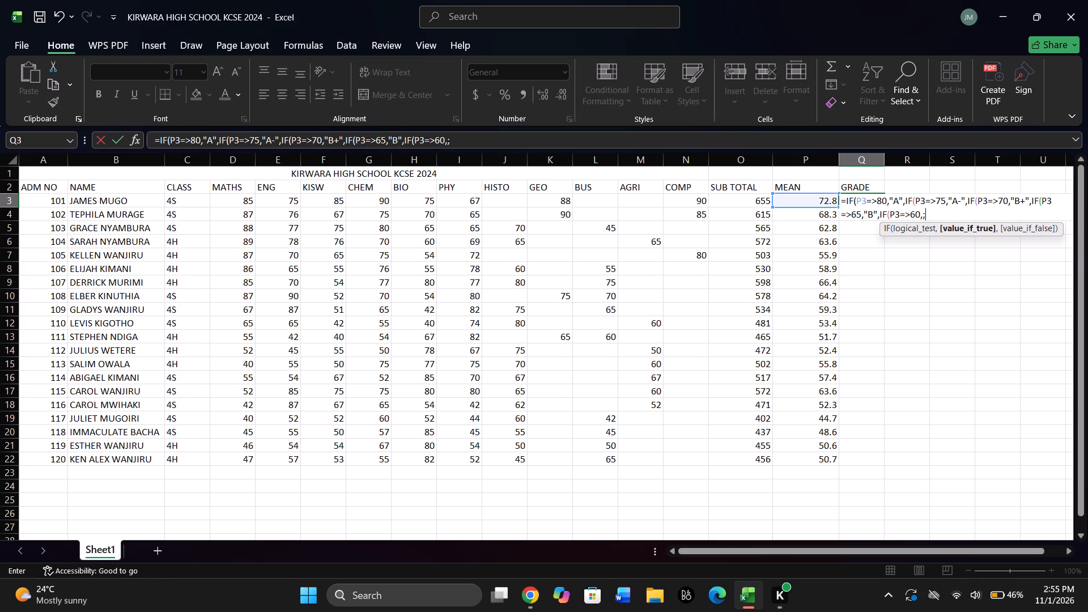
pyautogui.press('BackSpace')
pyautogui.hotkey('shift', ':')
pyautogui.press('BackSpace')
pyautogui.hotkey('shift', ':')
pyautogui.press('BackSpace')
pyautogui.hotkey('shift', '"')
pyautogui.press('b')
pyautogui.hotkey('shift', ':')
pyautogui.press('BackSpace')
pyautogui.hotkey('shift', ':')
pyautogui.press('BackSpace')
pyautogui.hotkey('shift', '"')
pyautogui.press(',')
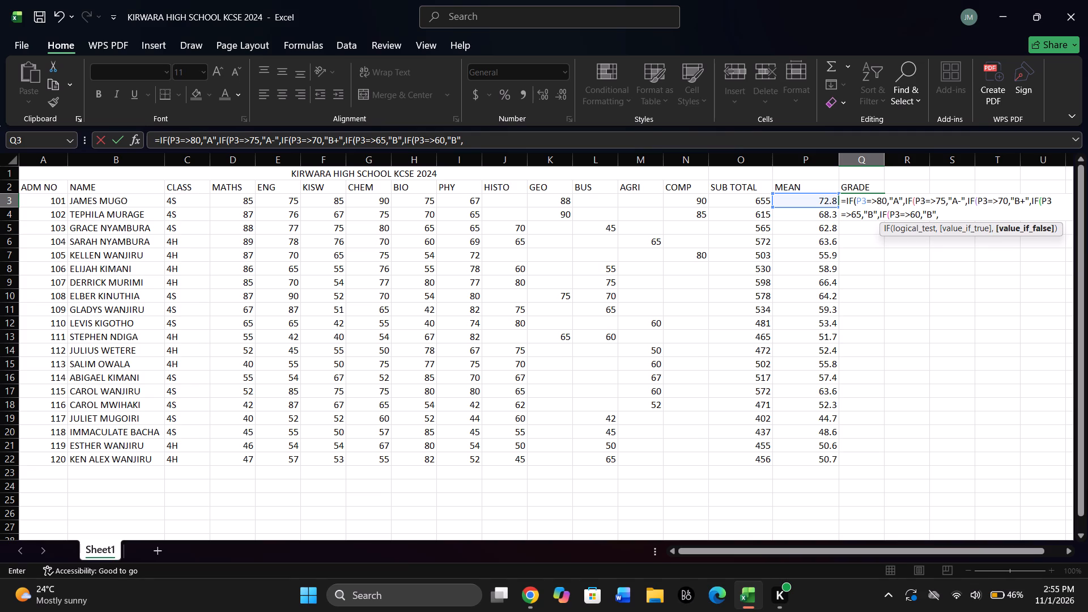